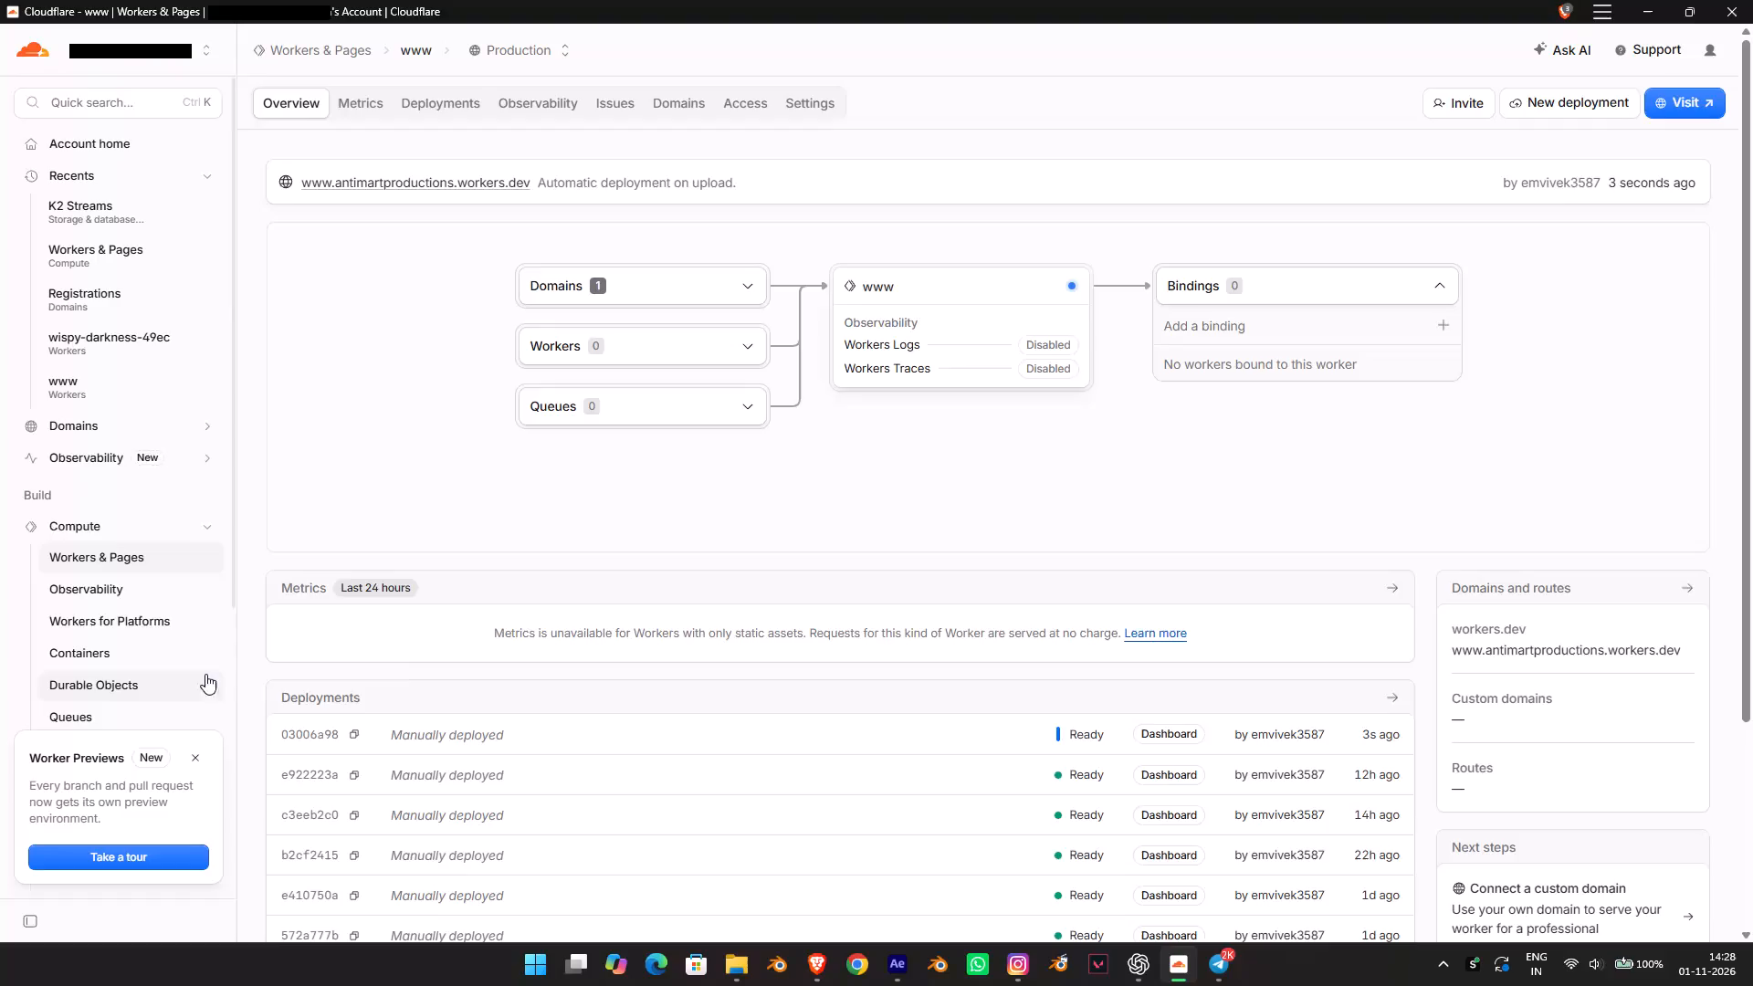
Switch to the Brave browser and view the Film category in the Project Archives section of the website.
click(824, 963)
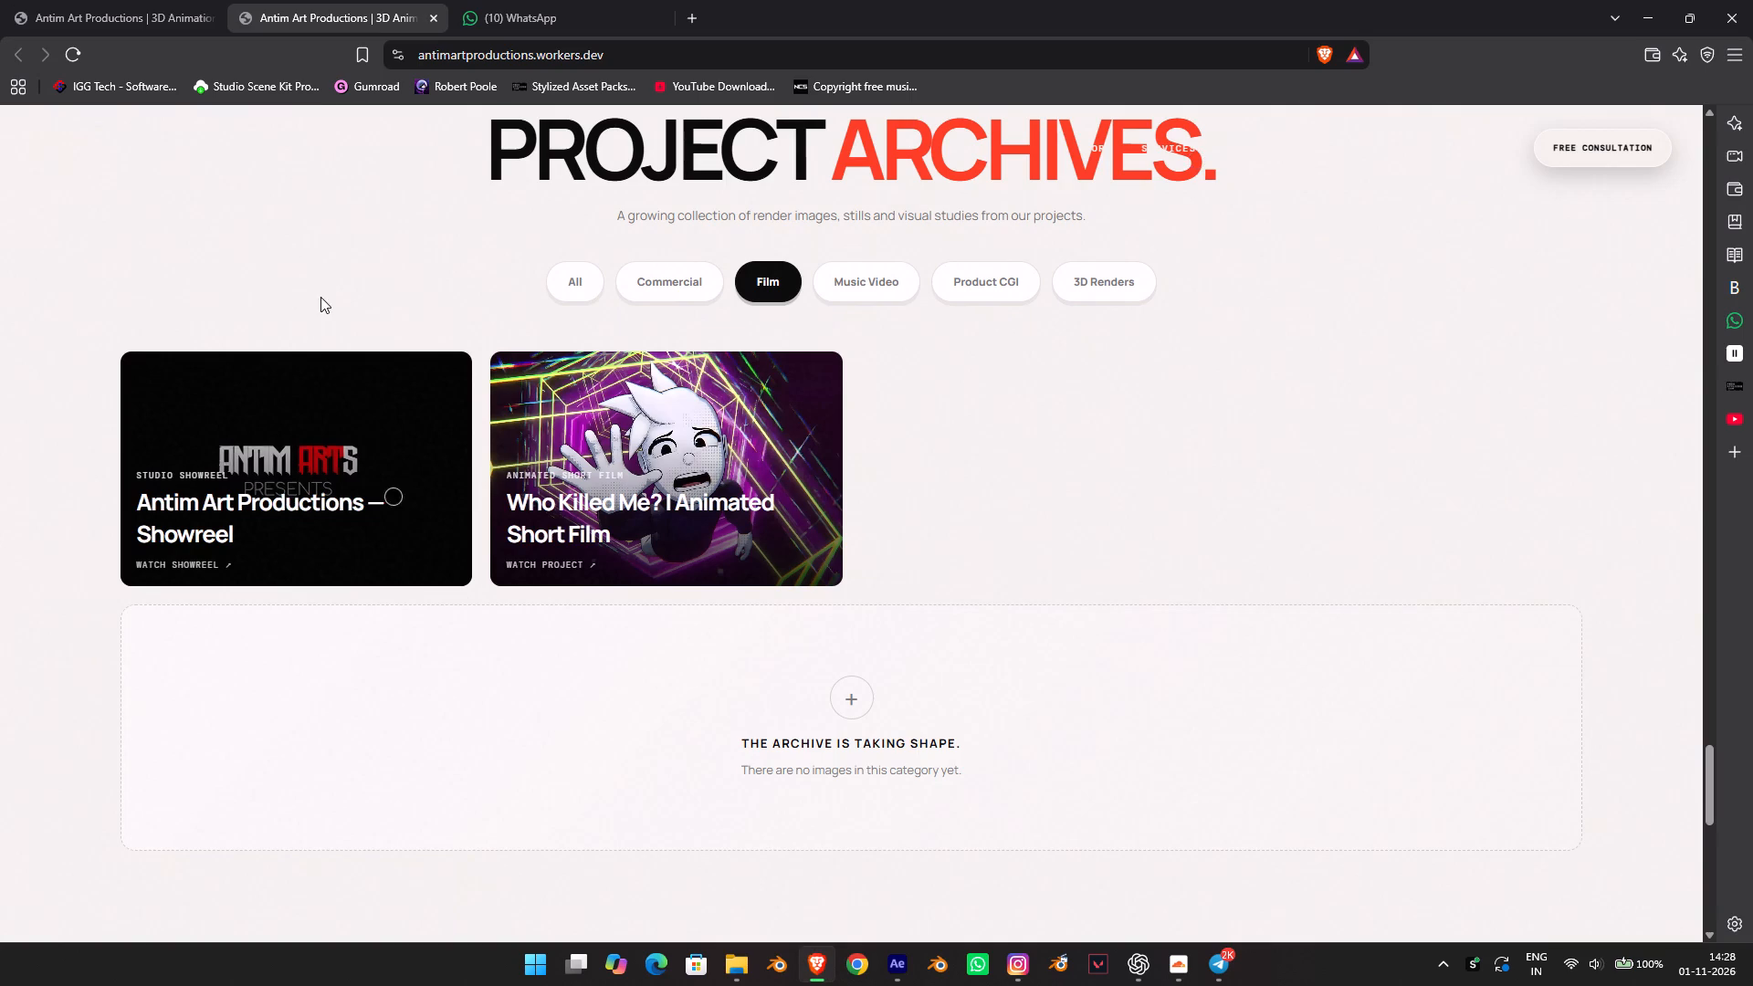
scroll(341, 505, up, 4)
scroll(342, 505, down, 6)
scroll(353, 498, up, 4)
scroll(353, 498, down, 1)
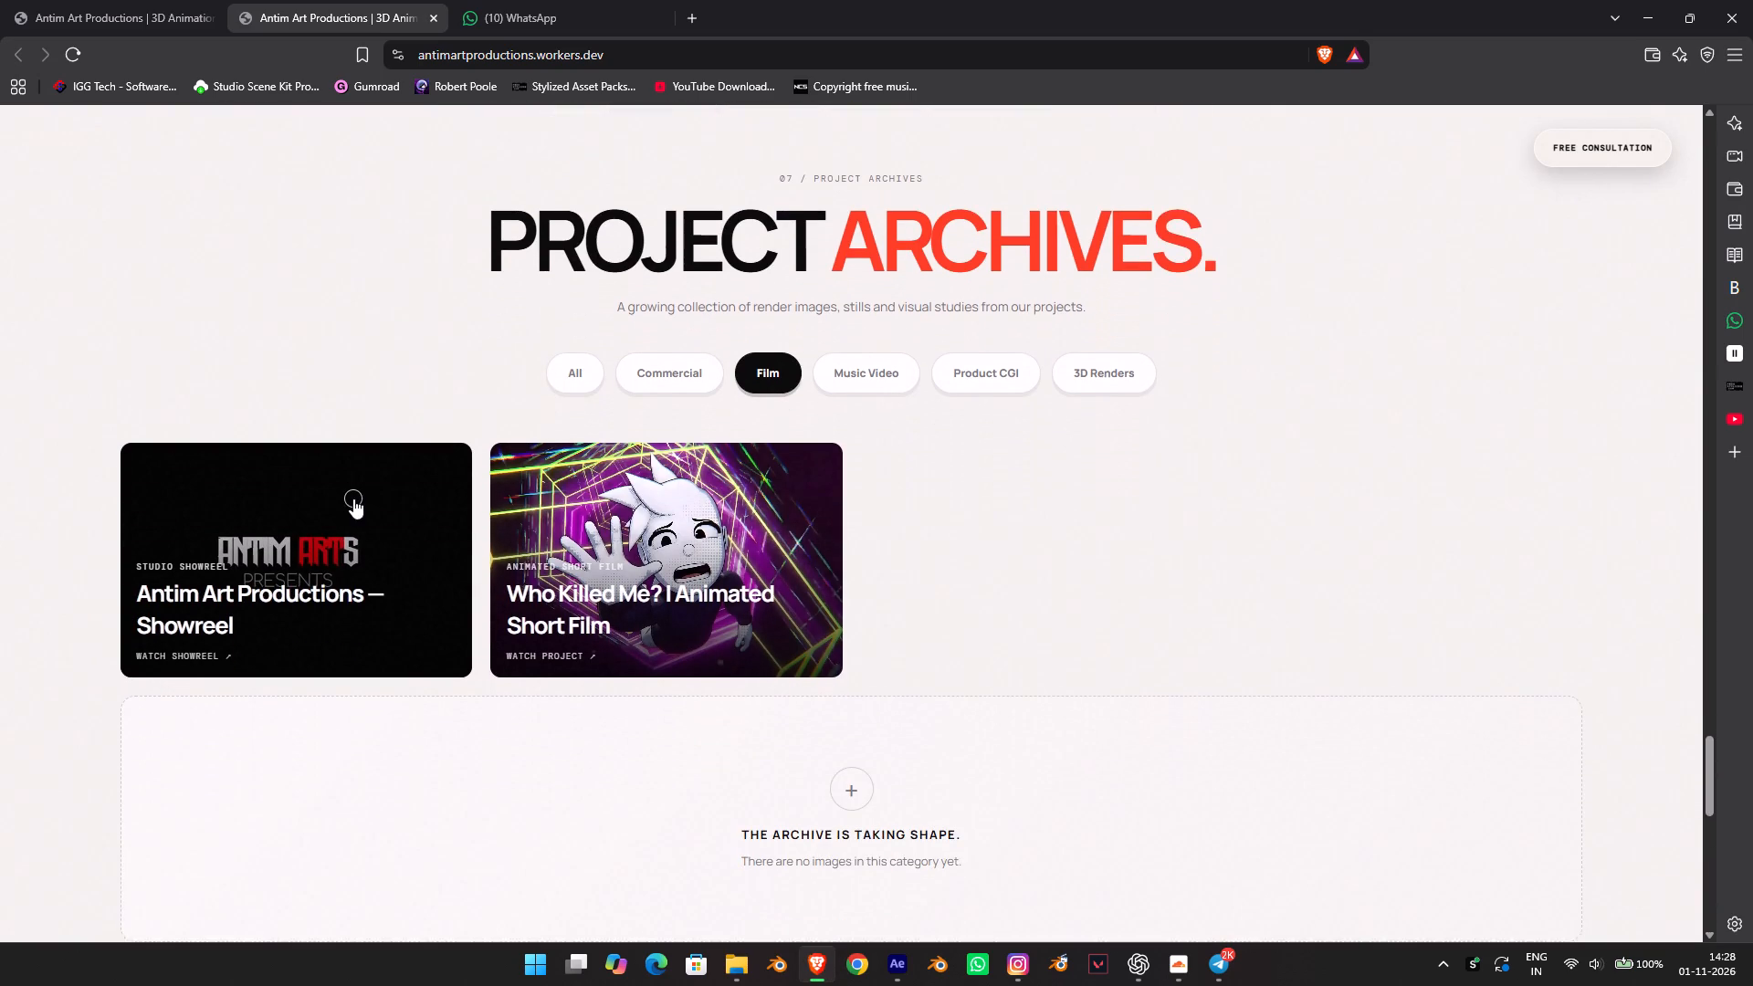
scroll(353, 498, down, 1)
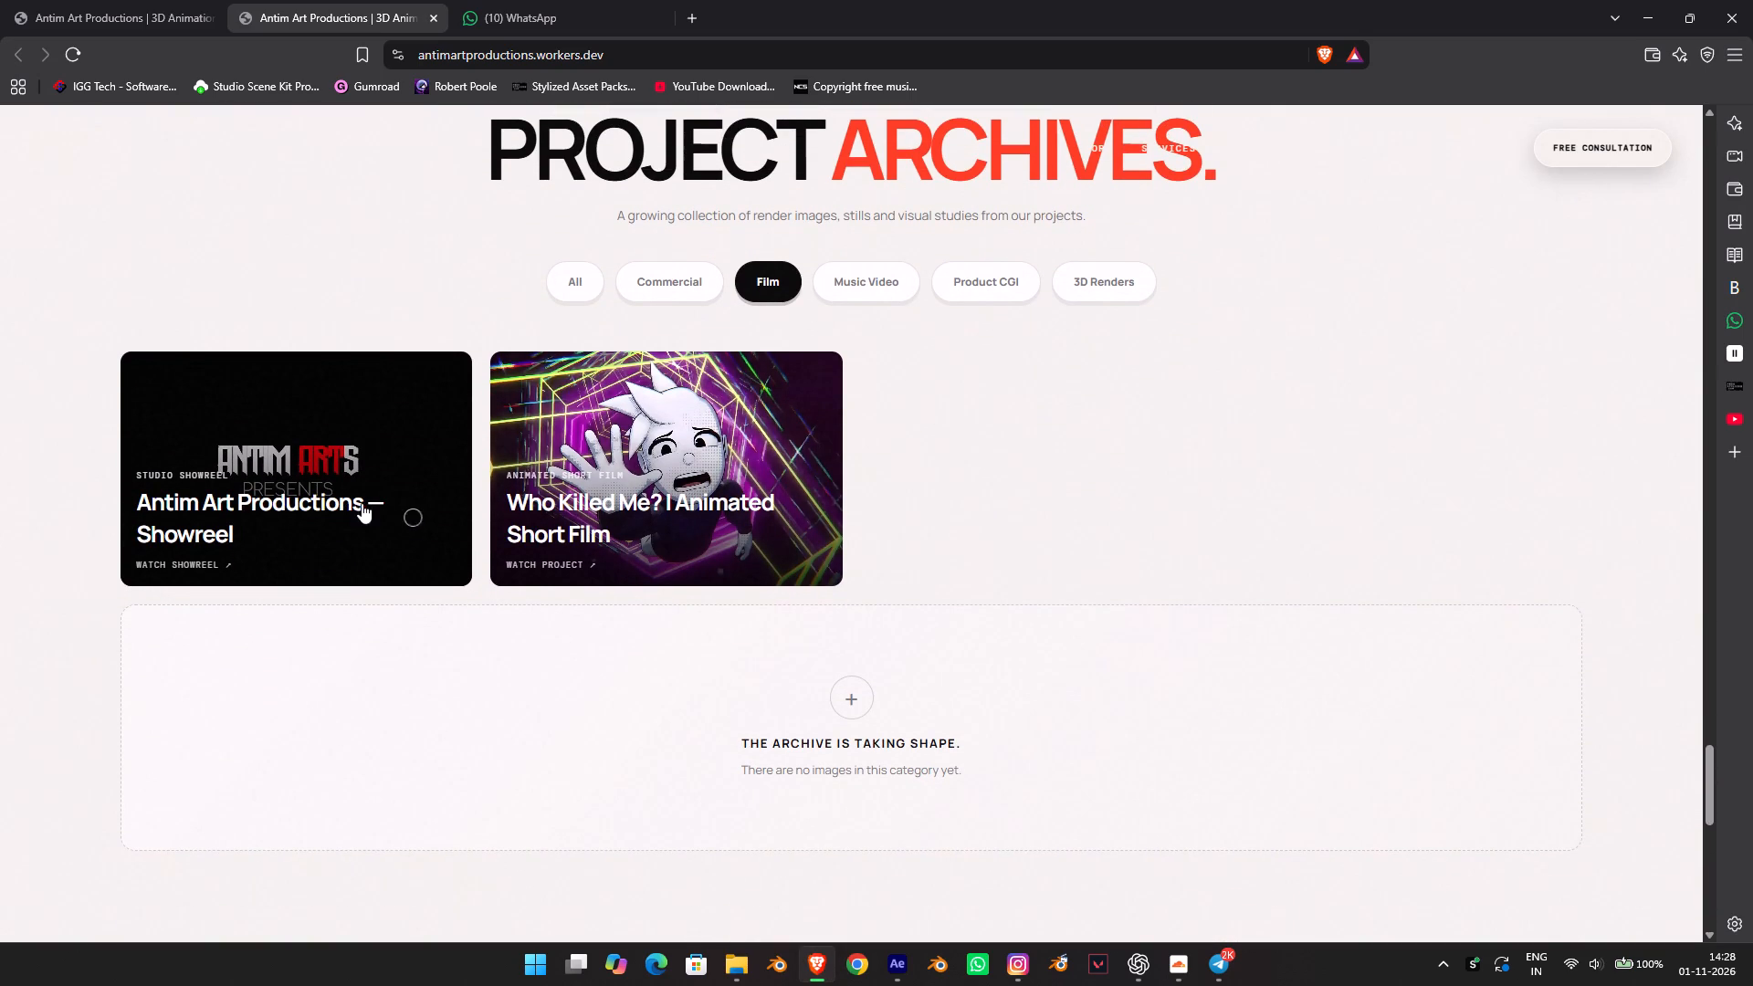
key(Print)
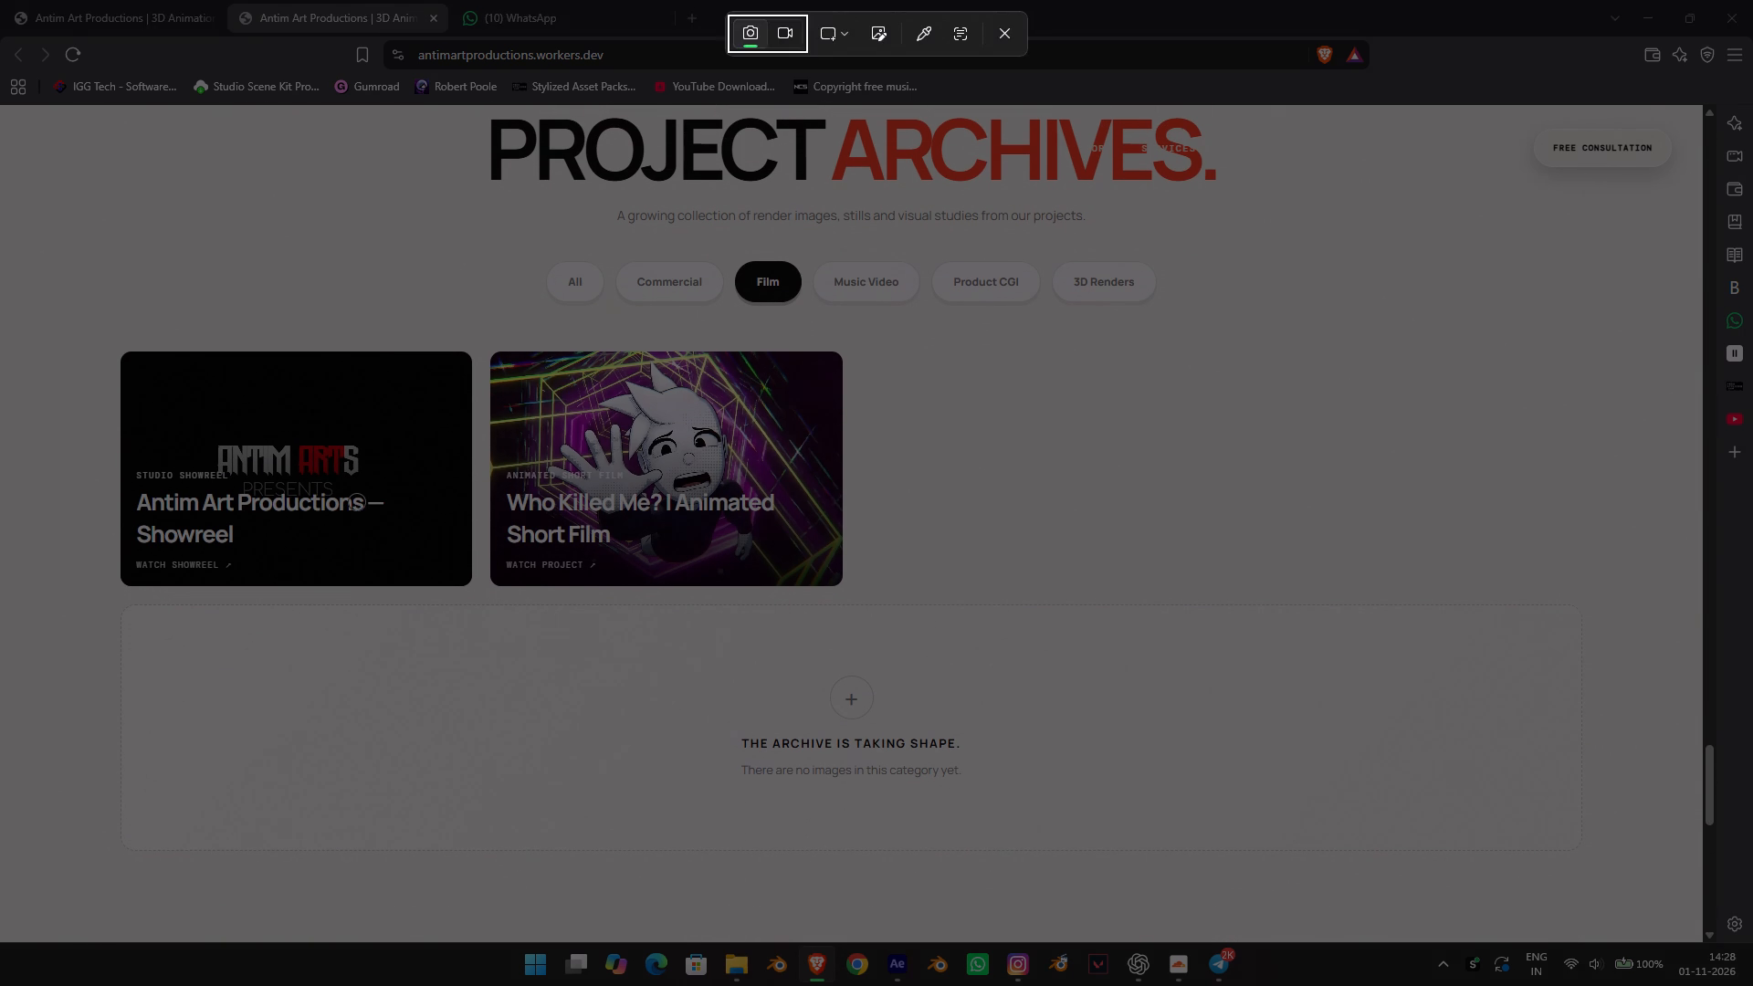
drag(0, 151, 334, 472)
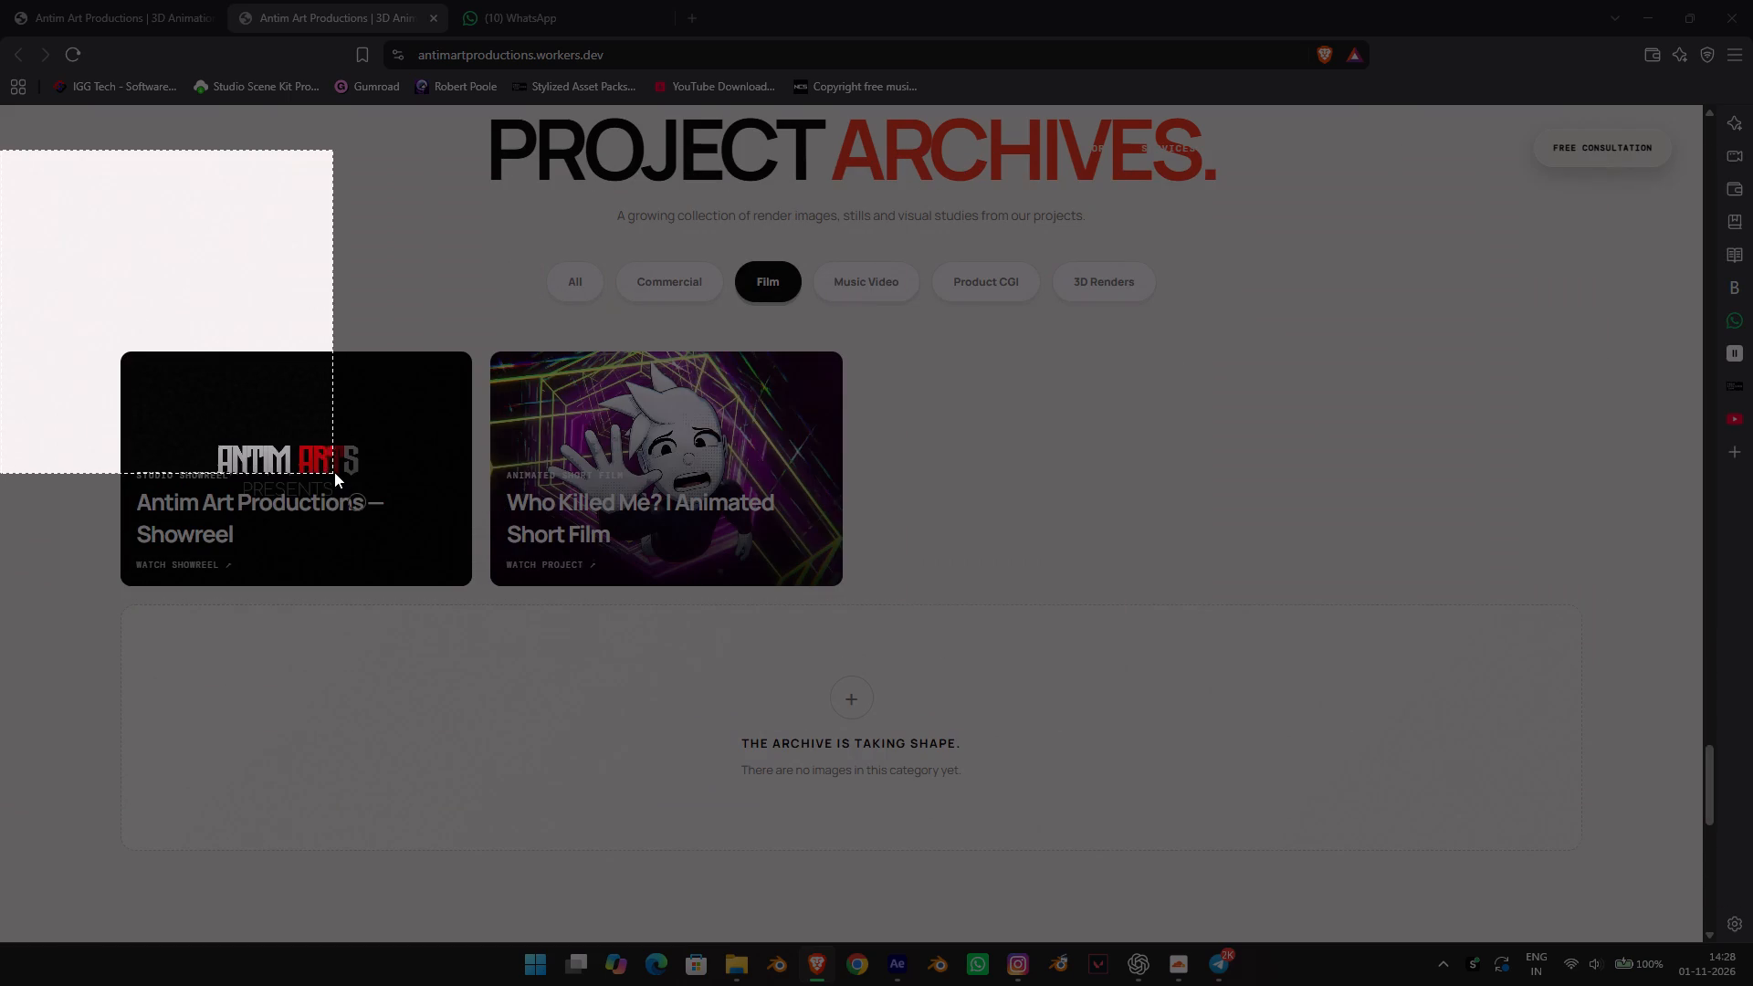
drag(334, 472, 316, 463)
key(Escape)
Capture a screenshot of the page area showing the Project Archives section with the Film filter.
key(Print)
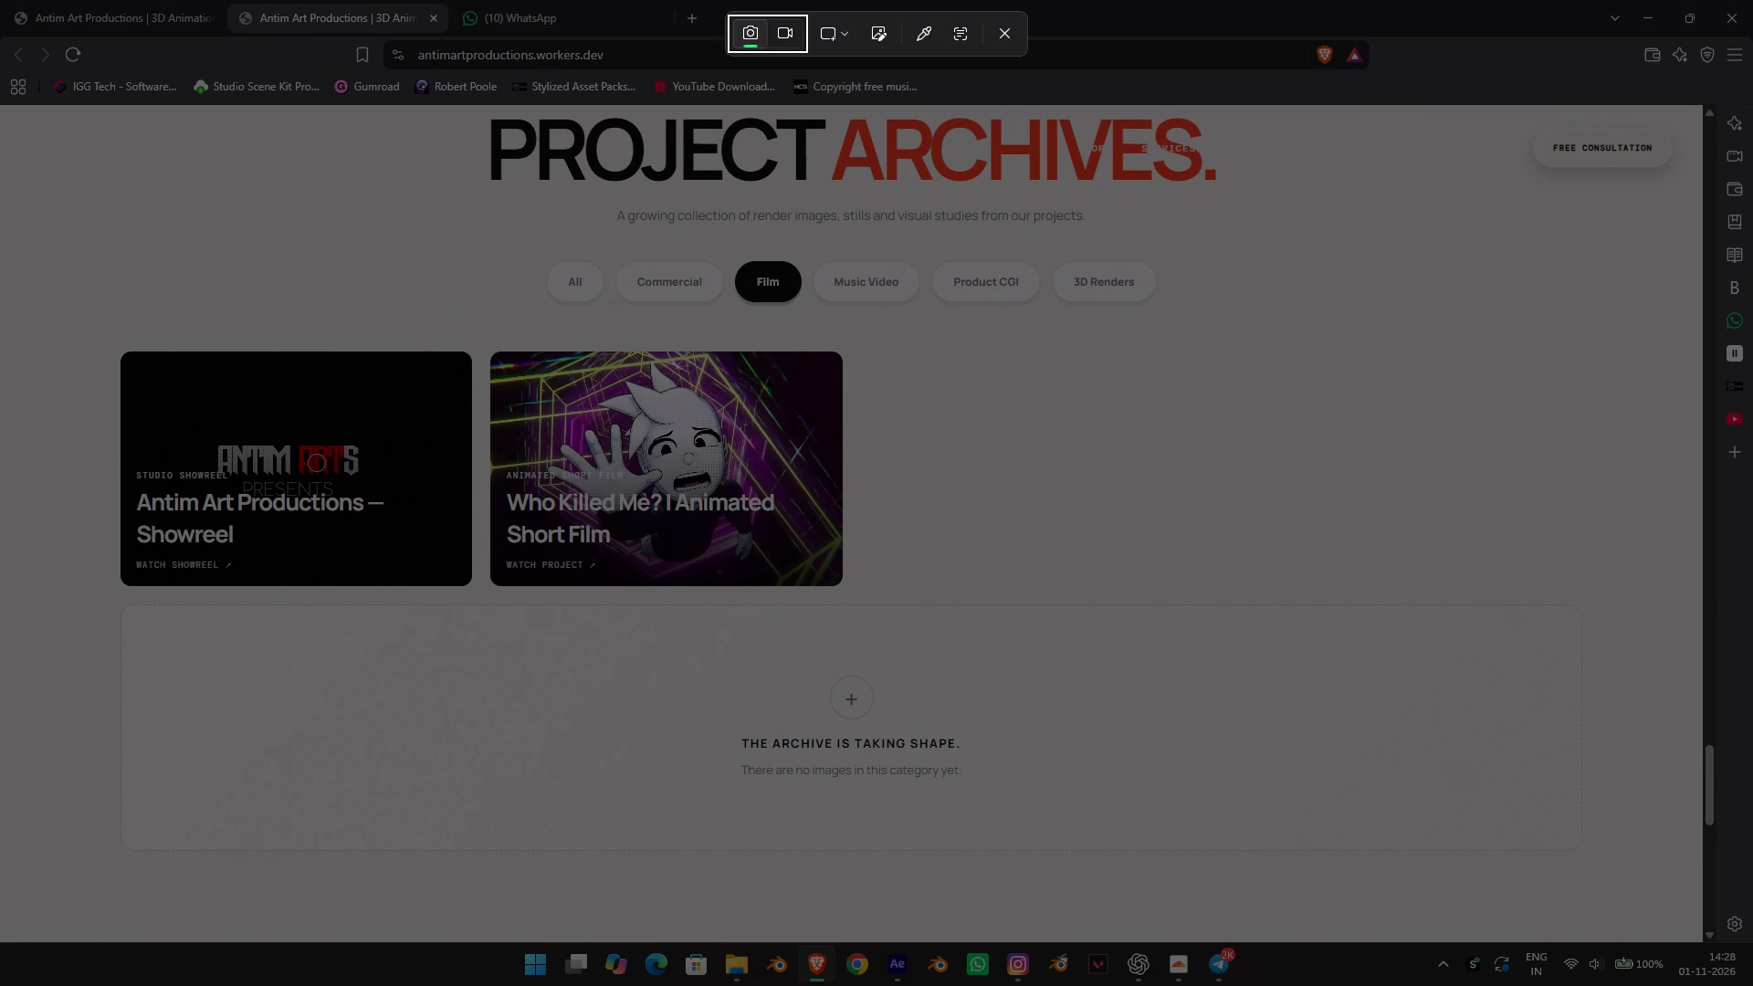
drag(0, 103, 1705, 900)
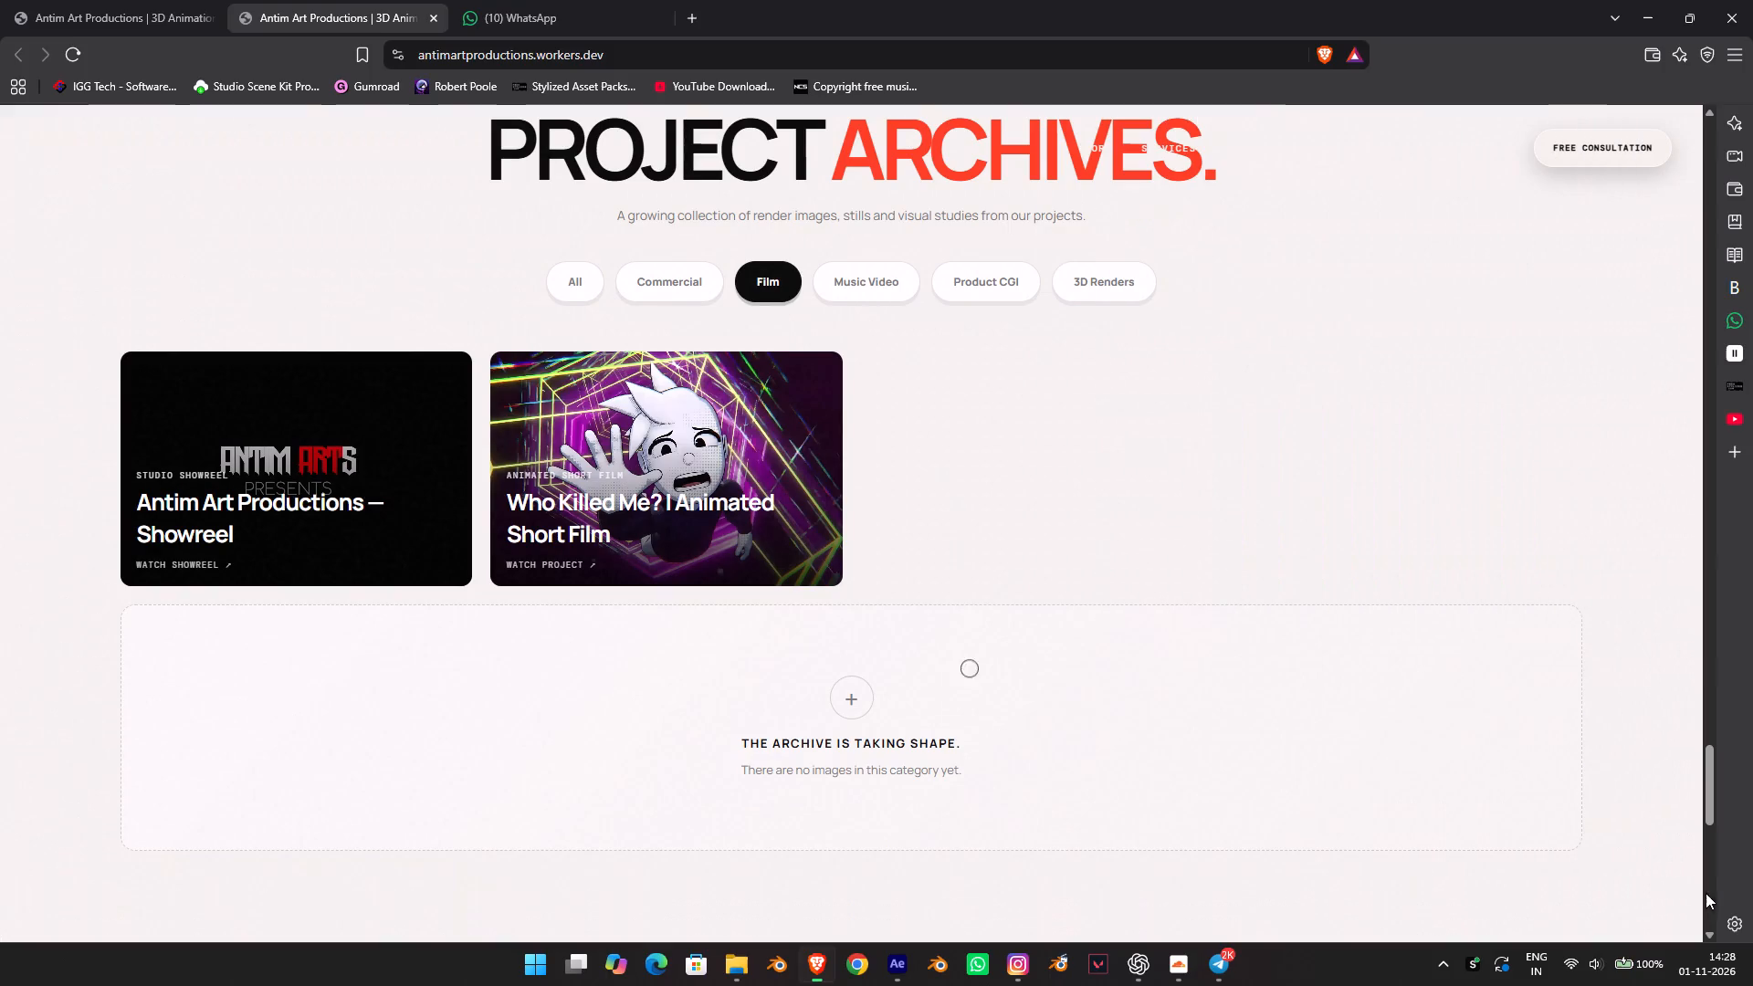
Look back through the website from Project Archives up to the "From imagination to final frame" studio section.
scroll(750, 312, up, 2)
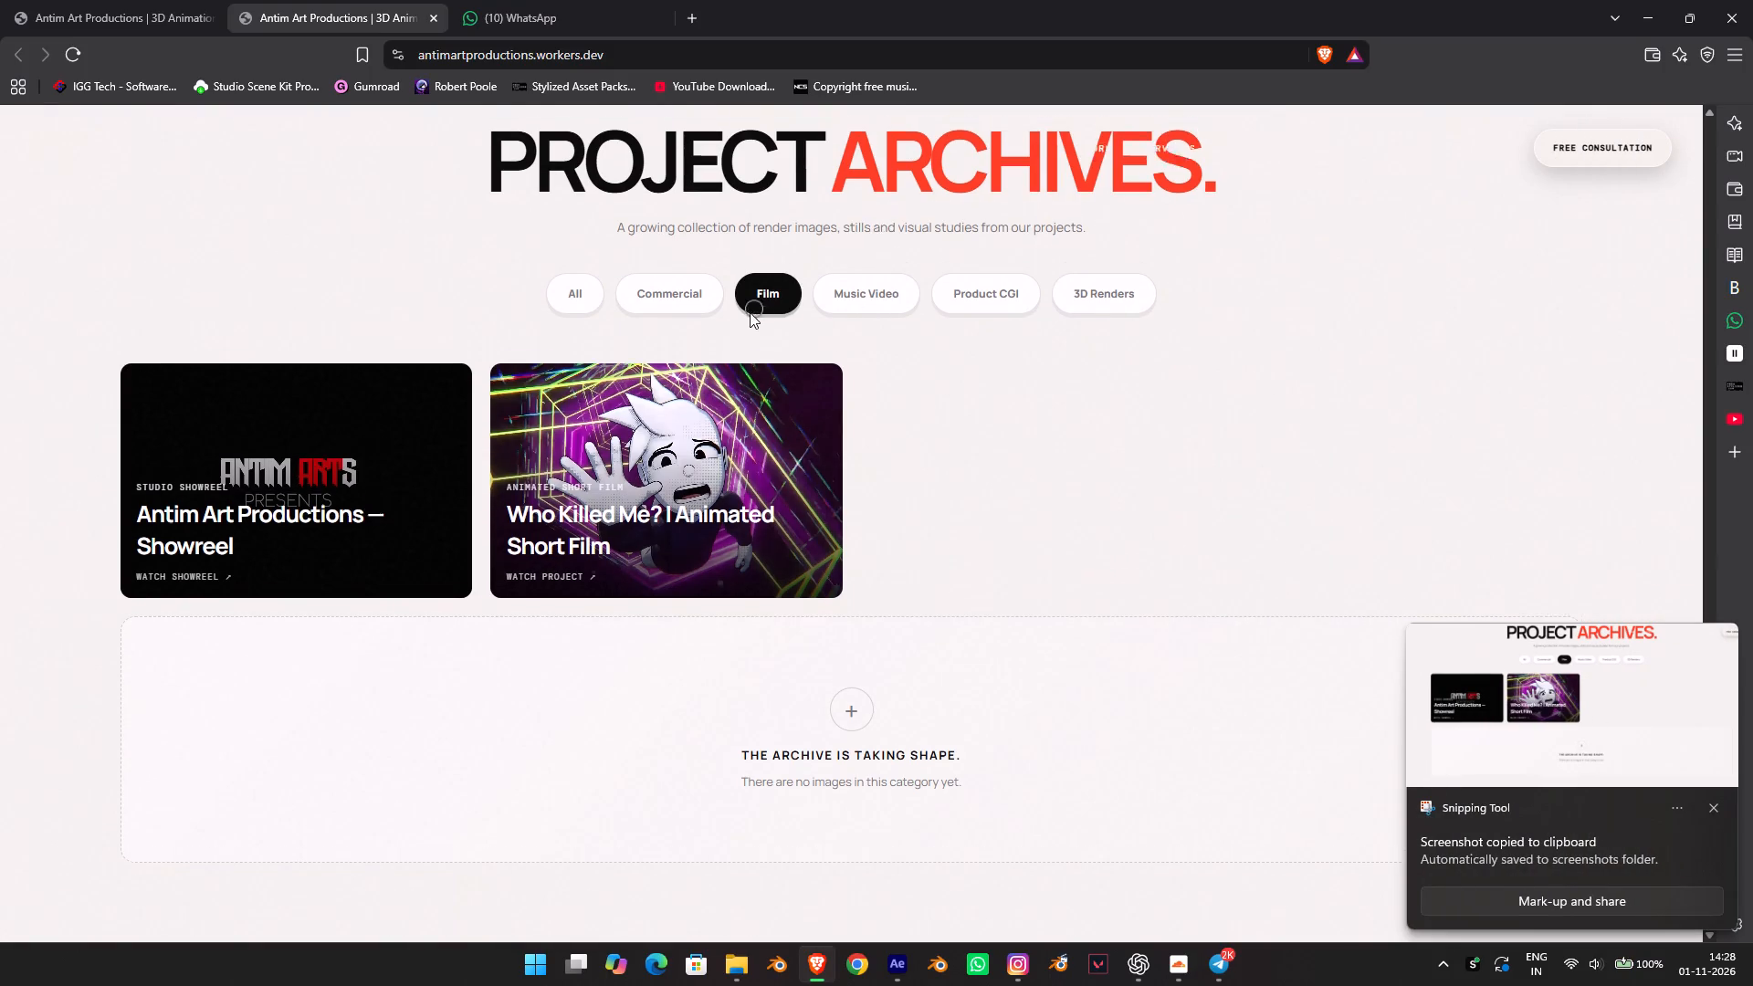
scroll(750, 312, up, 20)
scroll(750, 312, up, 17)
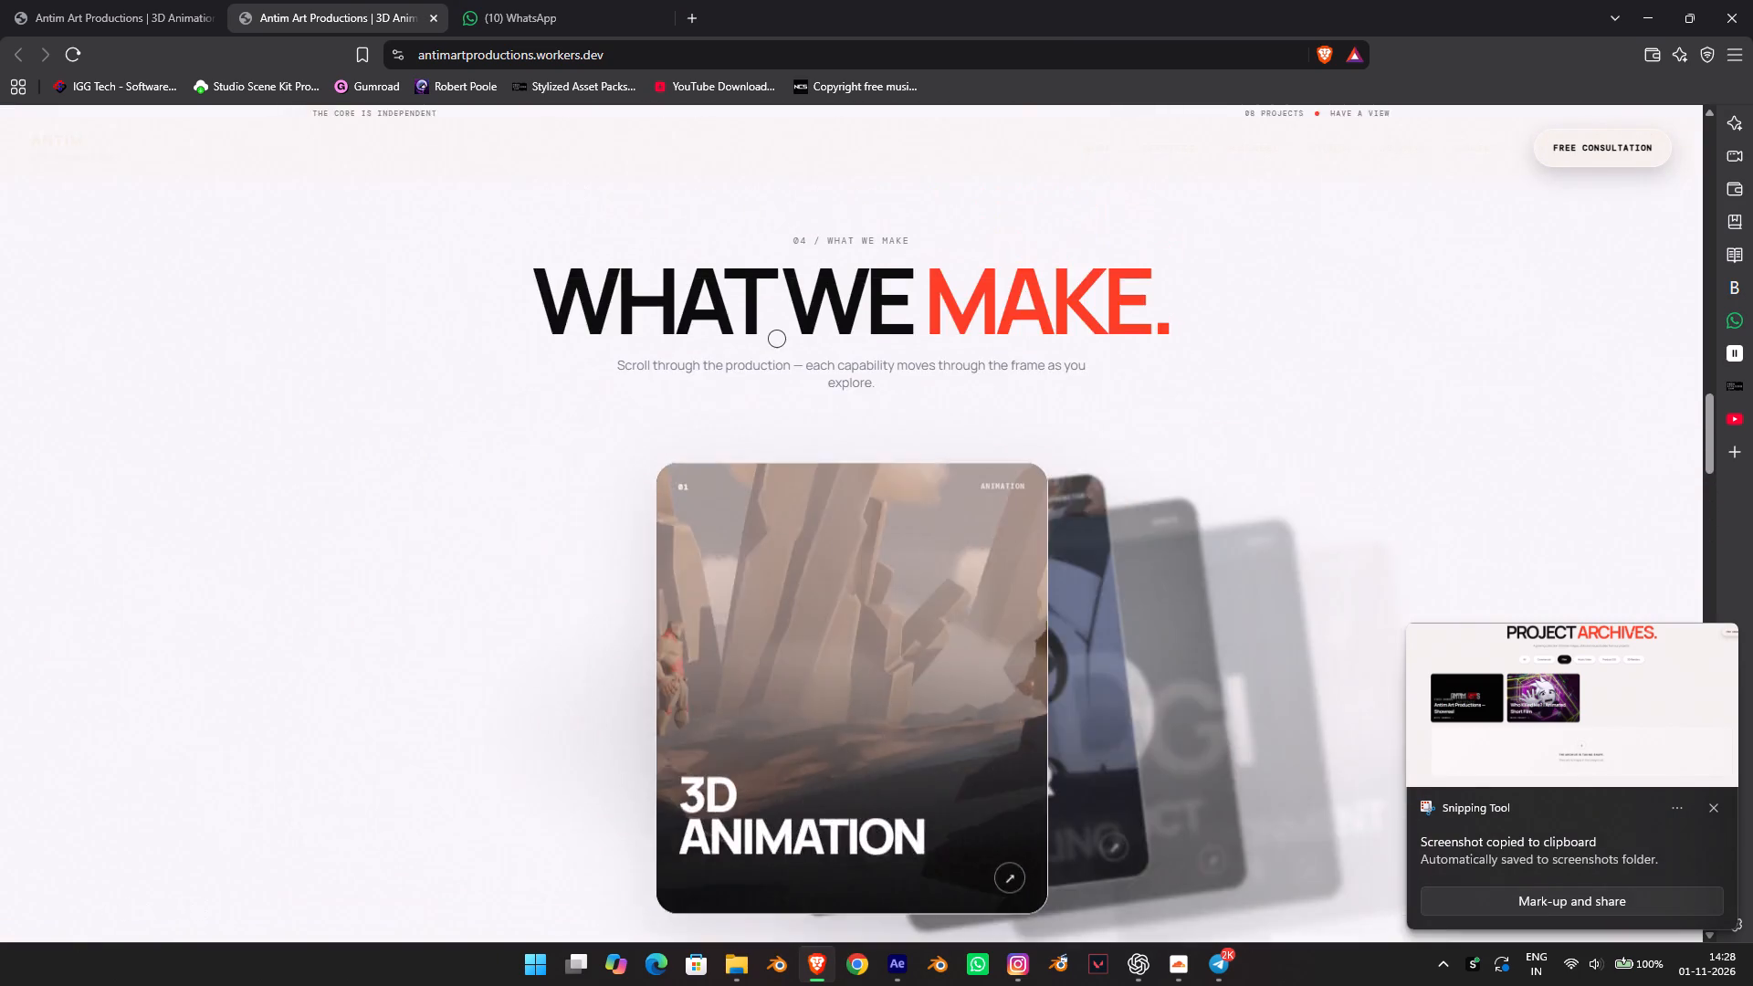
scroll(777, 339, up, 19)
scroll(777, 339, up, 9)
scroll(777, 339, down, 6)
key(alt+Tab)
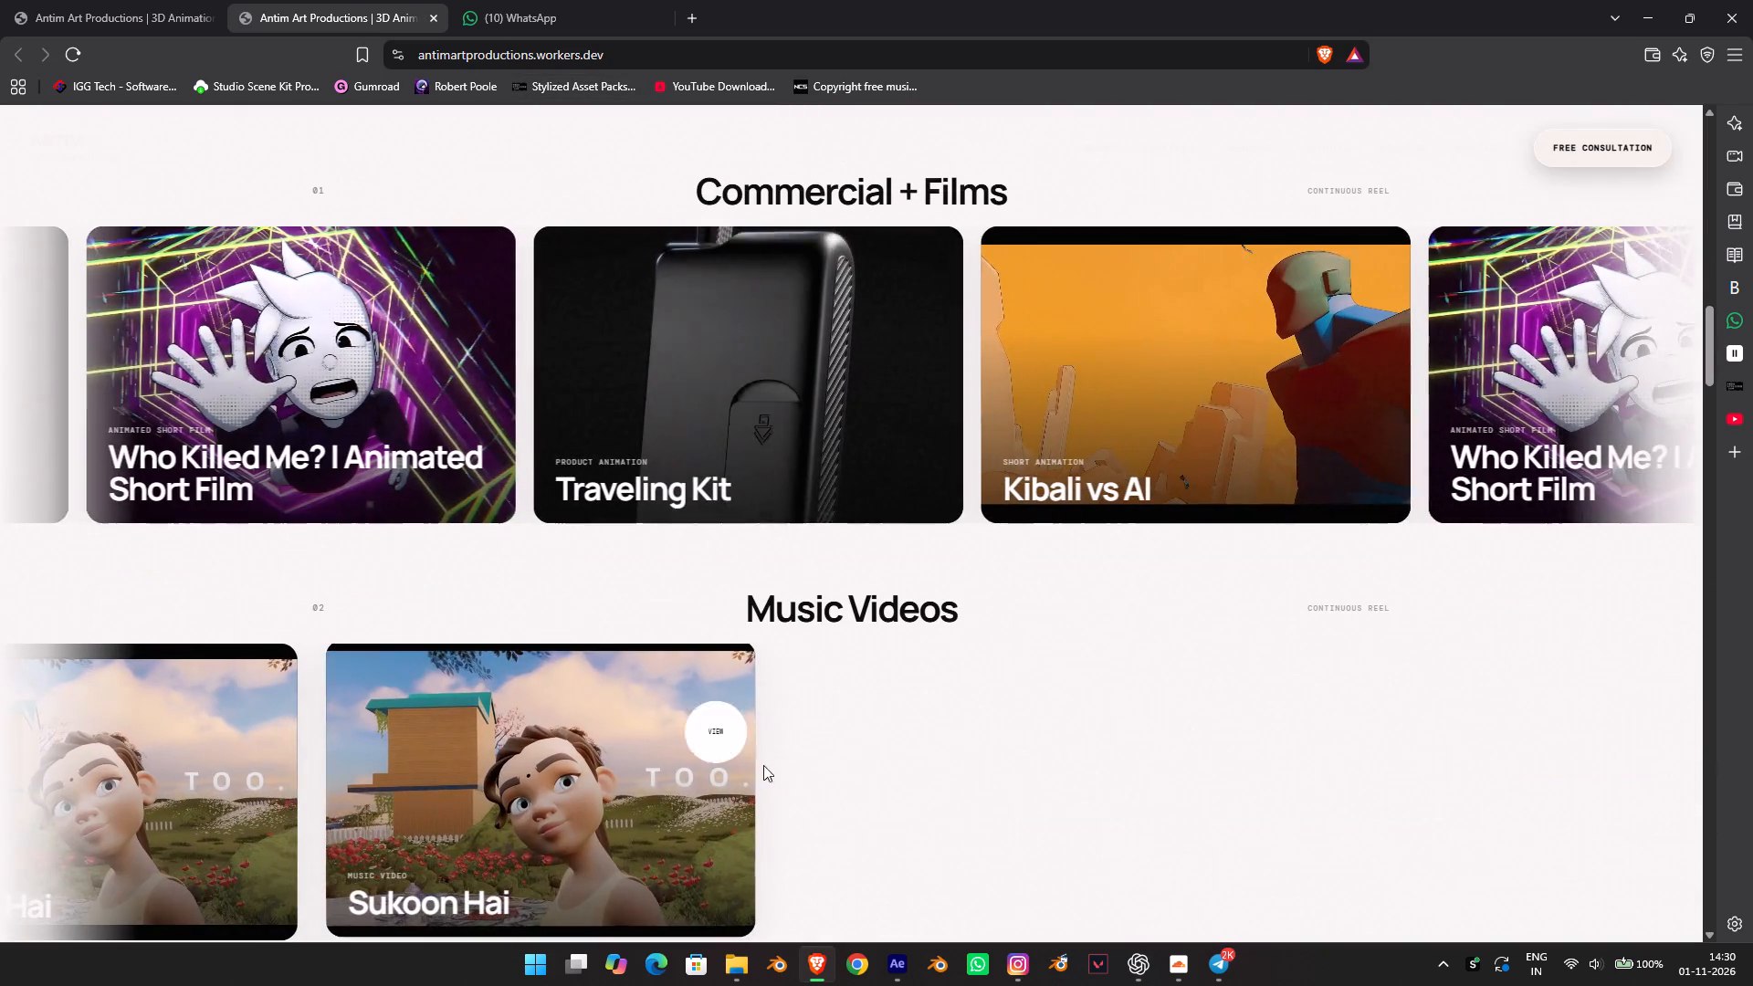
Switch to the WEBSITE 2 File Explorer window and browse the folders on New Volume (D:) through to RENDERS.
click(737, 959)
click(645, 848)
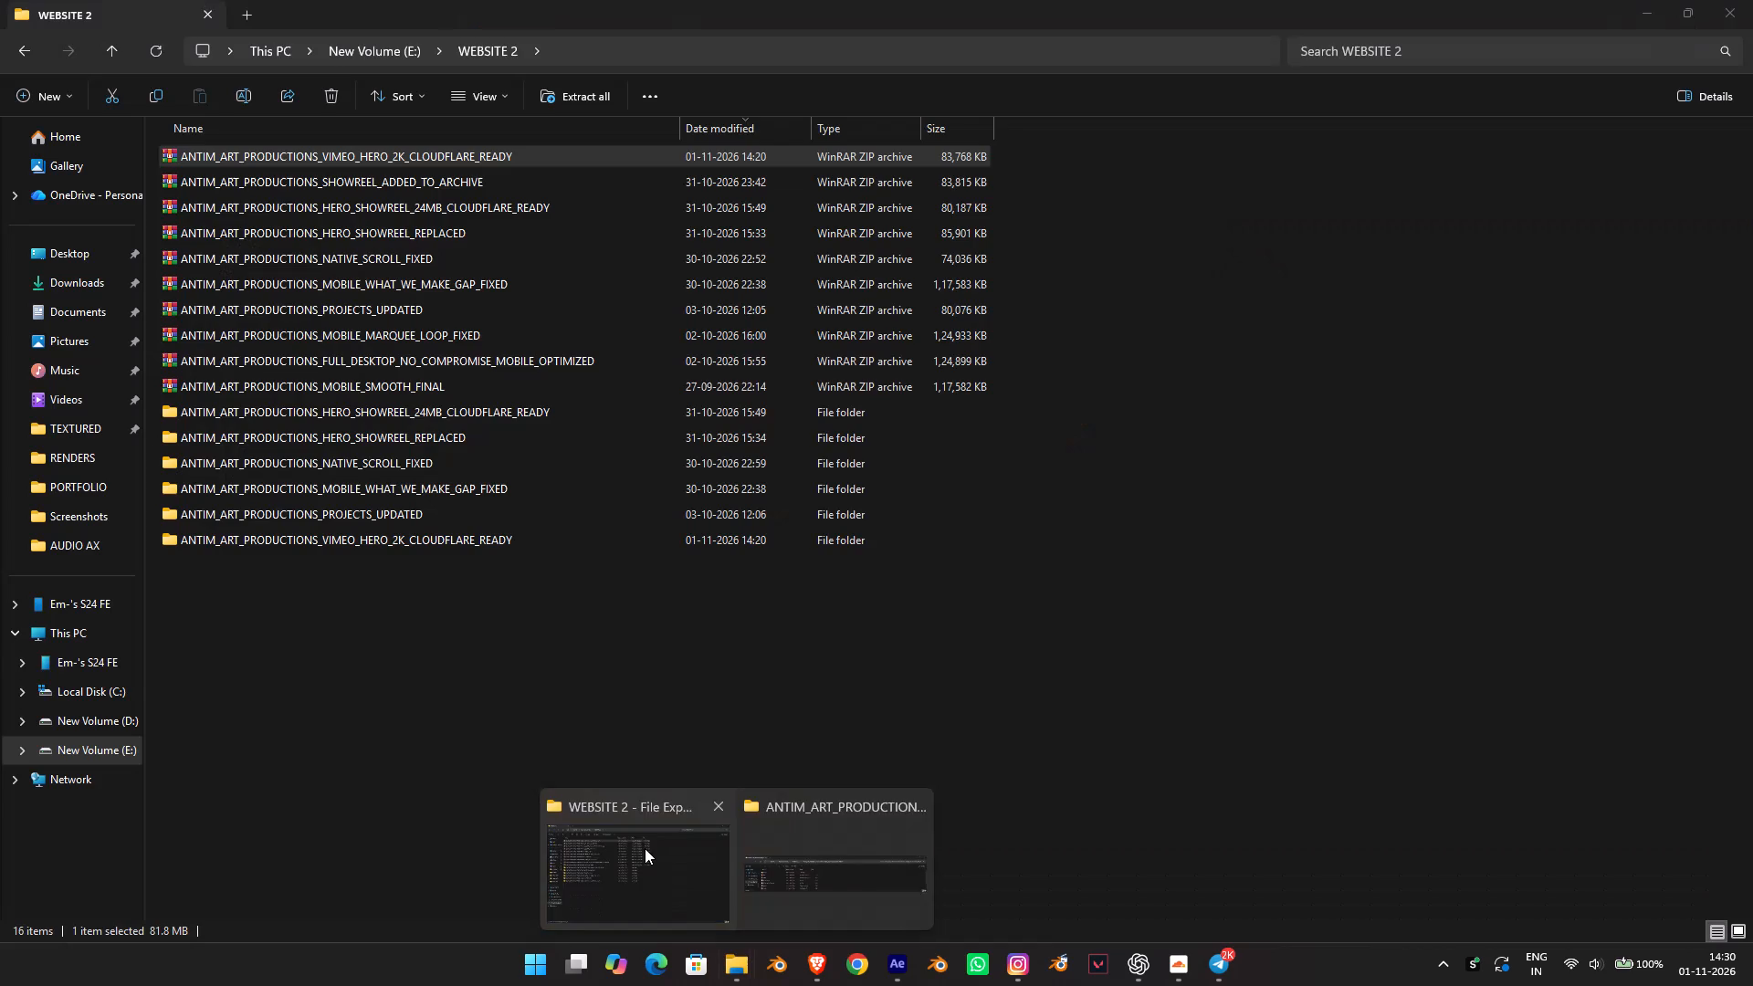
click(73, 713)
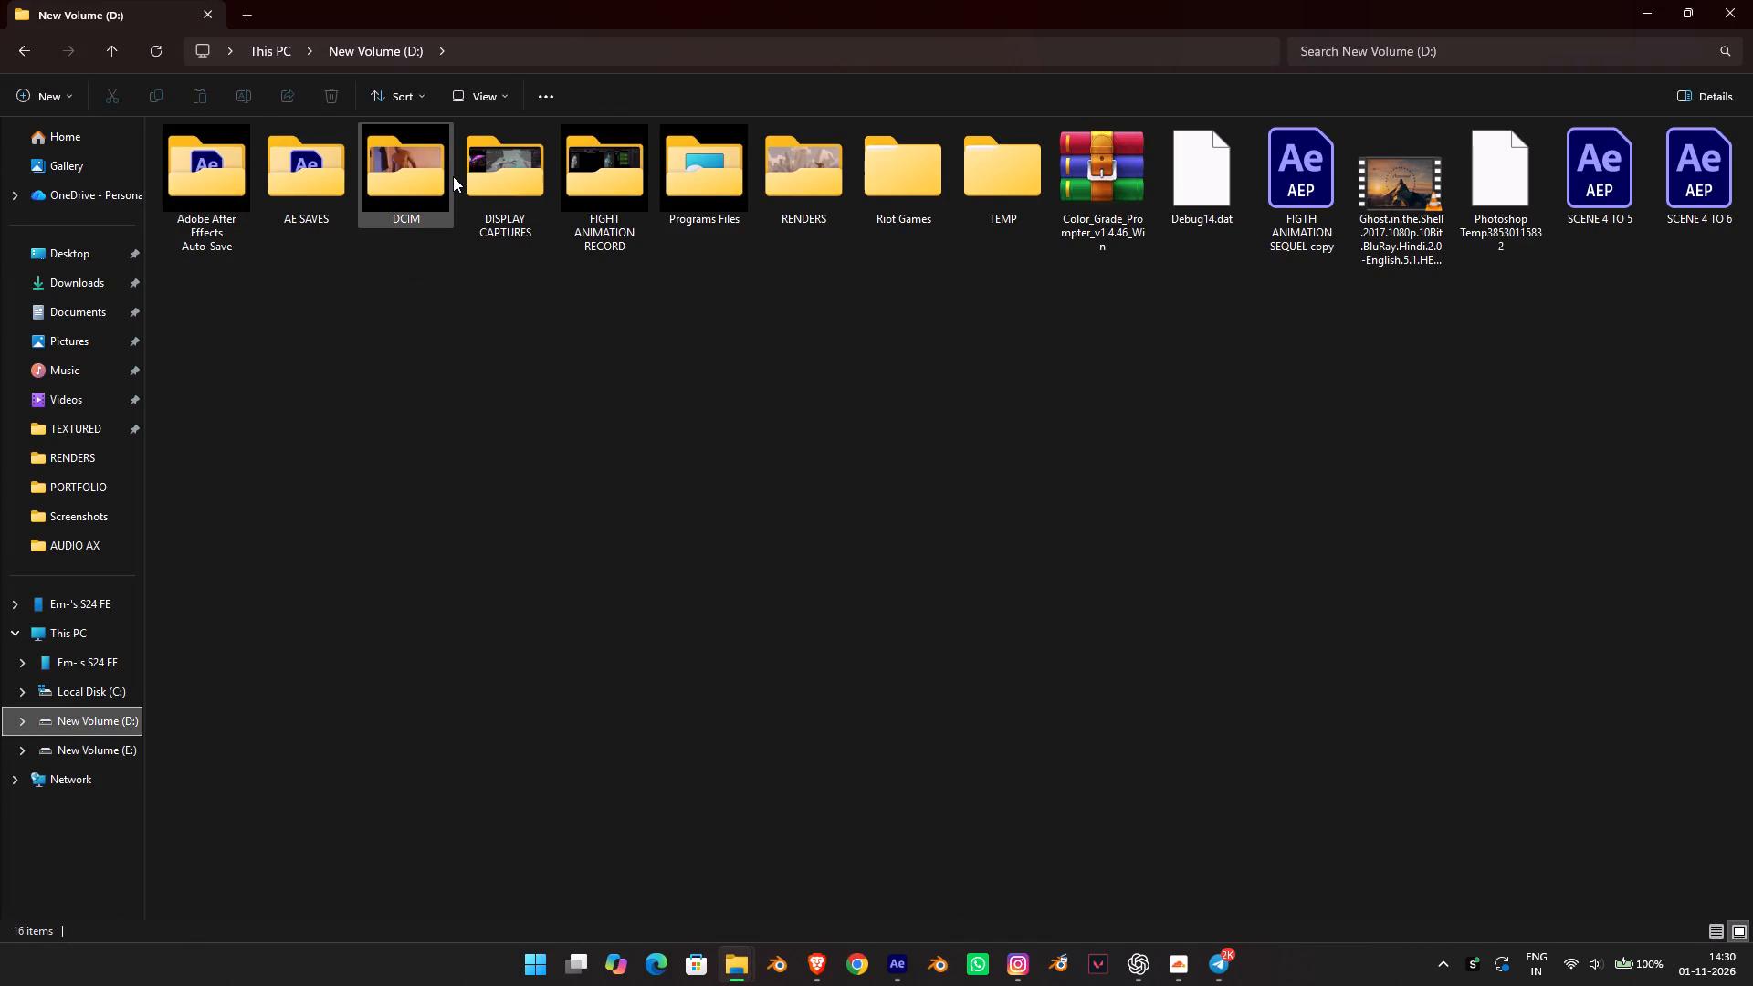
double_click(453, 176)
click(450, 176)
double_click(606, 170)
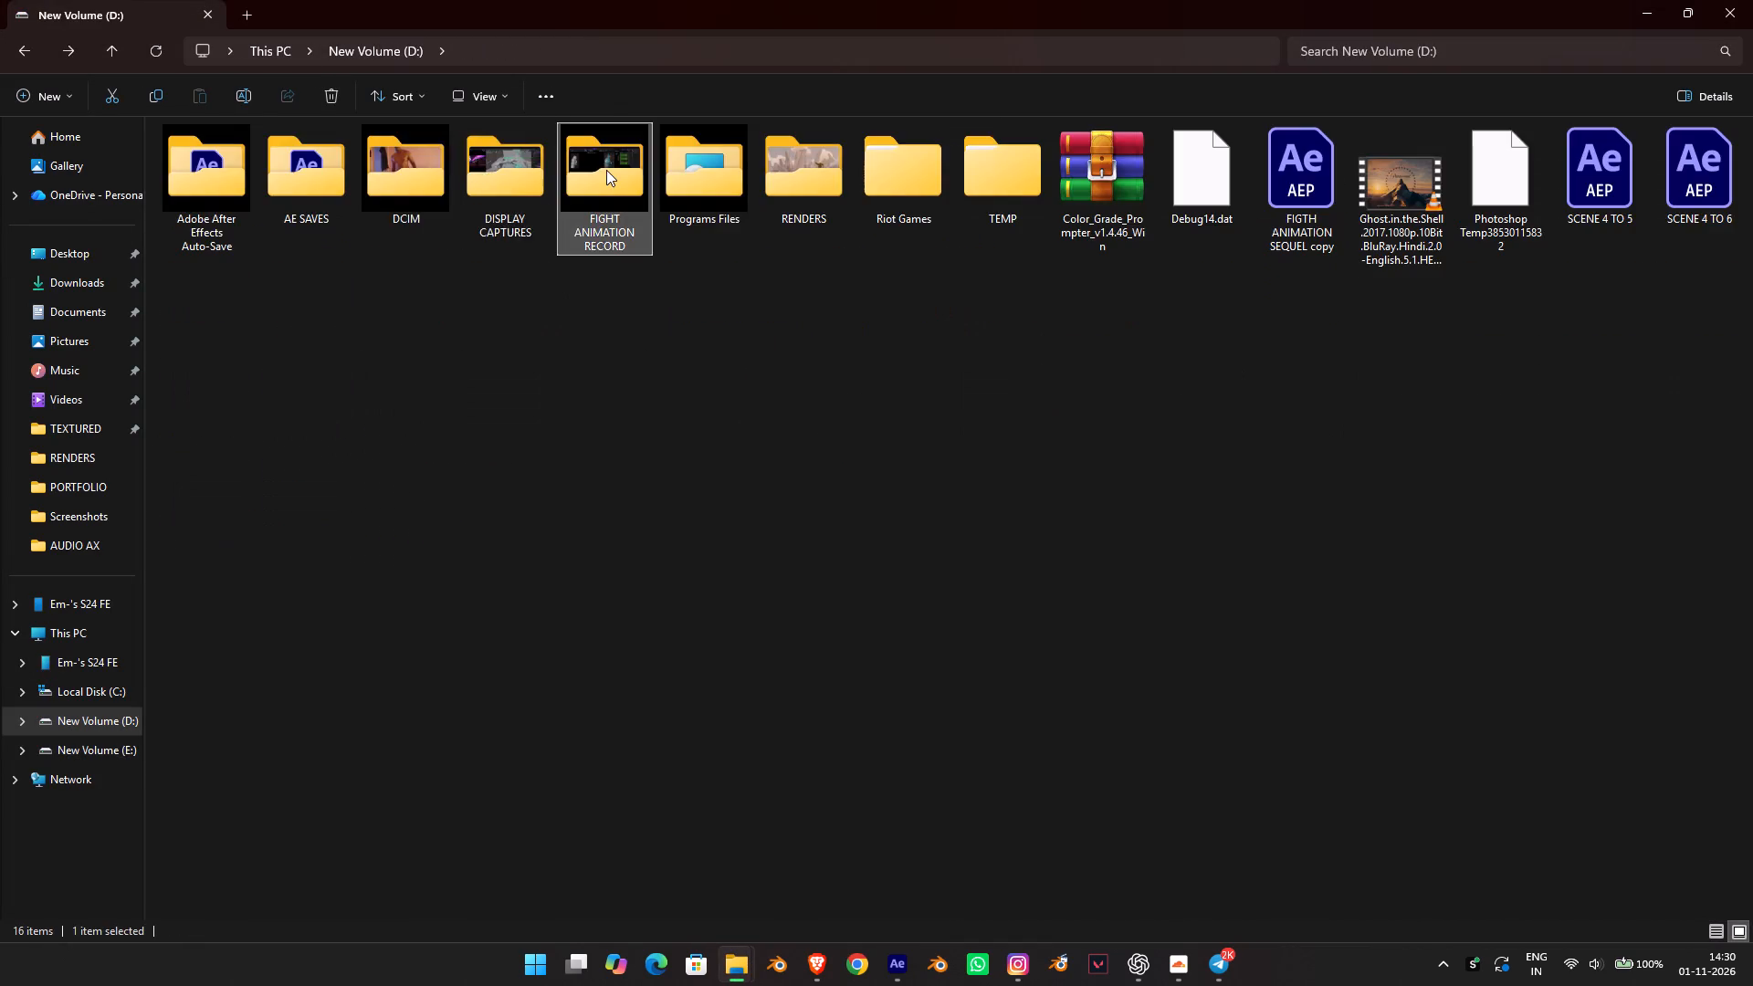
click(614, 171)
double_click(747, 173)
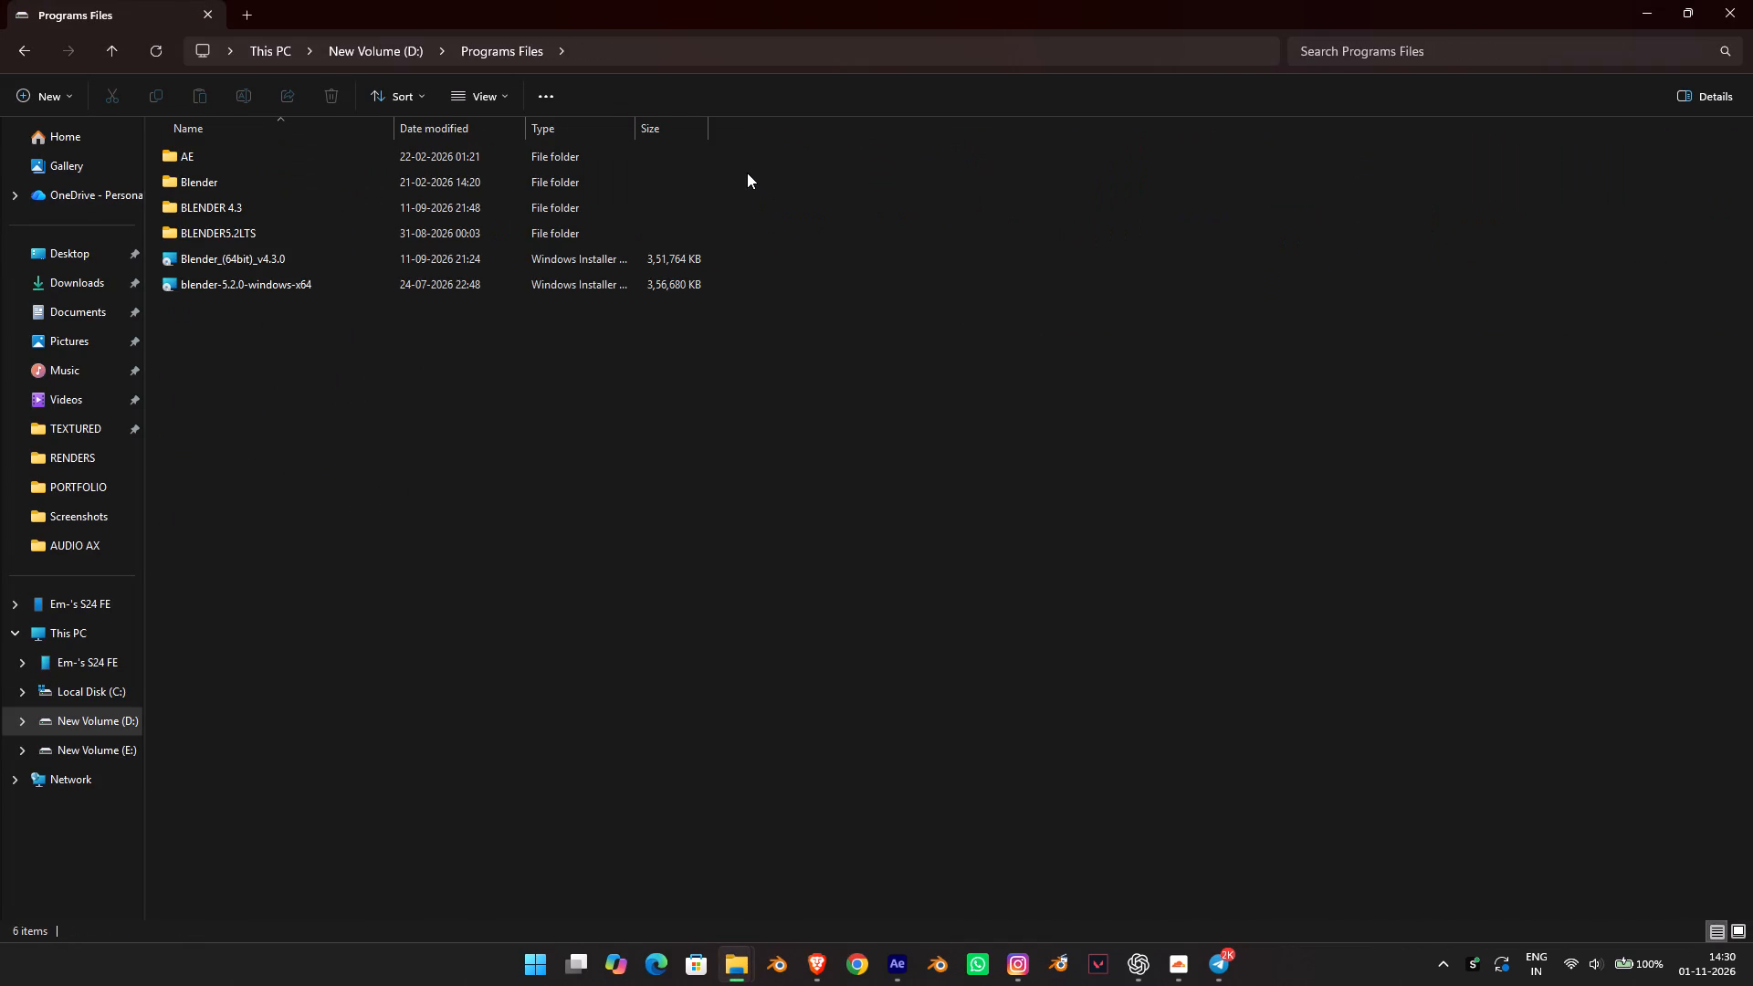
drag(752, 173, 762, 173)
double_click(804, 165)
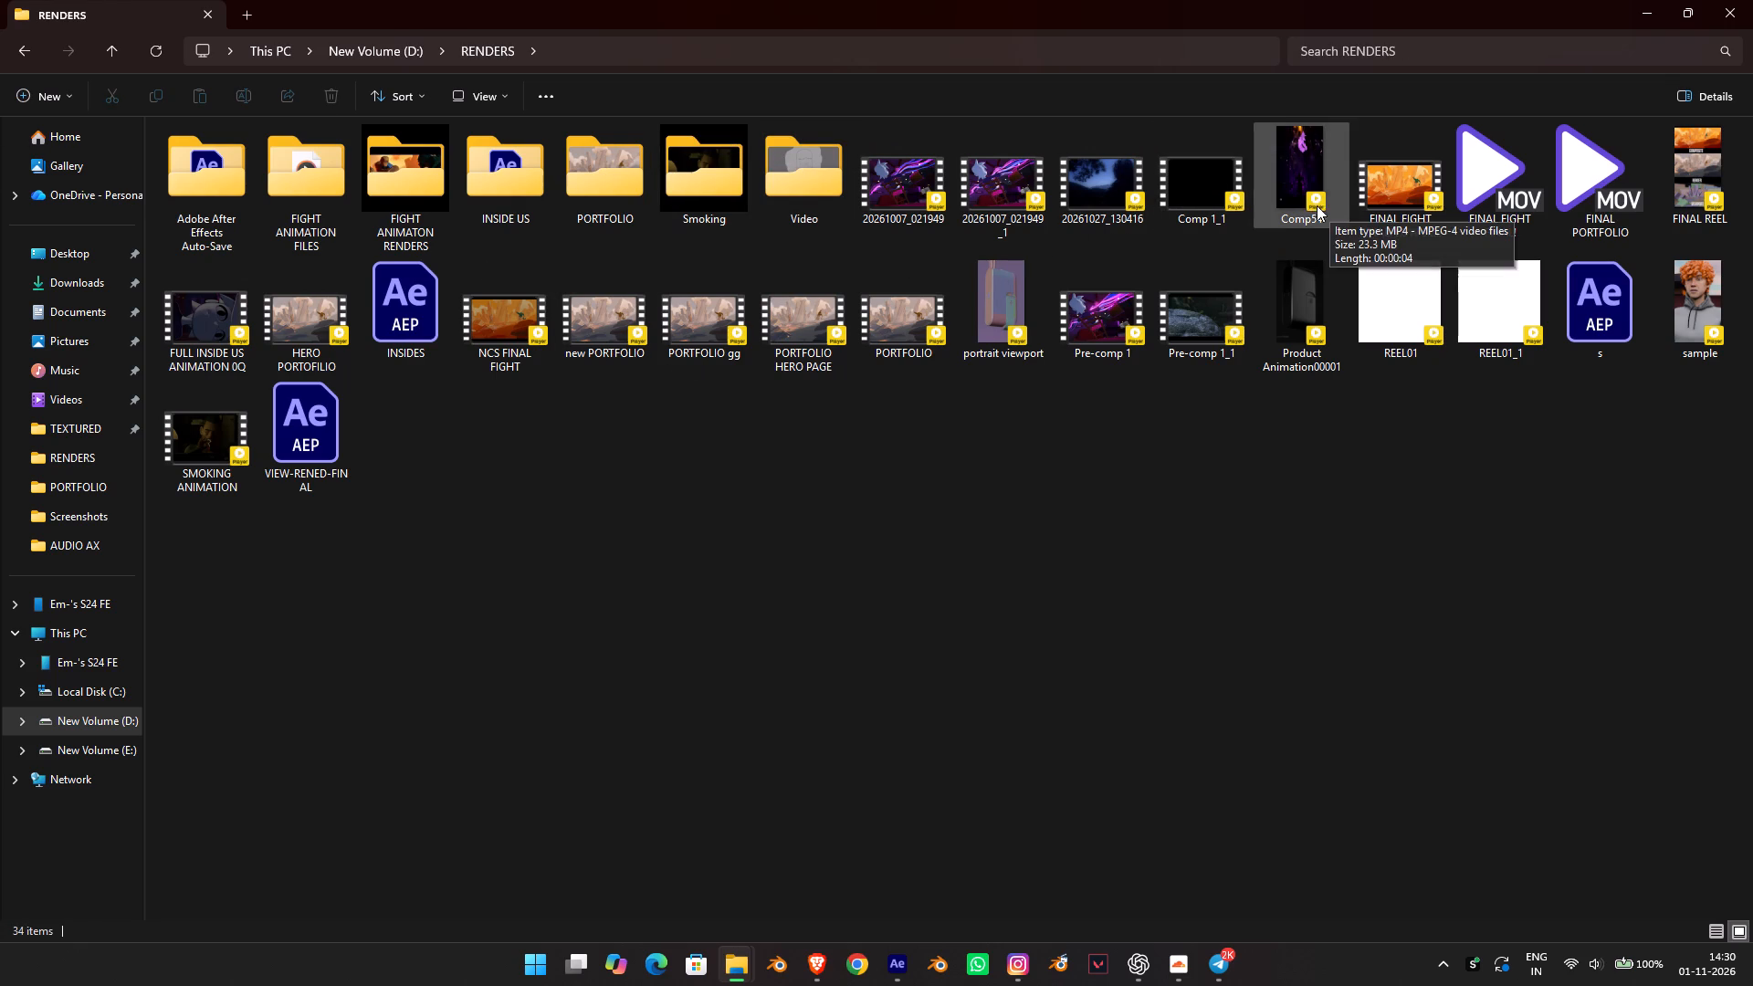
Look through the RENDERS subfolders, including FIGHT ANIMATON RENDERS, PORTFOLIO and Smoking, and open the Video folder.
click(334, 204)
double_click(371, 199)
click(374, 202)
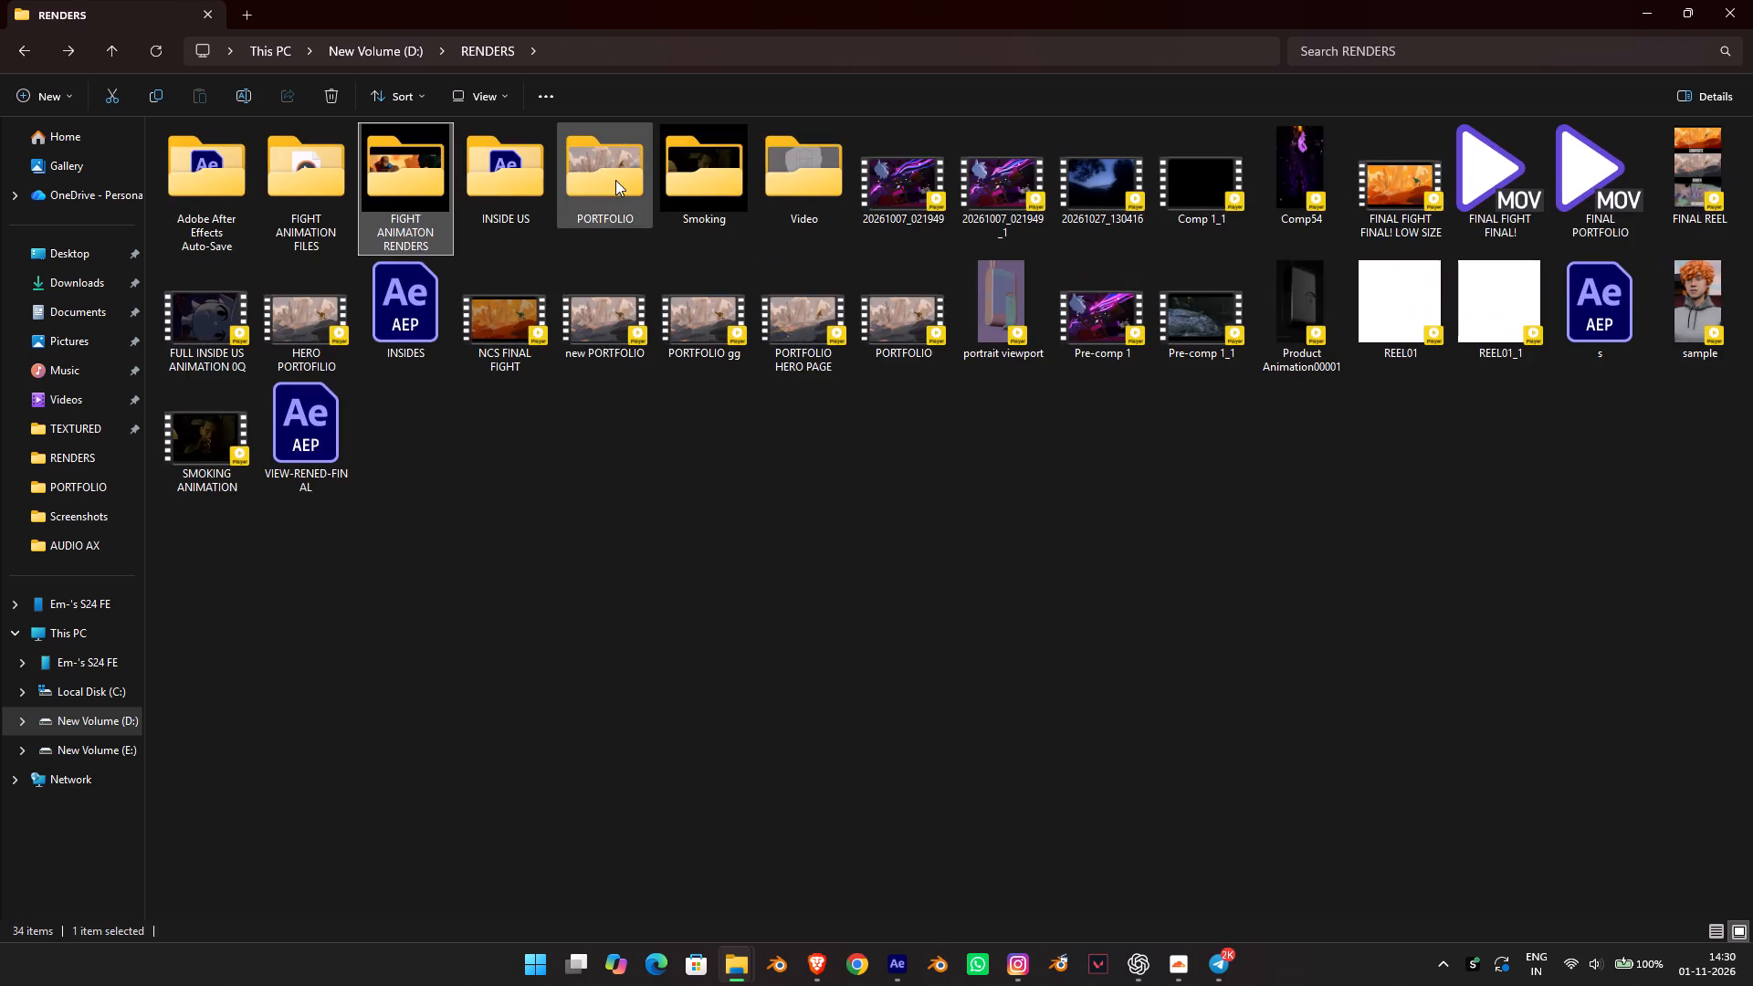
double_click(615, 180)
drag(621, 177, 629, 173)
double_click(665, 172)
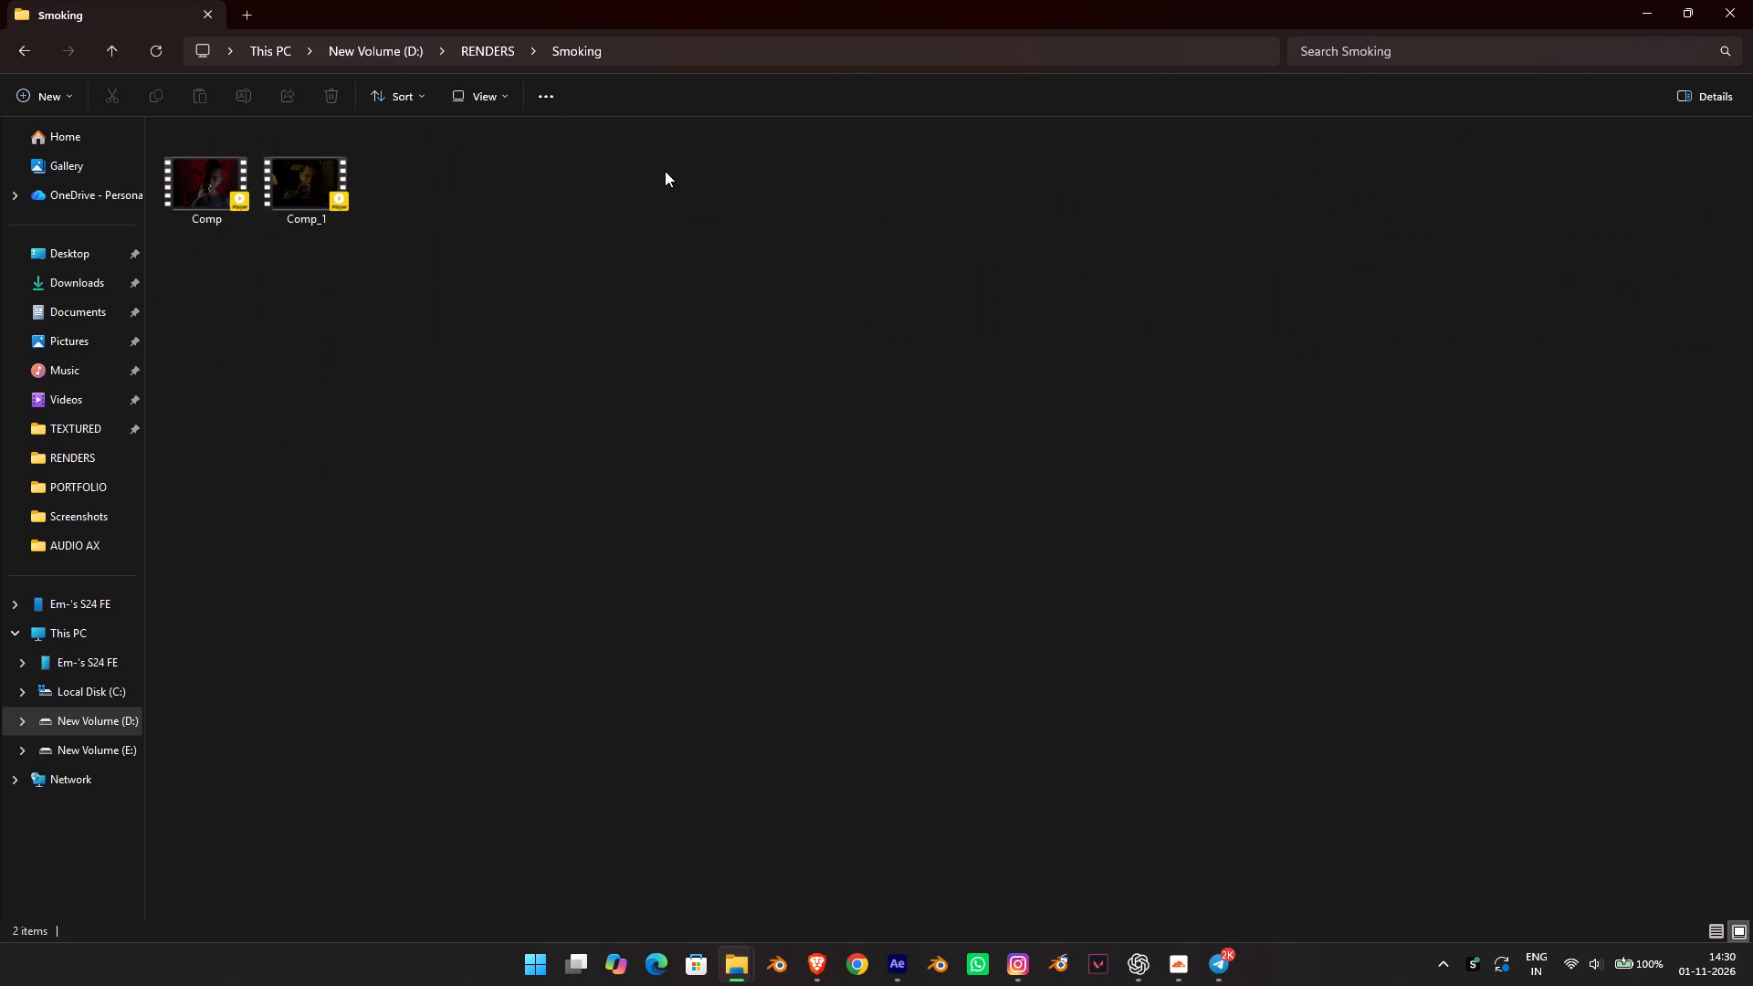
click(360, 172)
double_click(851, 173)
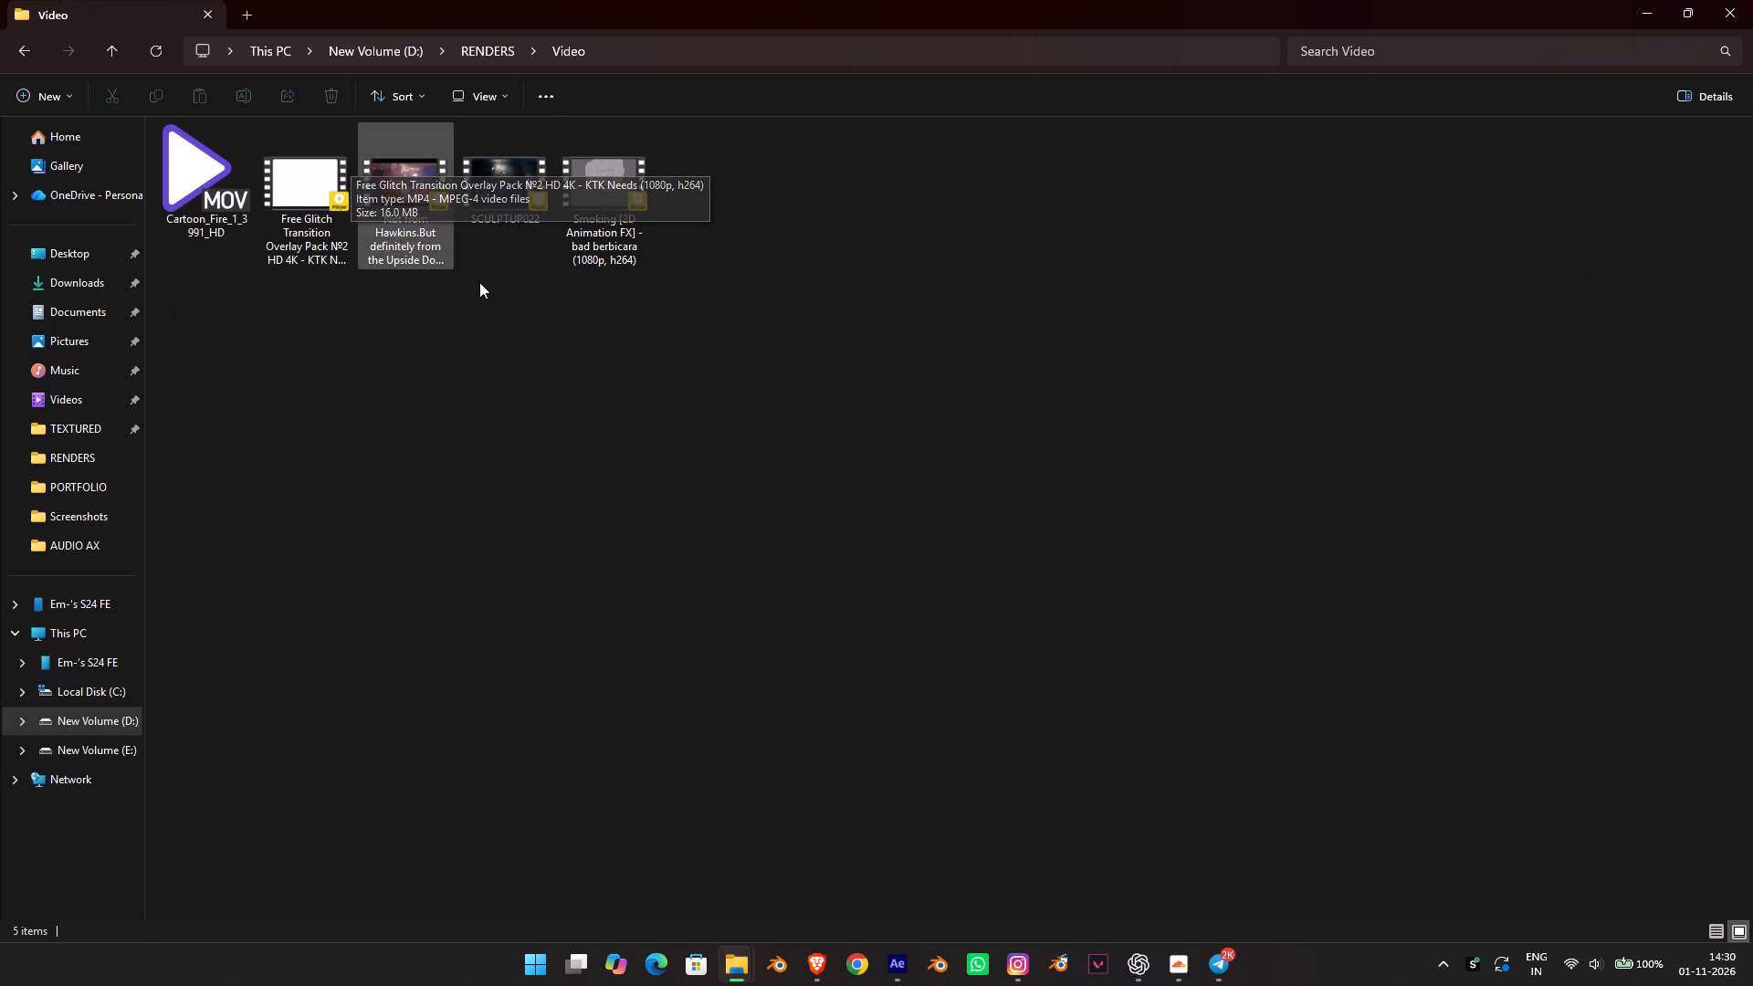
Play SCULPTUP022.mp4 in PotPlayer and skip ahead to preview its footage.
double_click(464, 190)
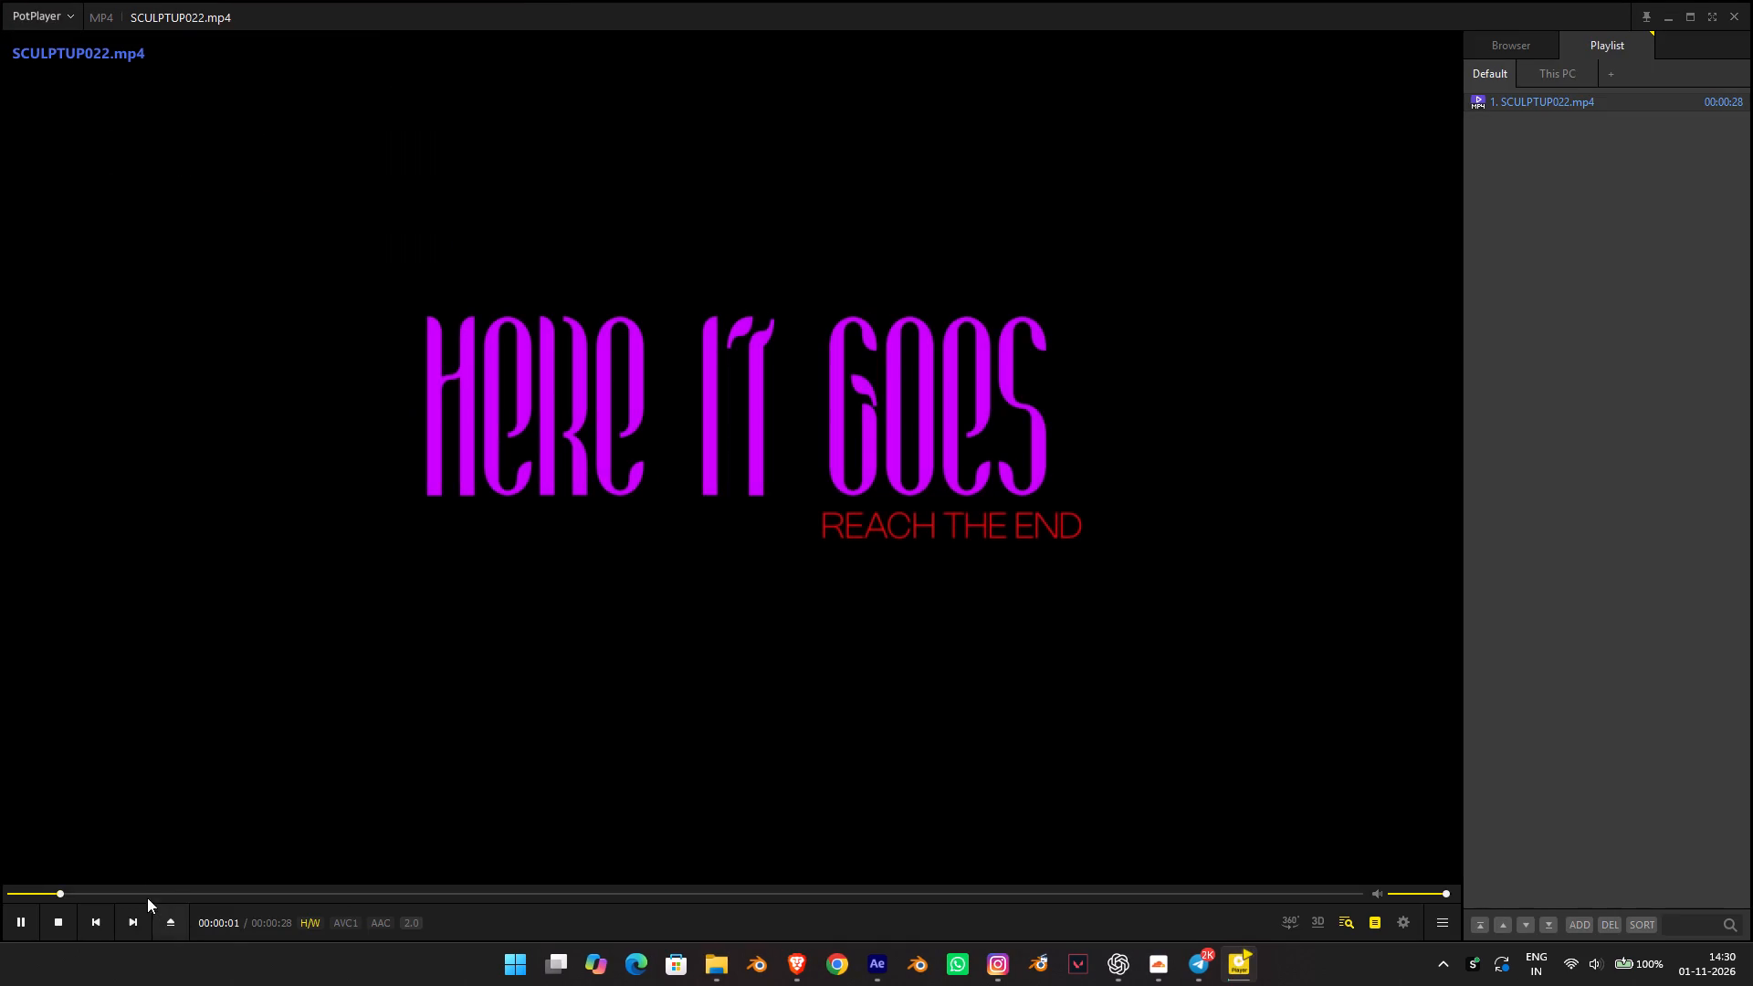
drag(131, 877, 140, 886)
click(143, 888)
click(269, 886)
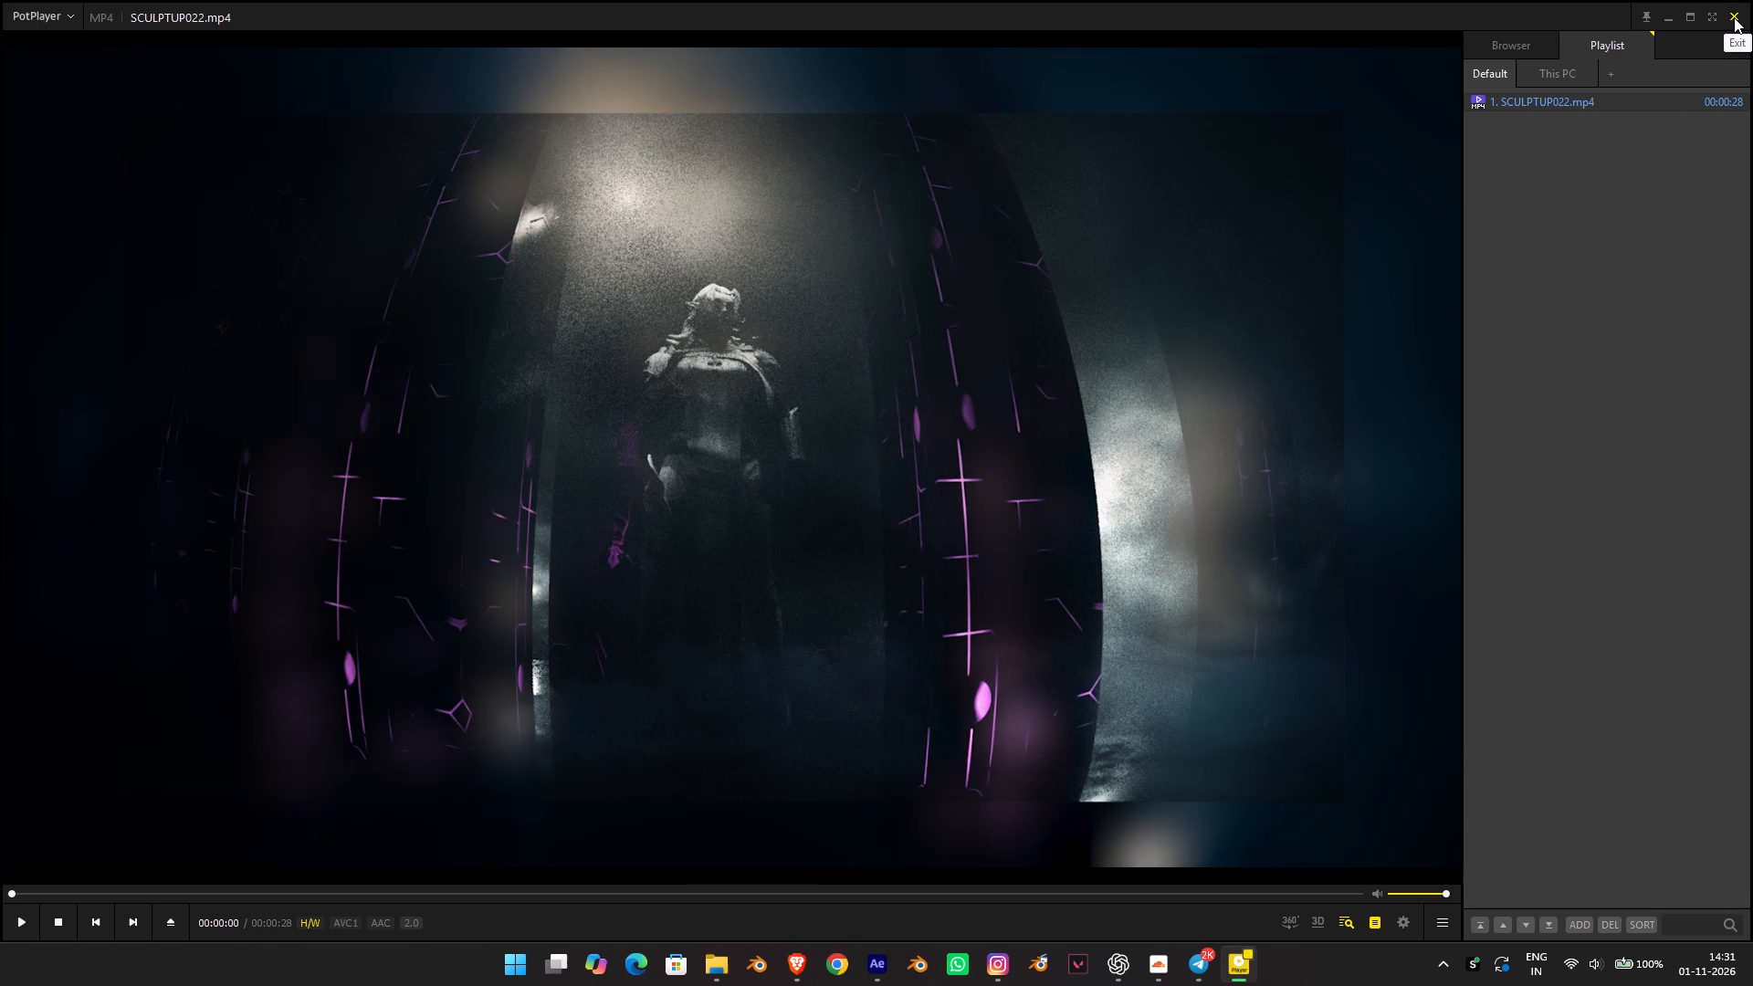
Close the SCULPTUP022.mp4 preview, look through RENDERS, New Volume (D:) and New Volume (E:) for other footage, and close the file window.
click(1734, 17)
click(486, 341)
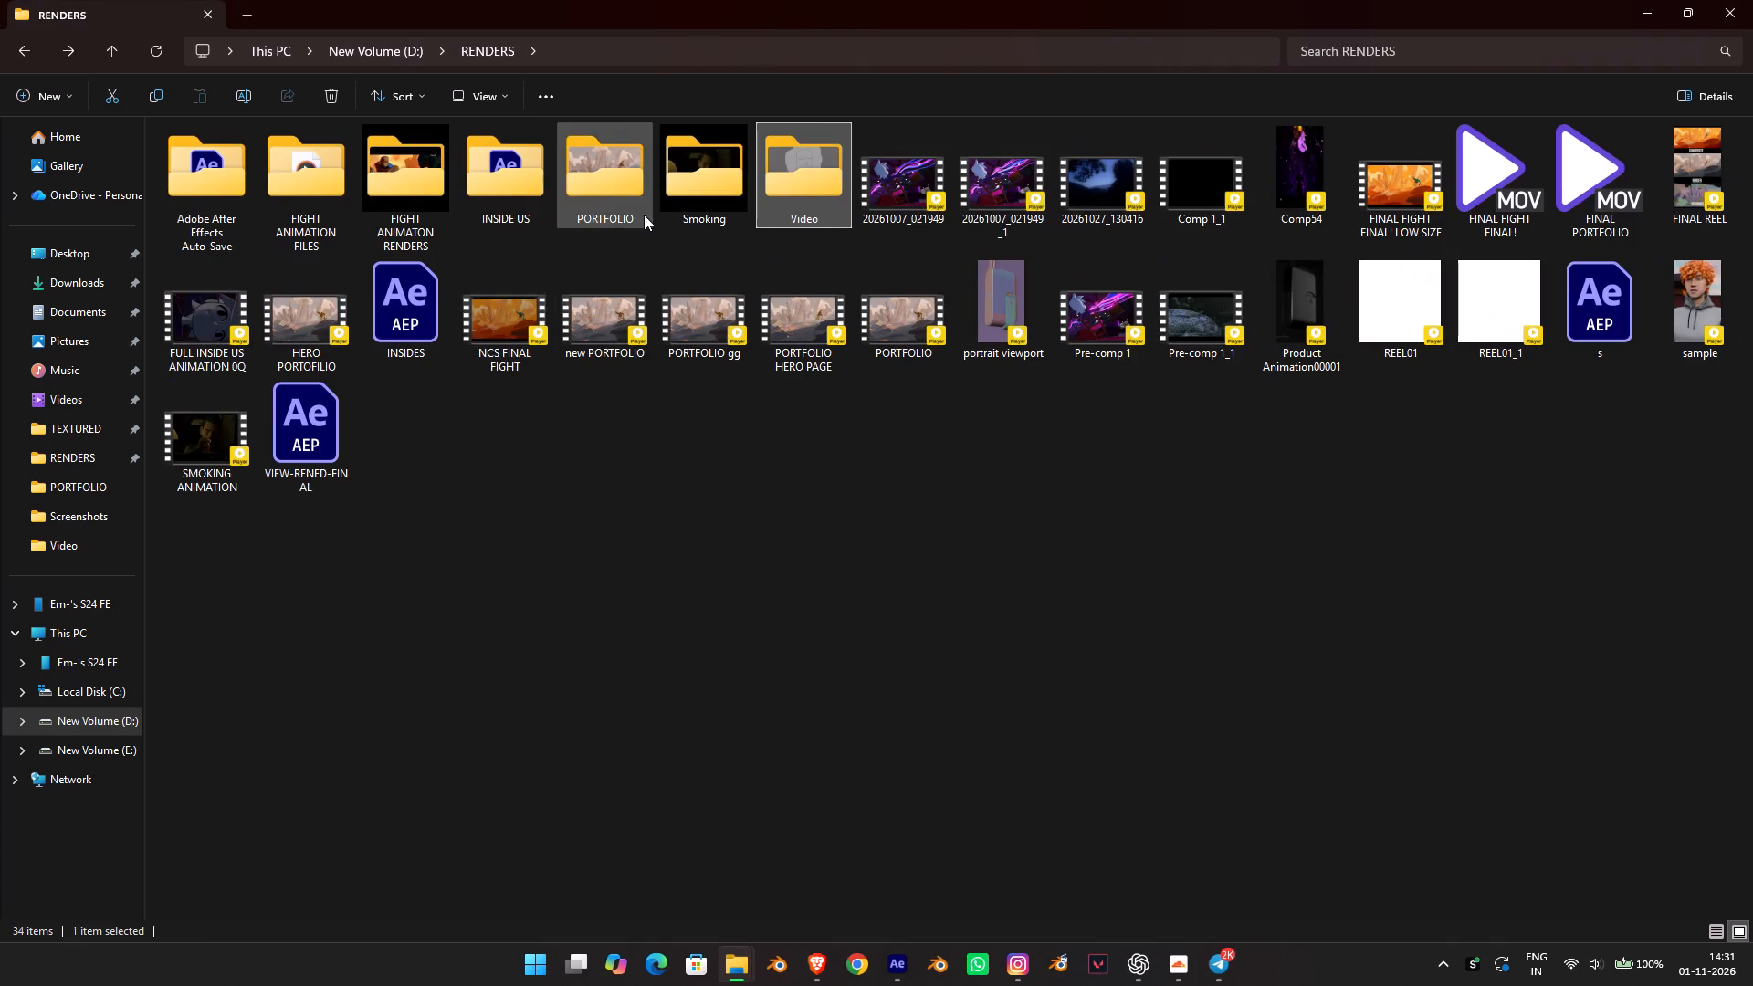
double_click(644, 215)
click(646, 215)
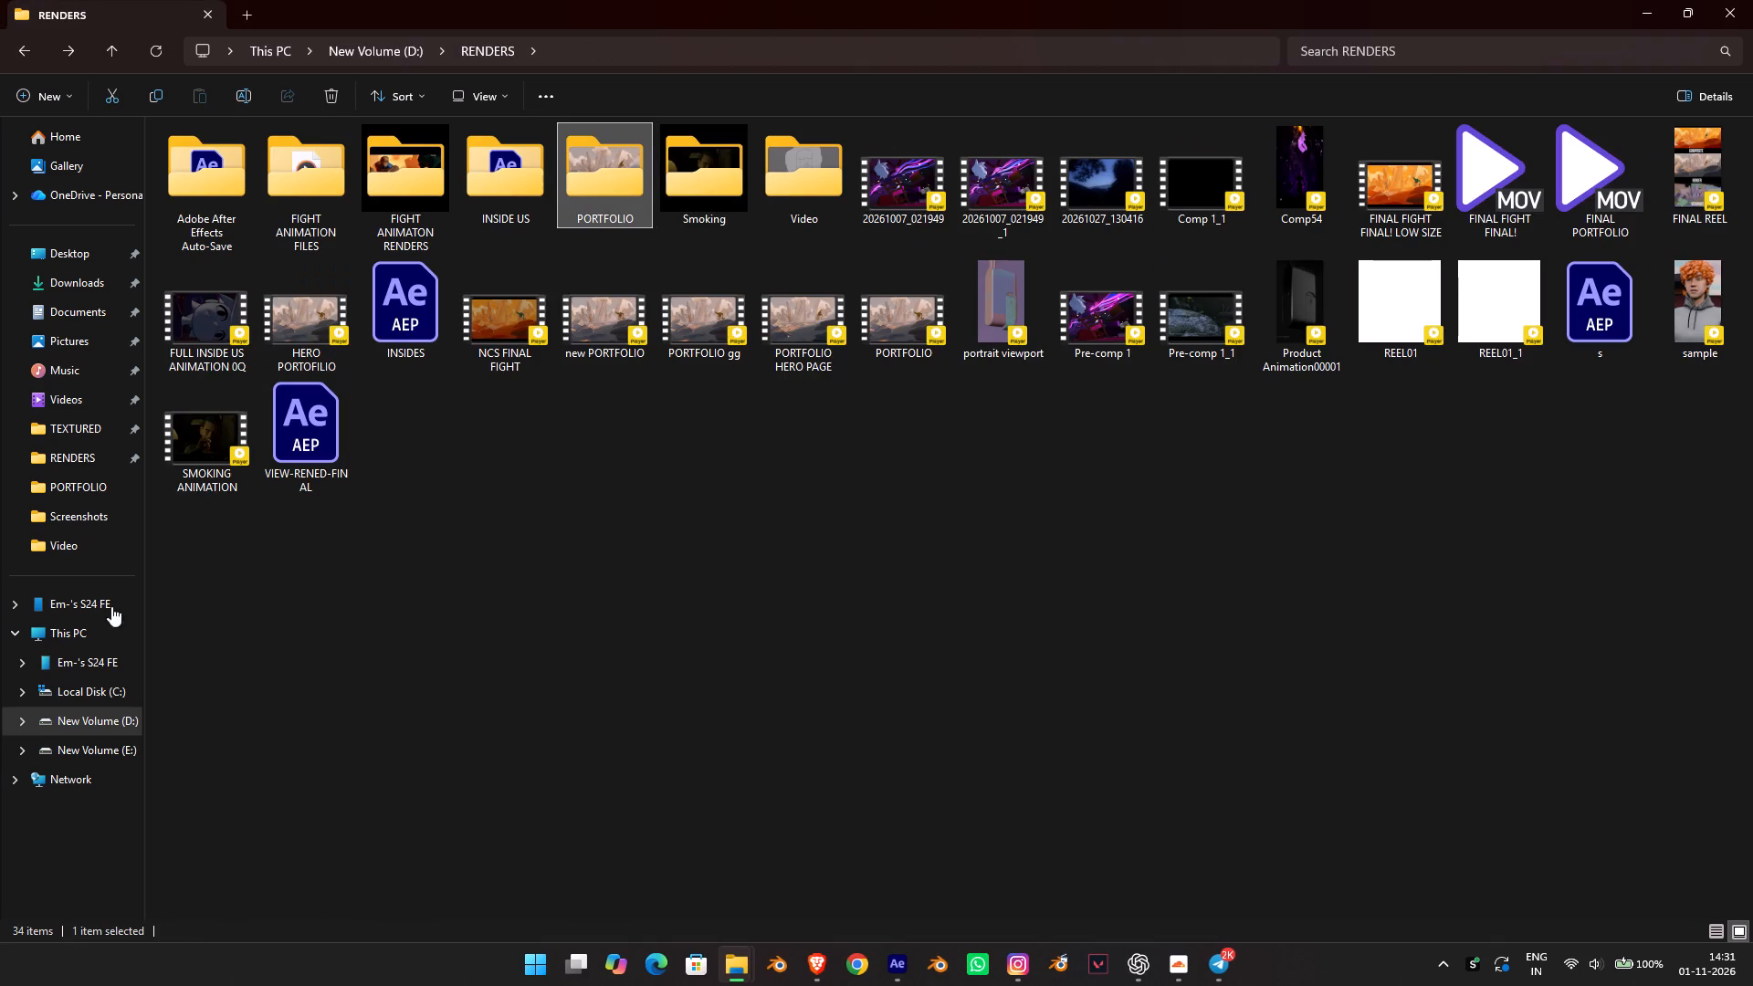
click(97, 724)
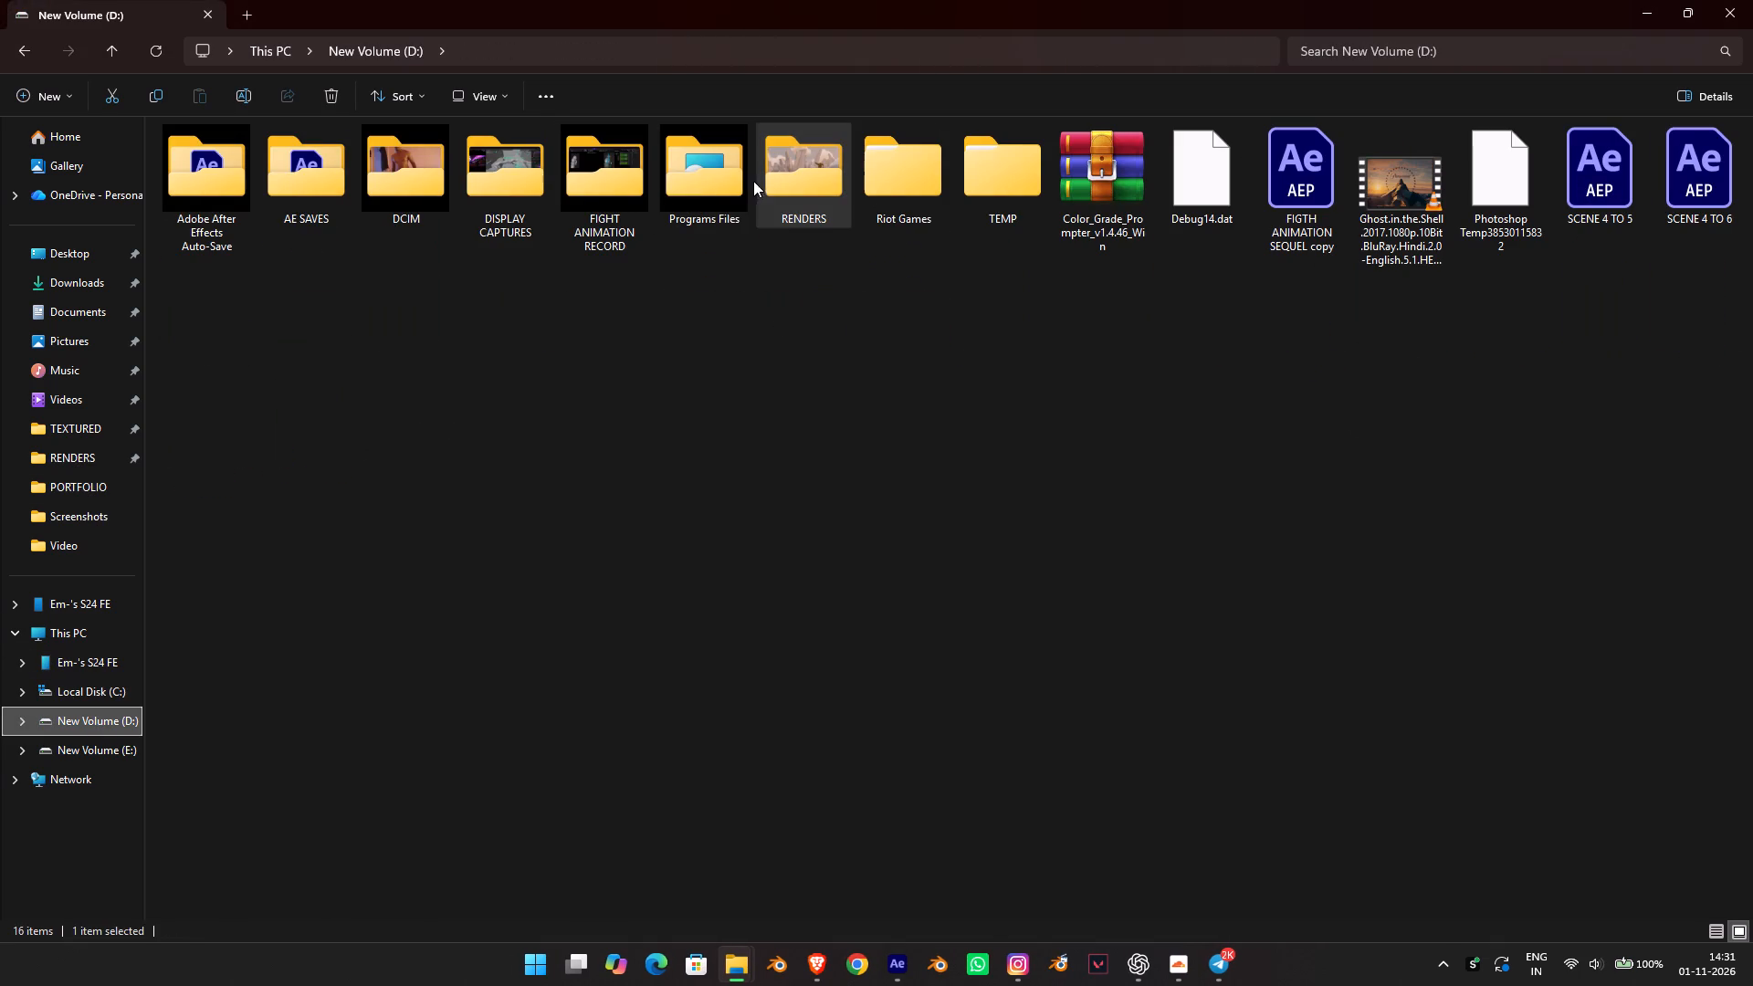
click(752, 182)
click(605, 186)
click(65, 751)
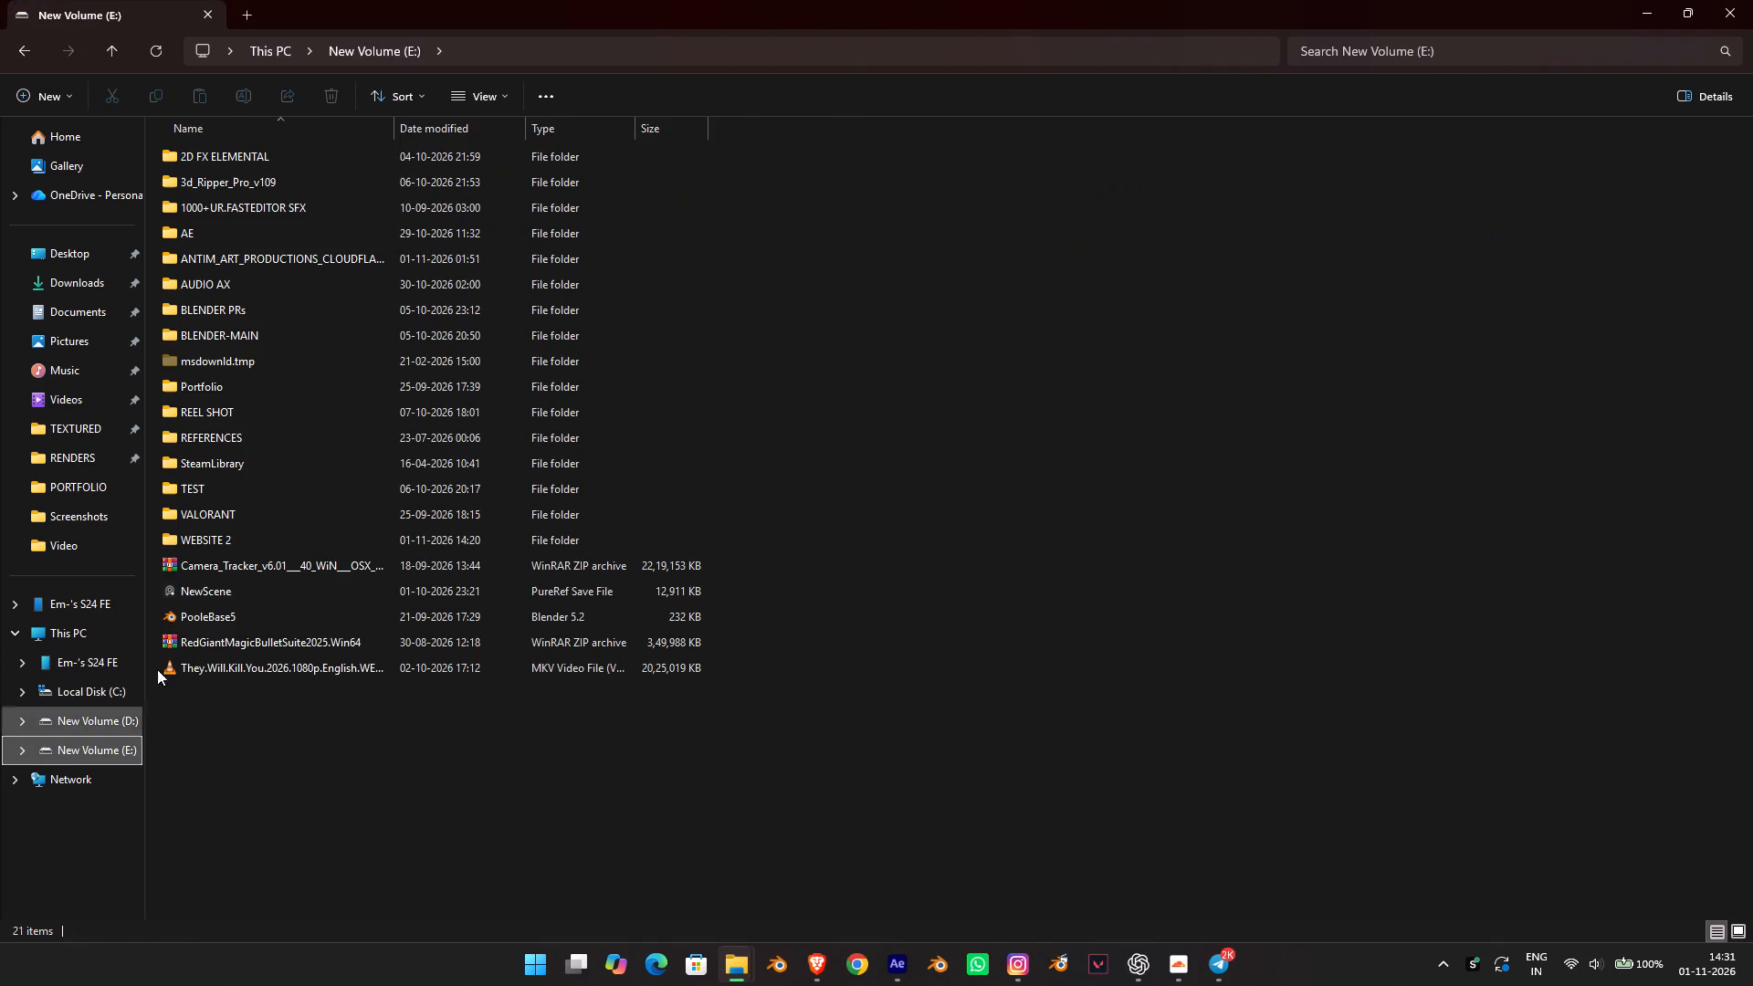
click(289, 411)
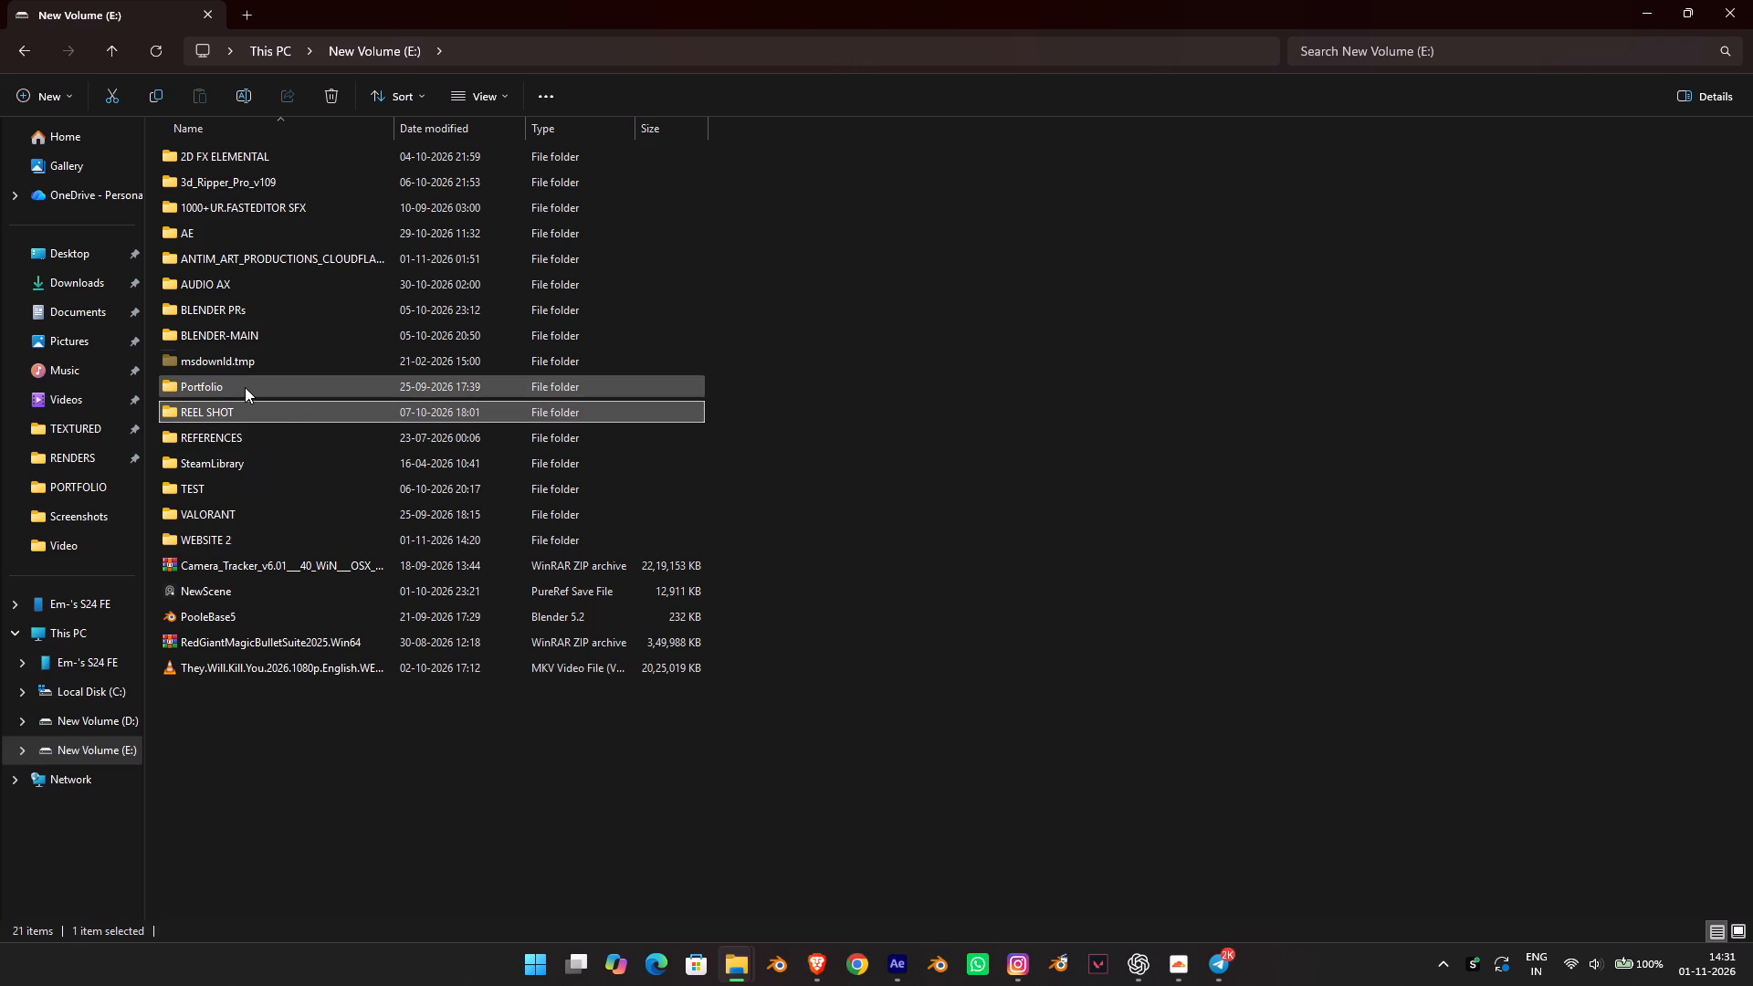
click(1724, 0)
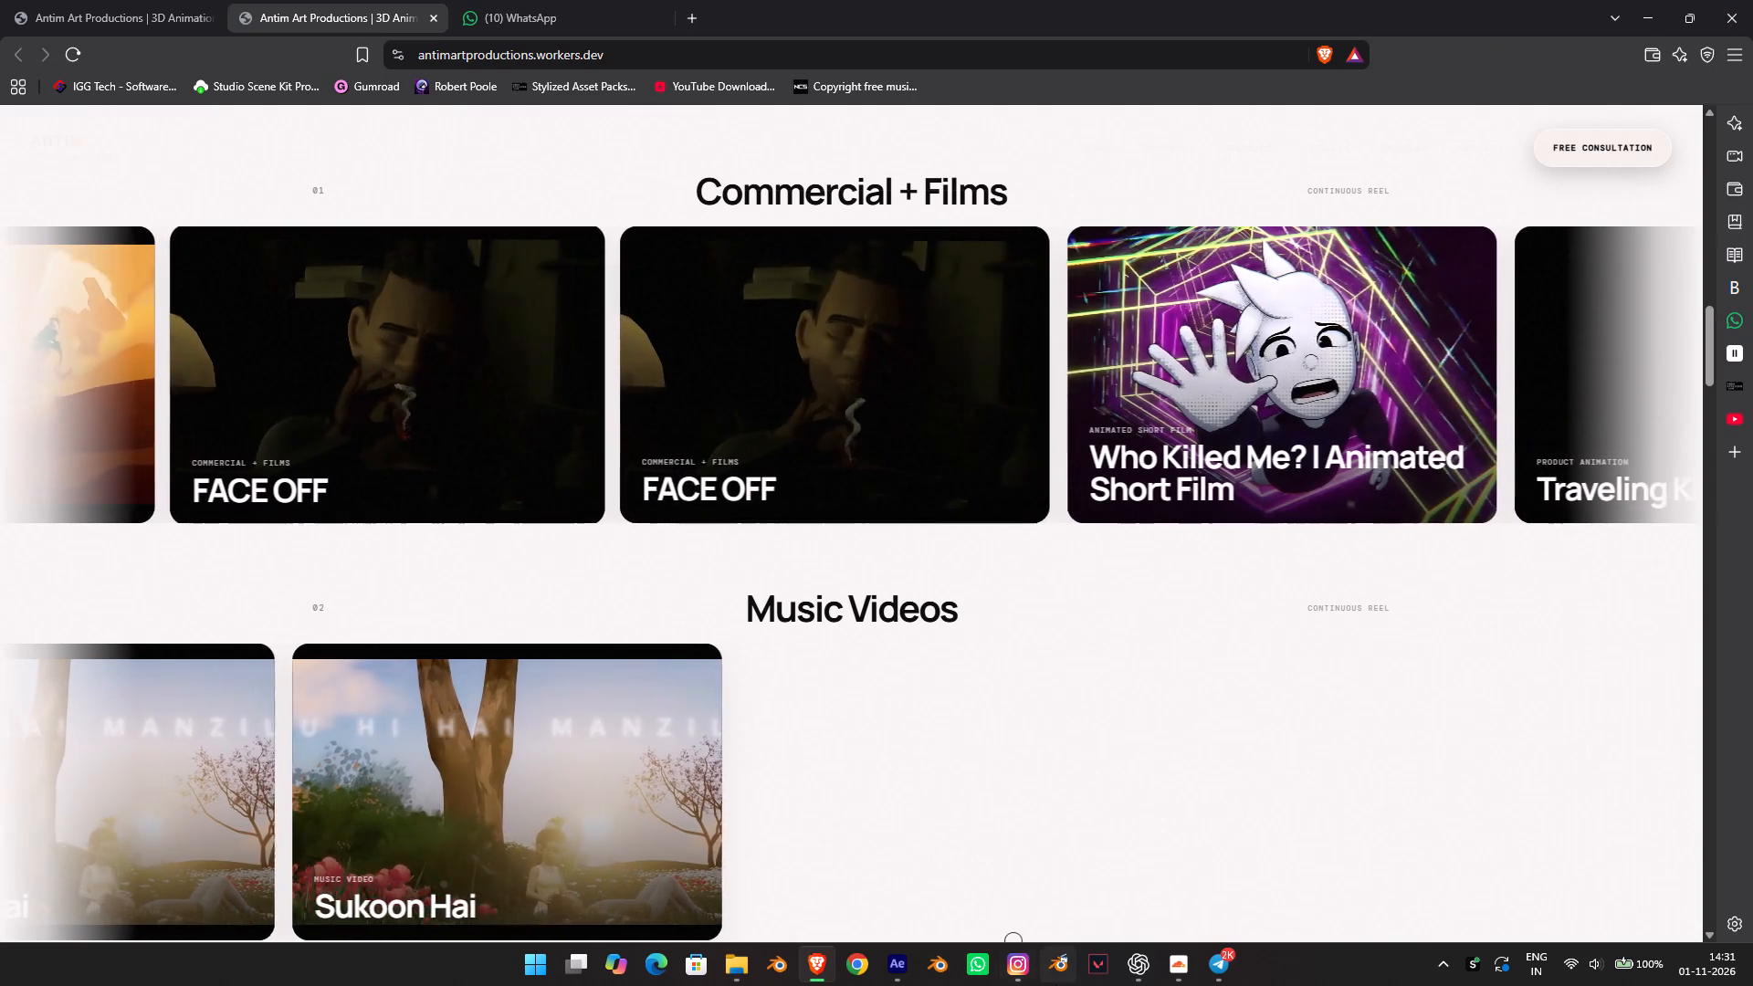
Switch to After Effects and open the recent project FIGTH ANIMATION SEQUEL without saving hero showreel, dismissing the loading warnings.
click(887, 956)
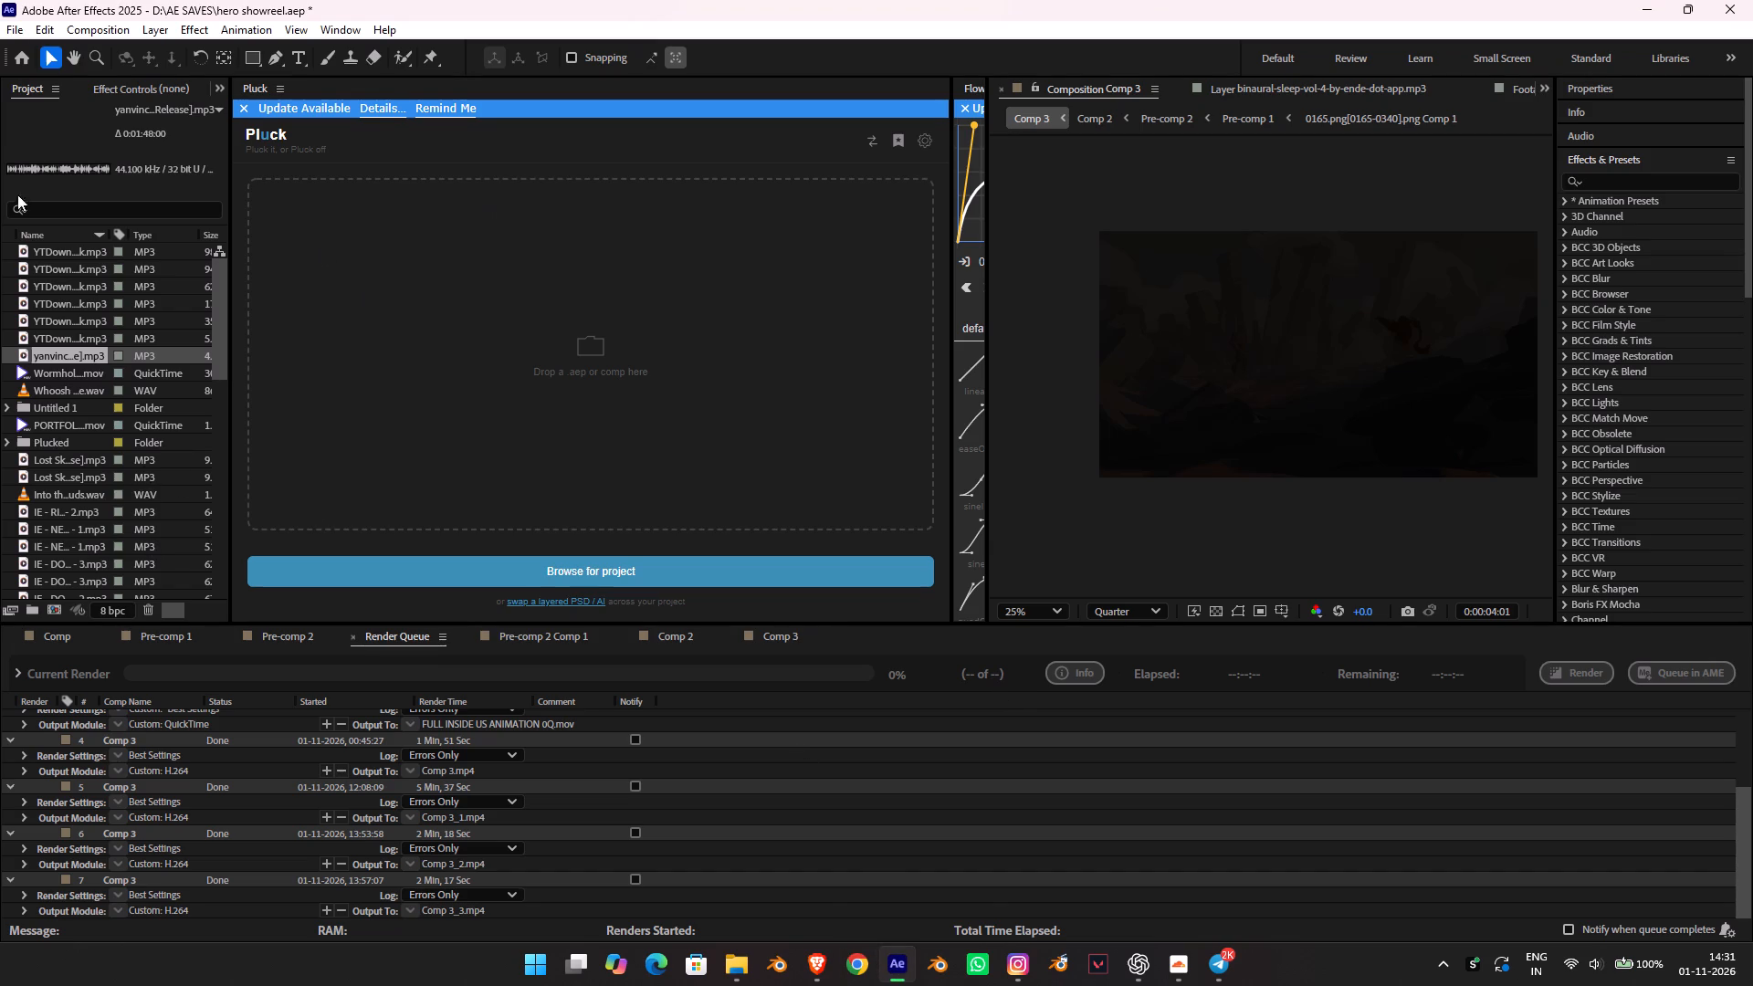
click(31, 54)
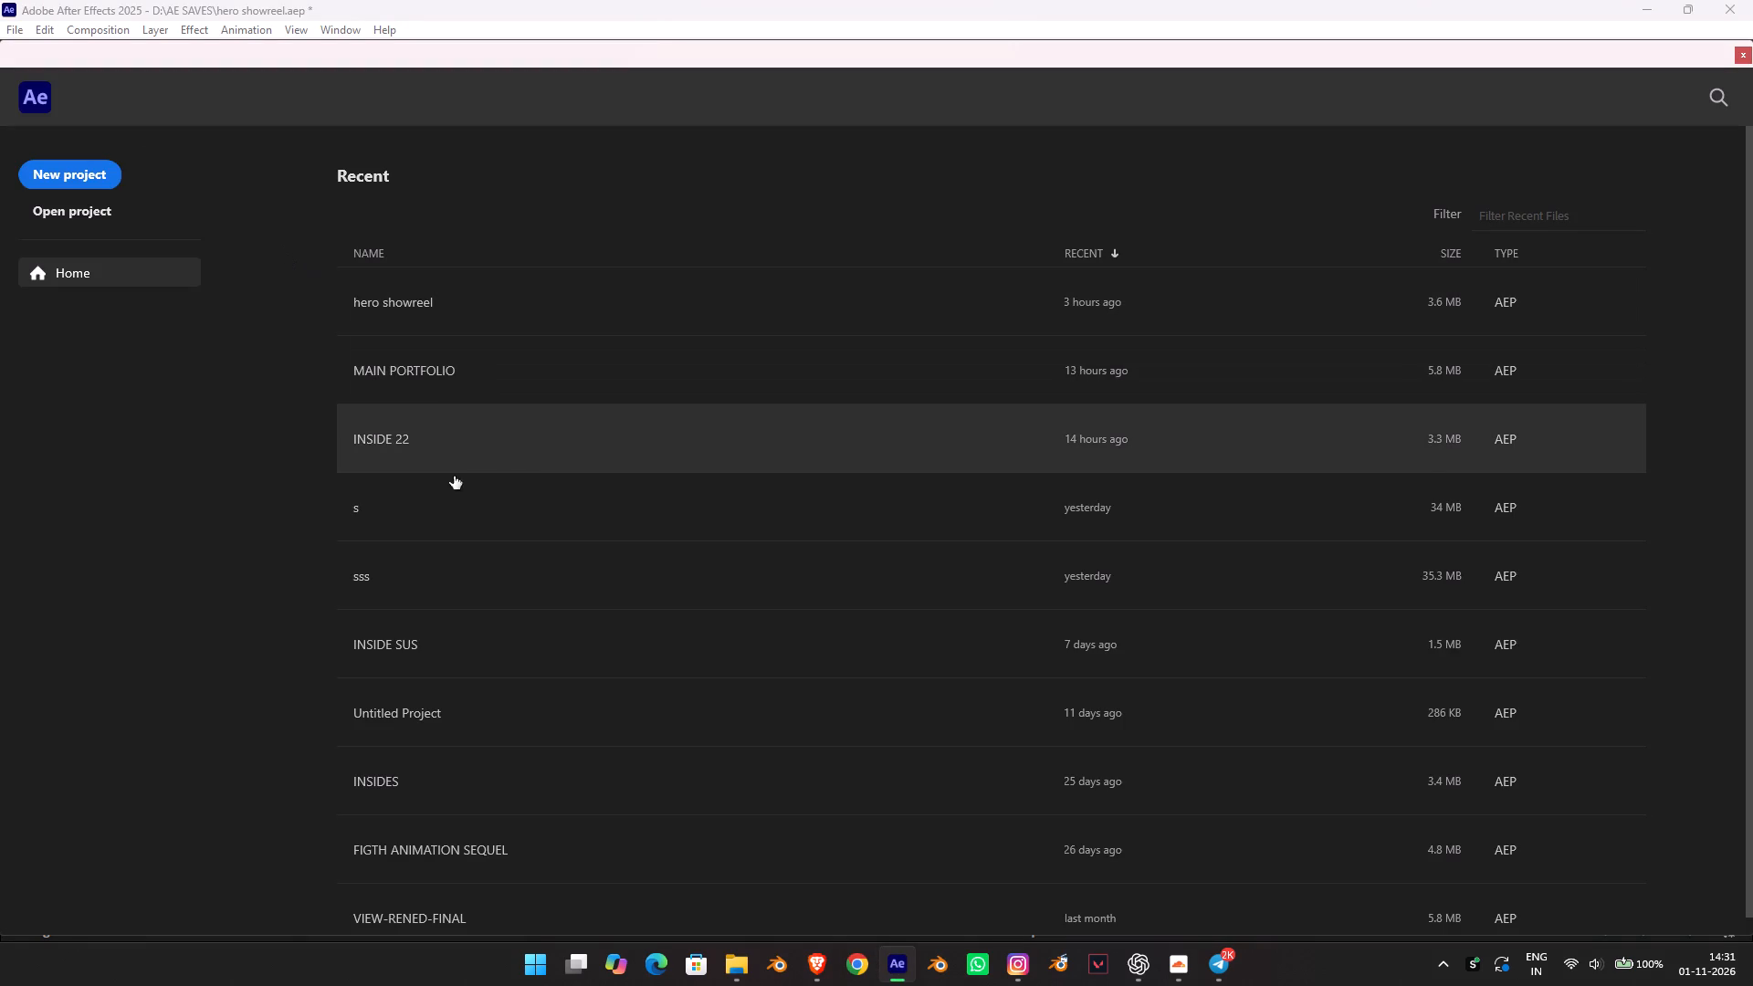
scroll(492, 689, down, 4)
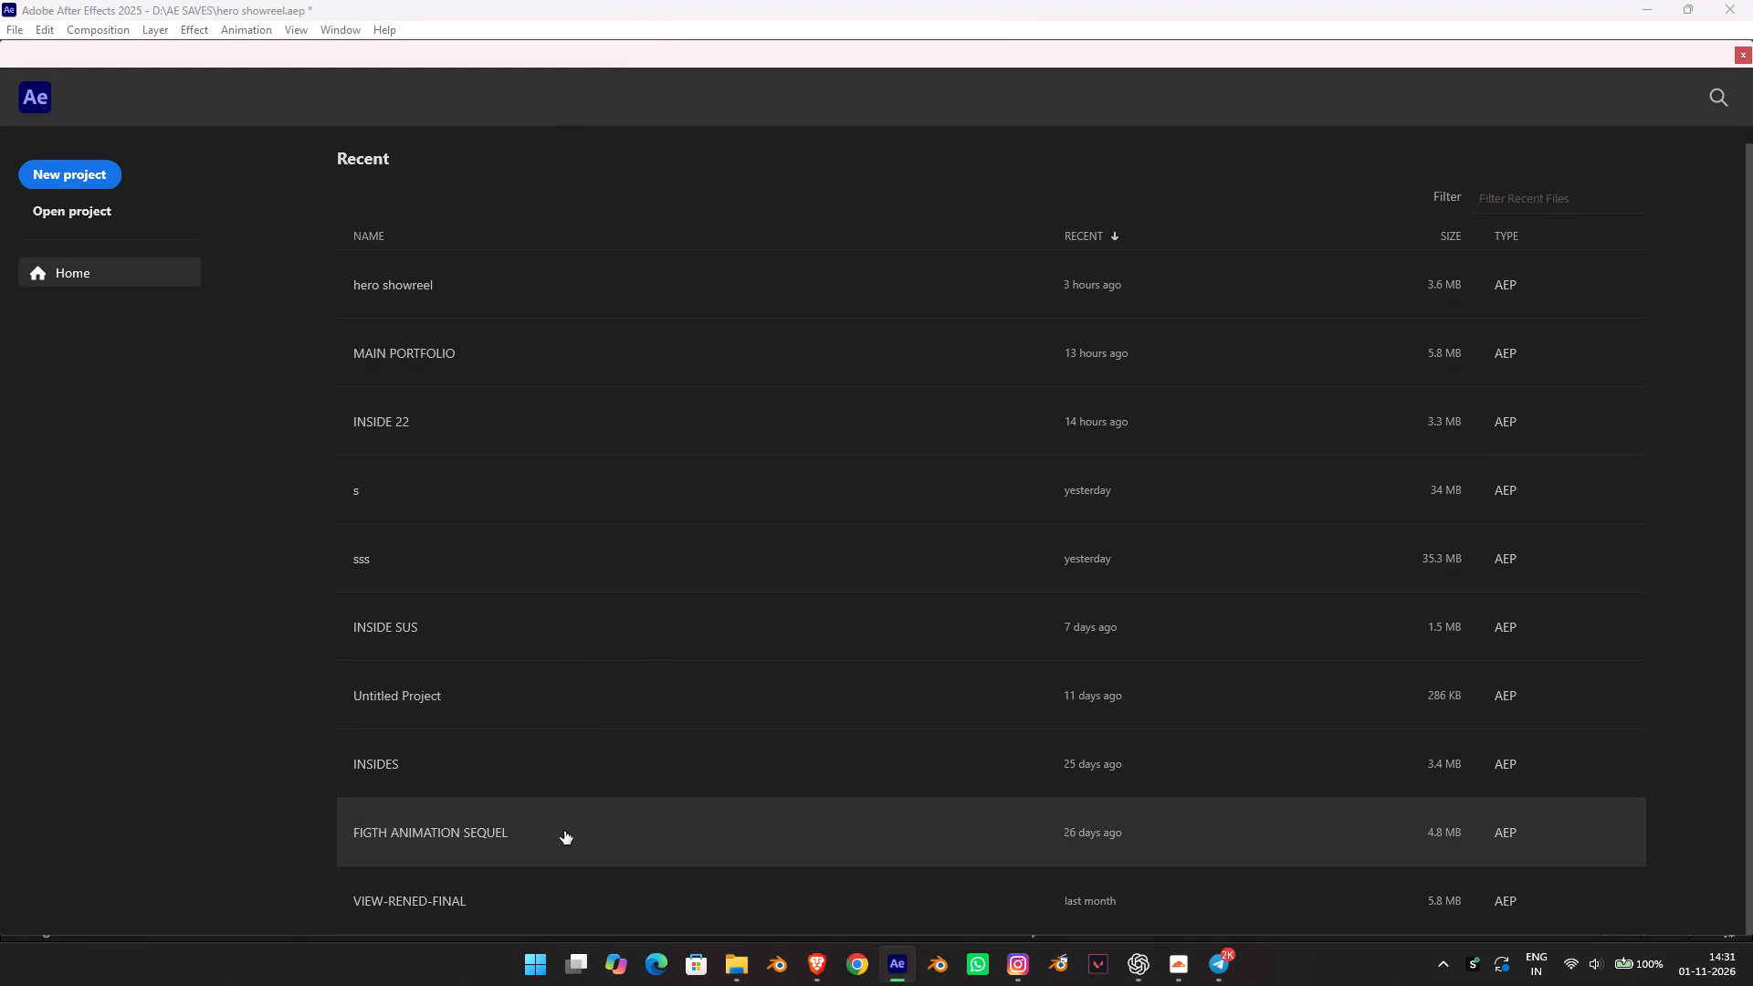
scroll(497, 813, down, 4)
click(470, 823)
scroll(472, 848, down, 1)
click(472, 848)
click(407, 834)
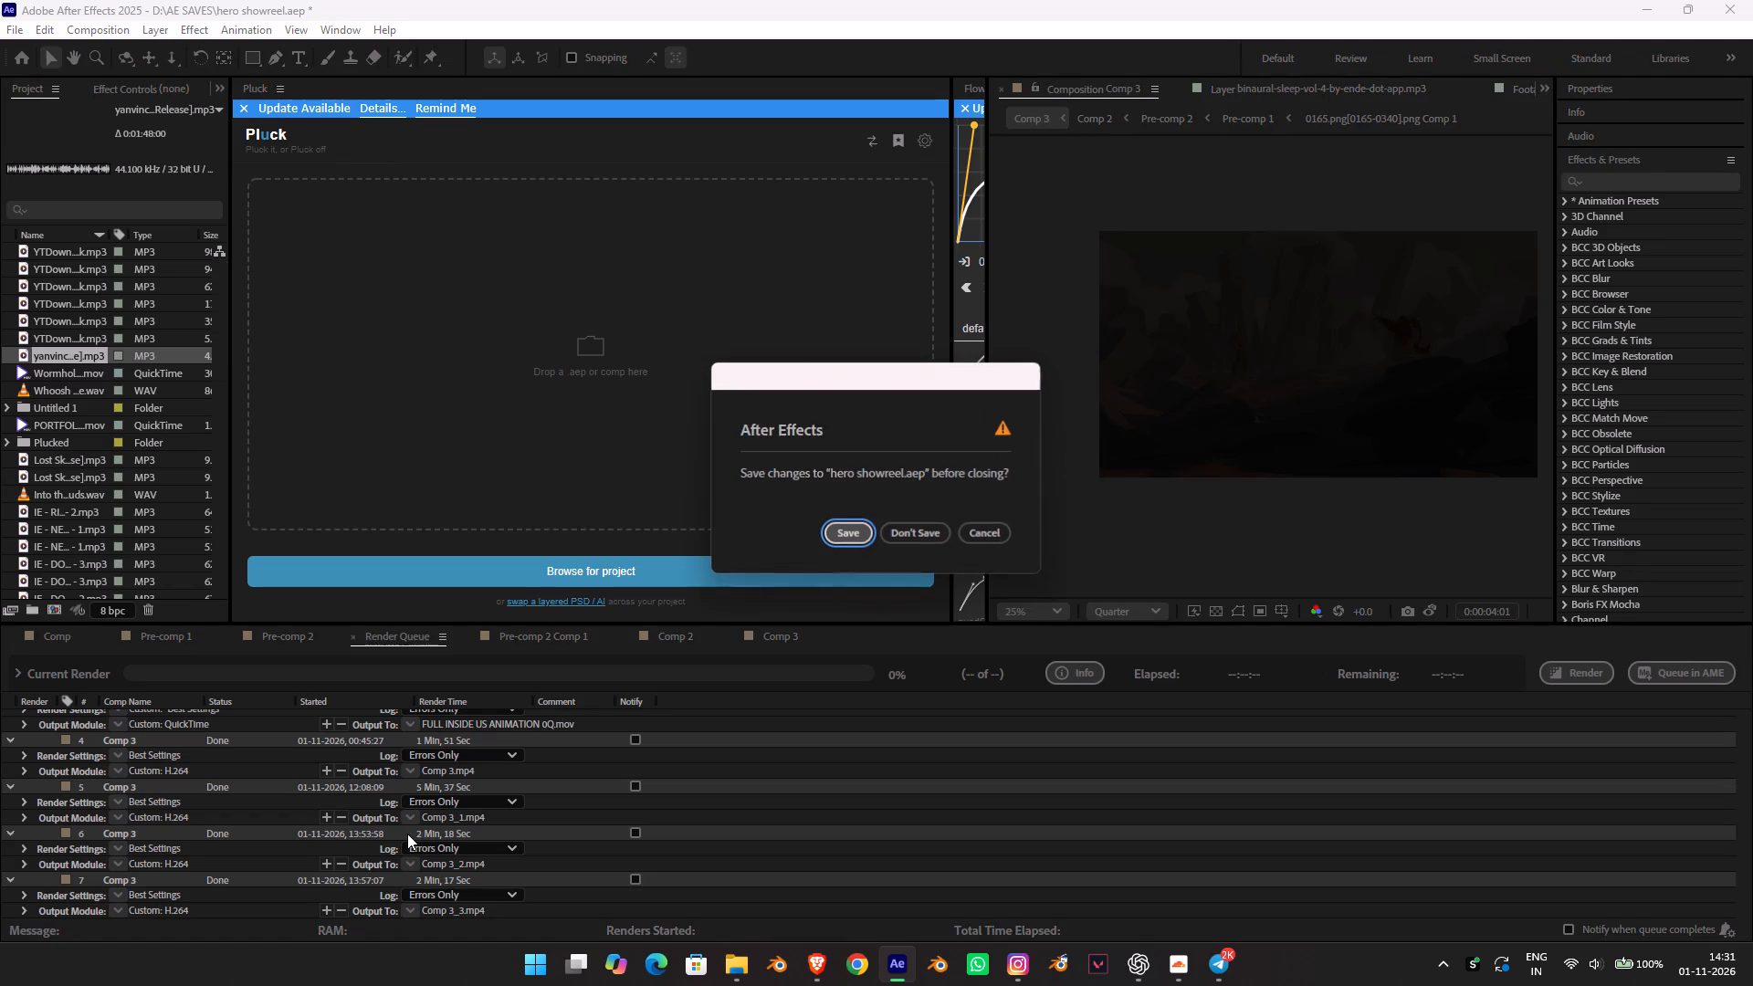
click(918, 535)
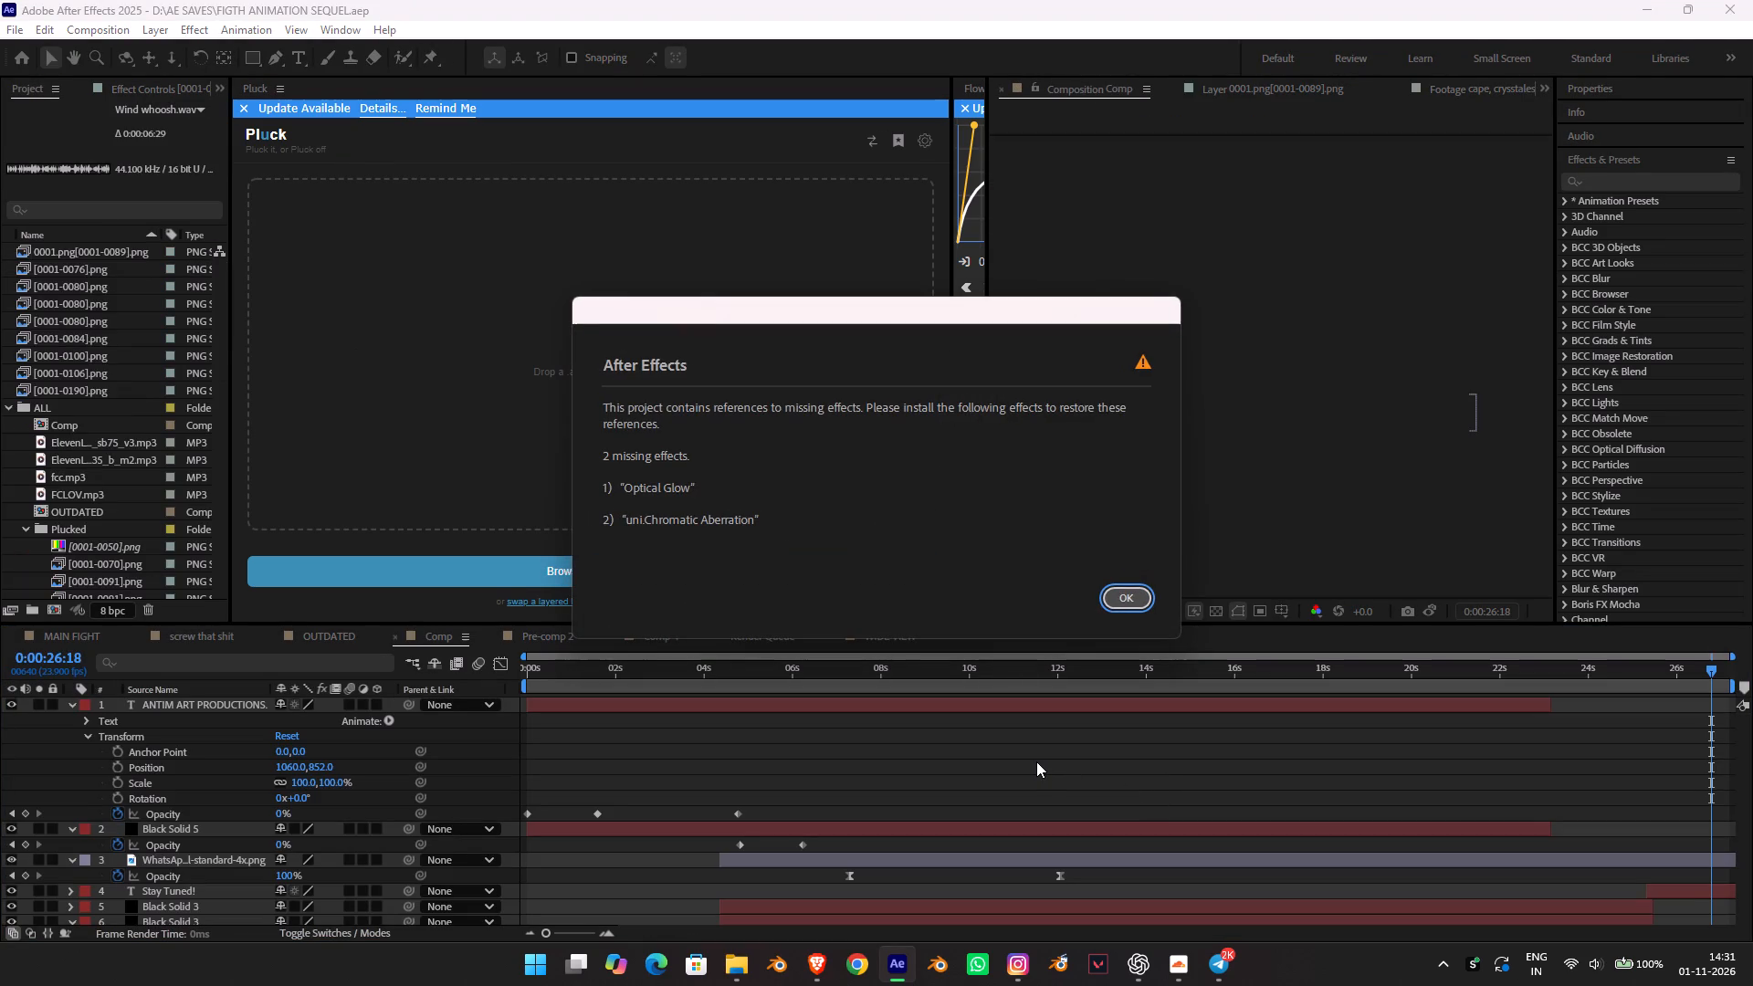
click(1115, 595)
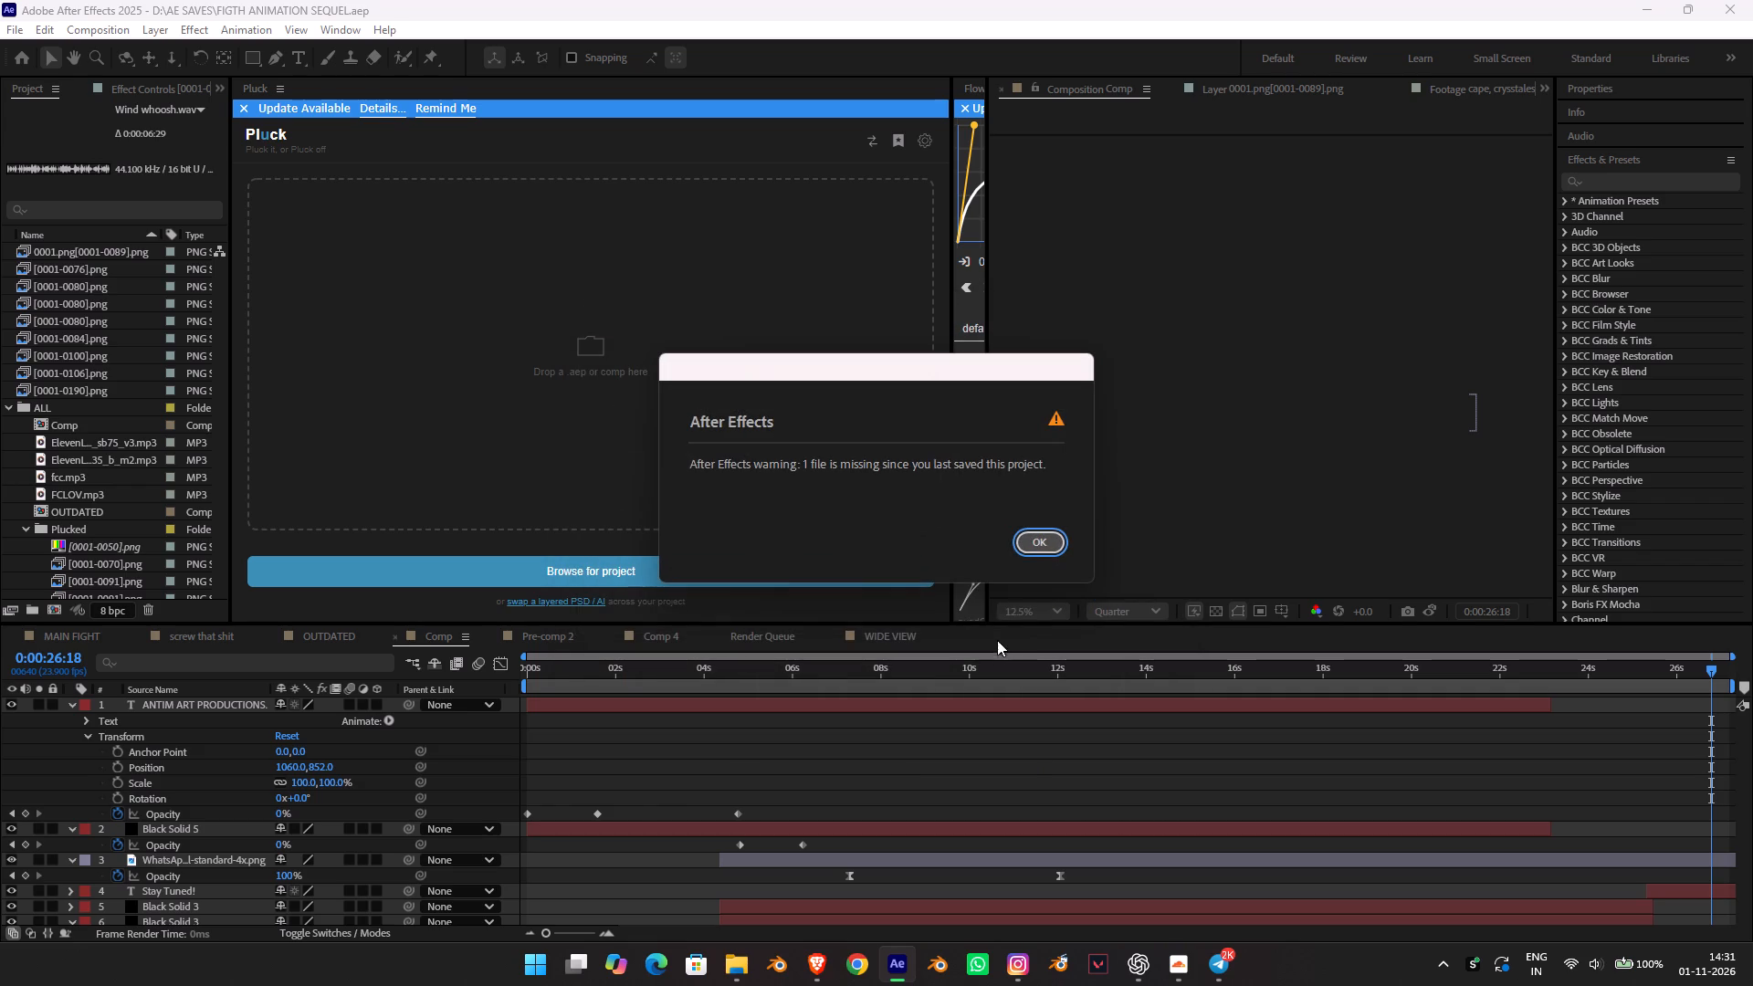
click(1023, 555)
click(1037, 550)
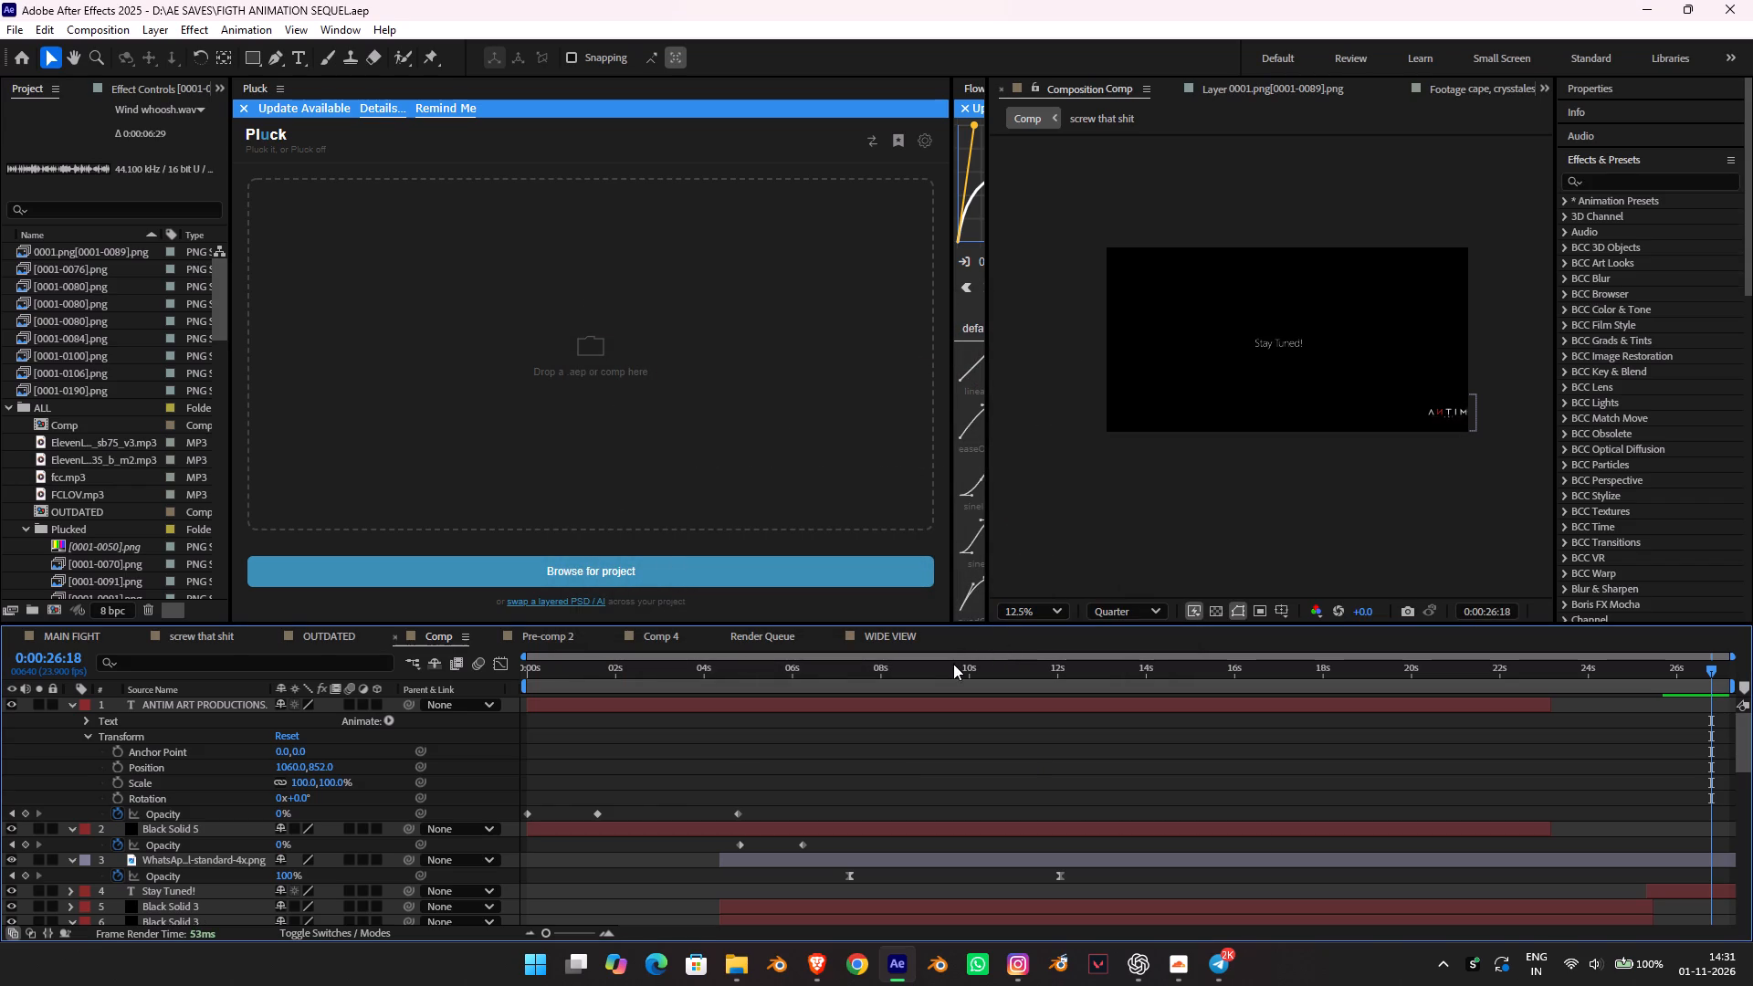
Scrub through the Comp timeline to find the desert fight shot and start the work area at 0:00:06:01.
drag(945, 668, 561, 585)
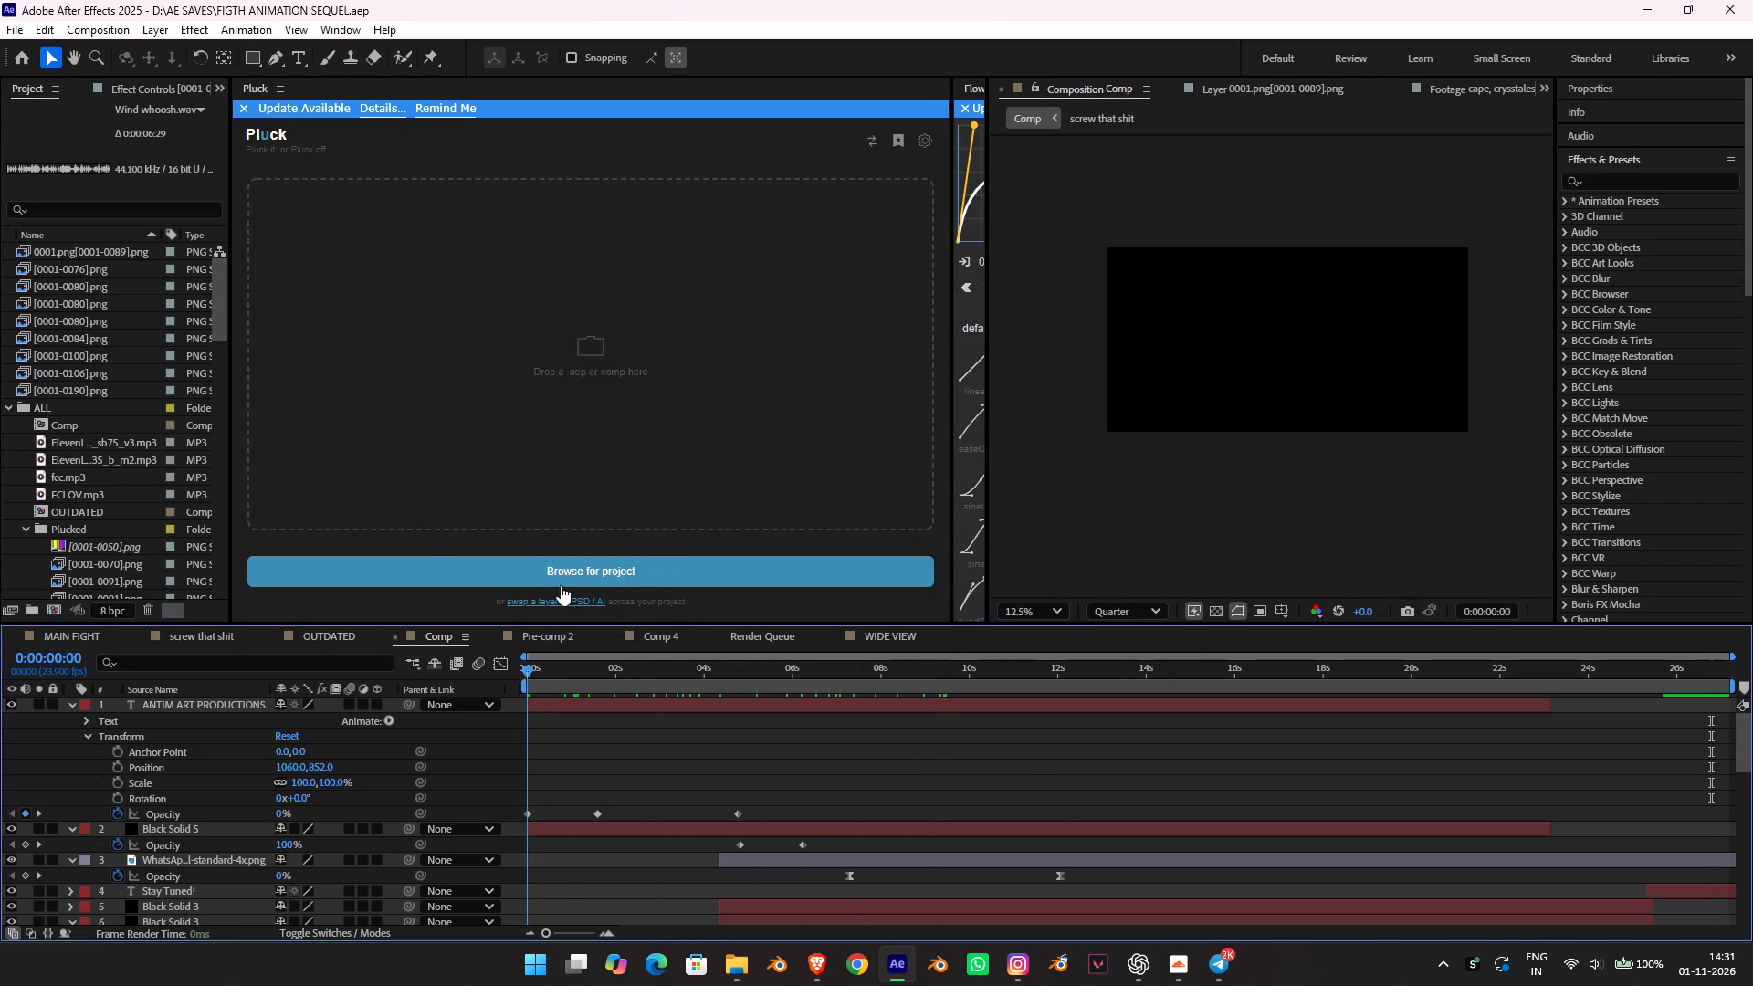
drag(561, 585, 1470, 708)
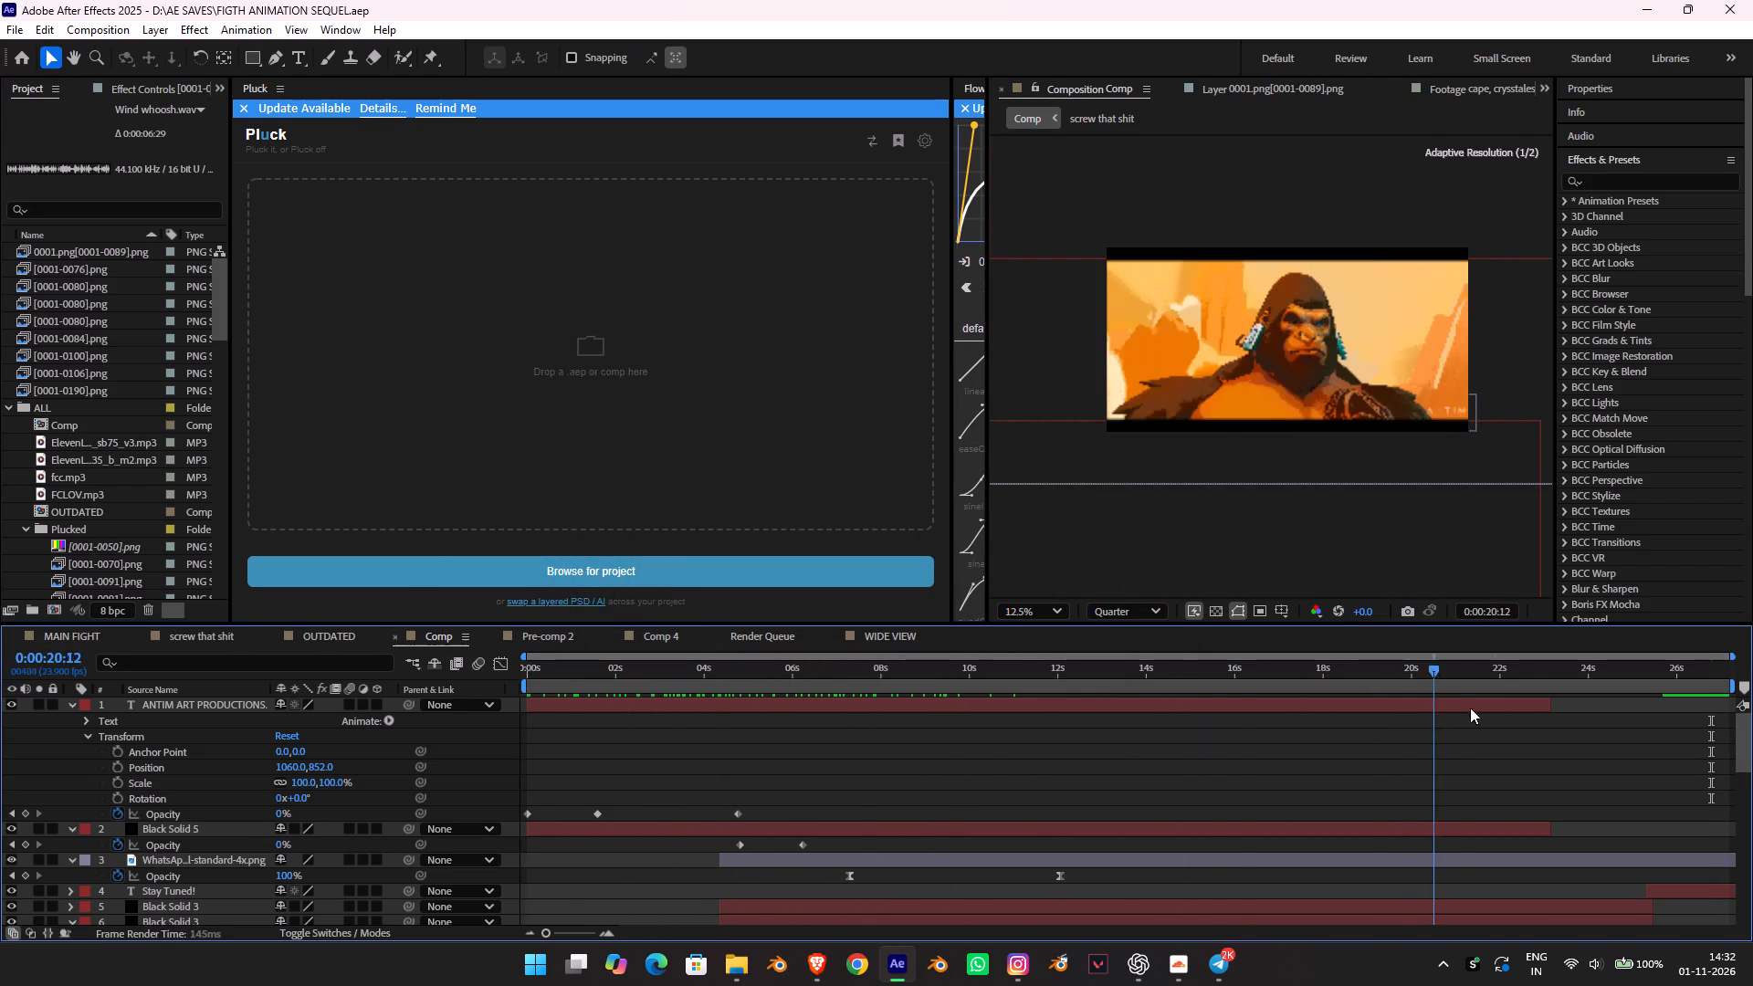
drag(1470, 708, 736, 719)
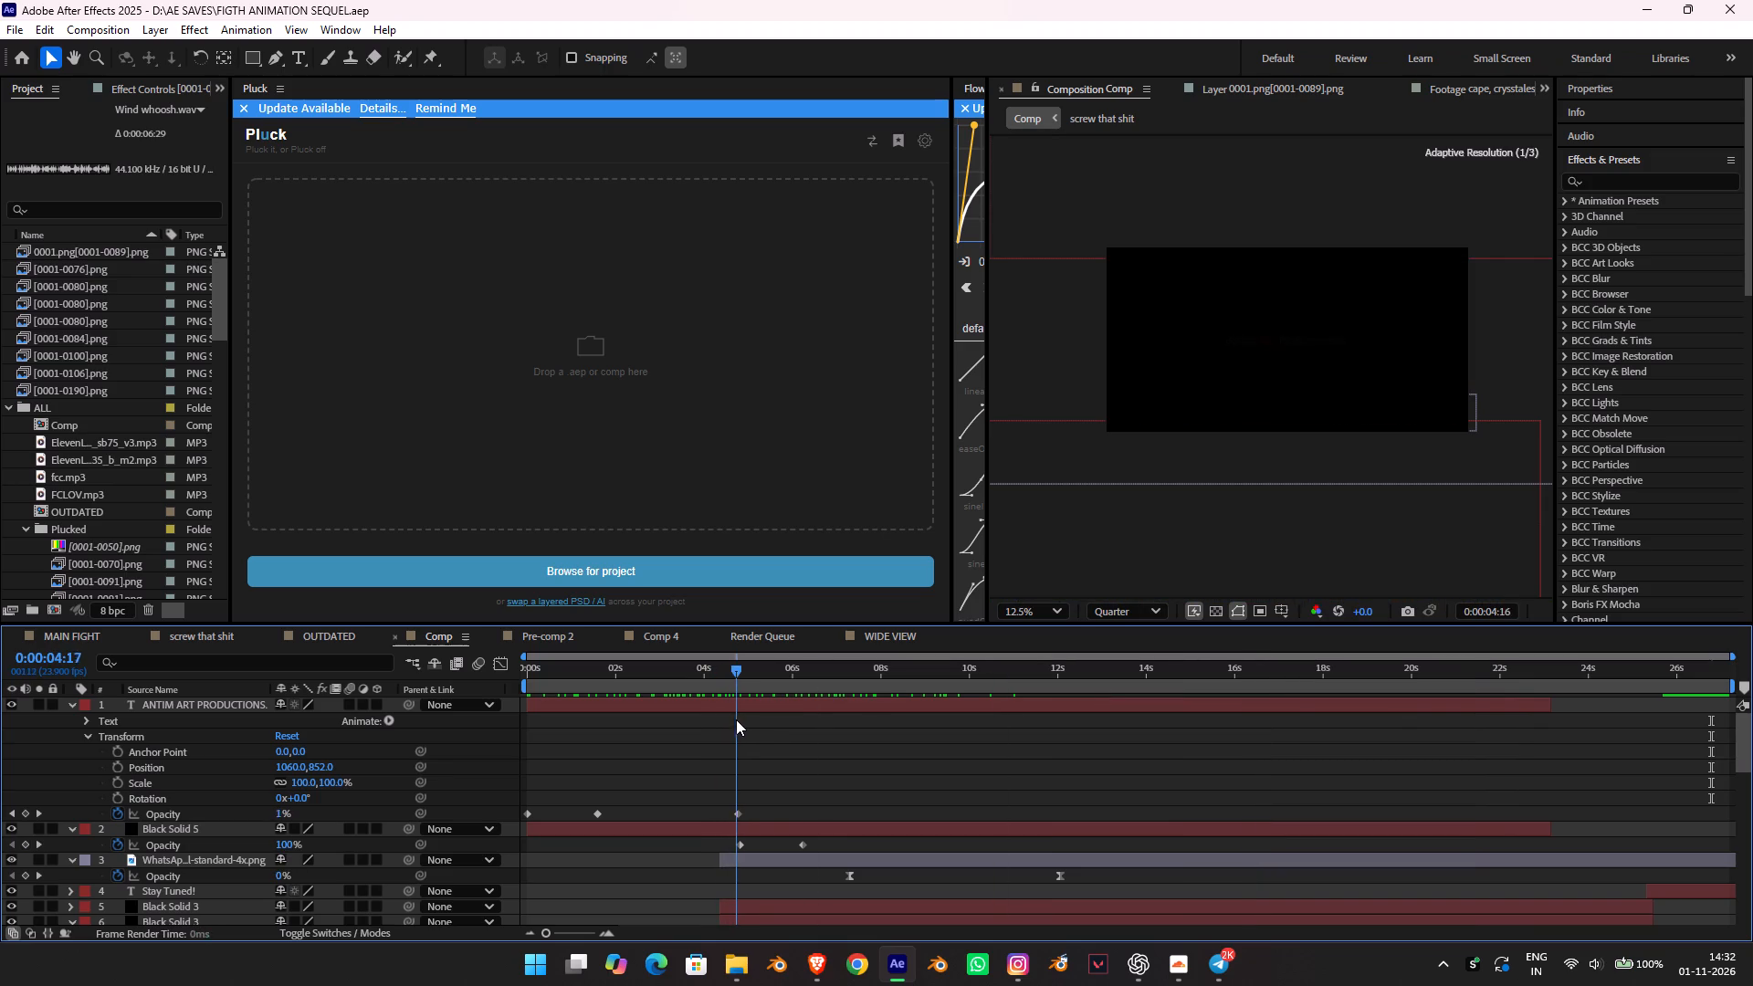
drag(736, 719, 795, 733)
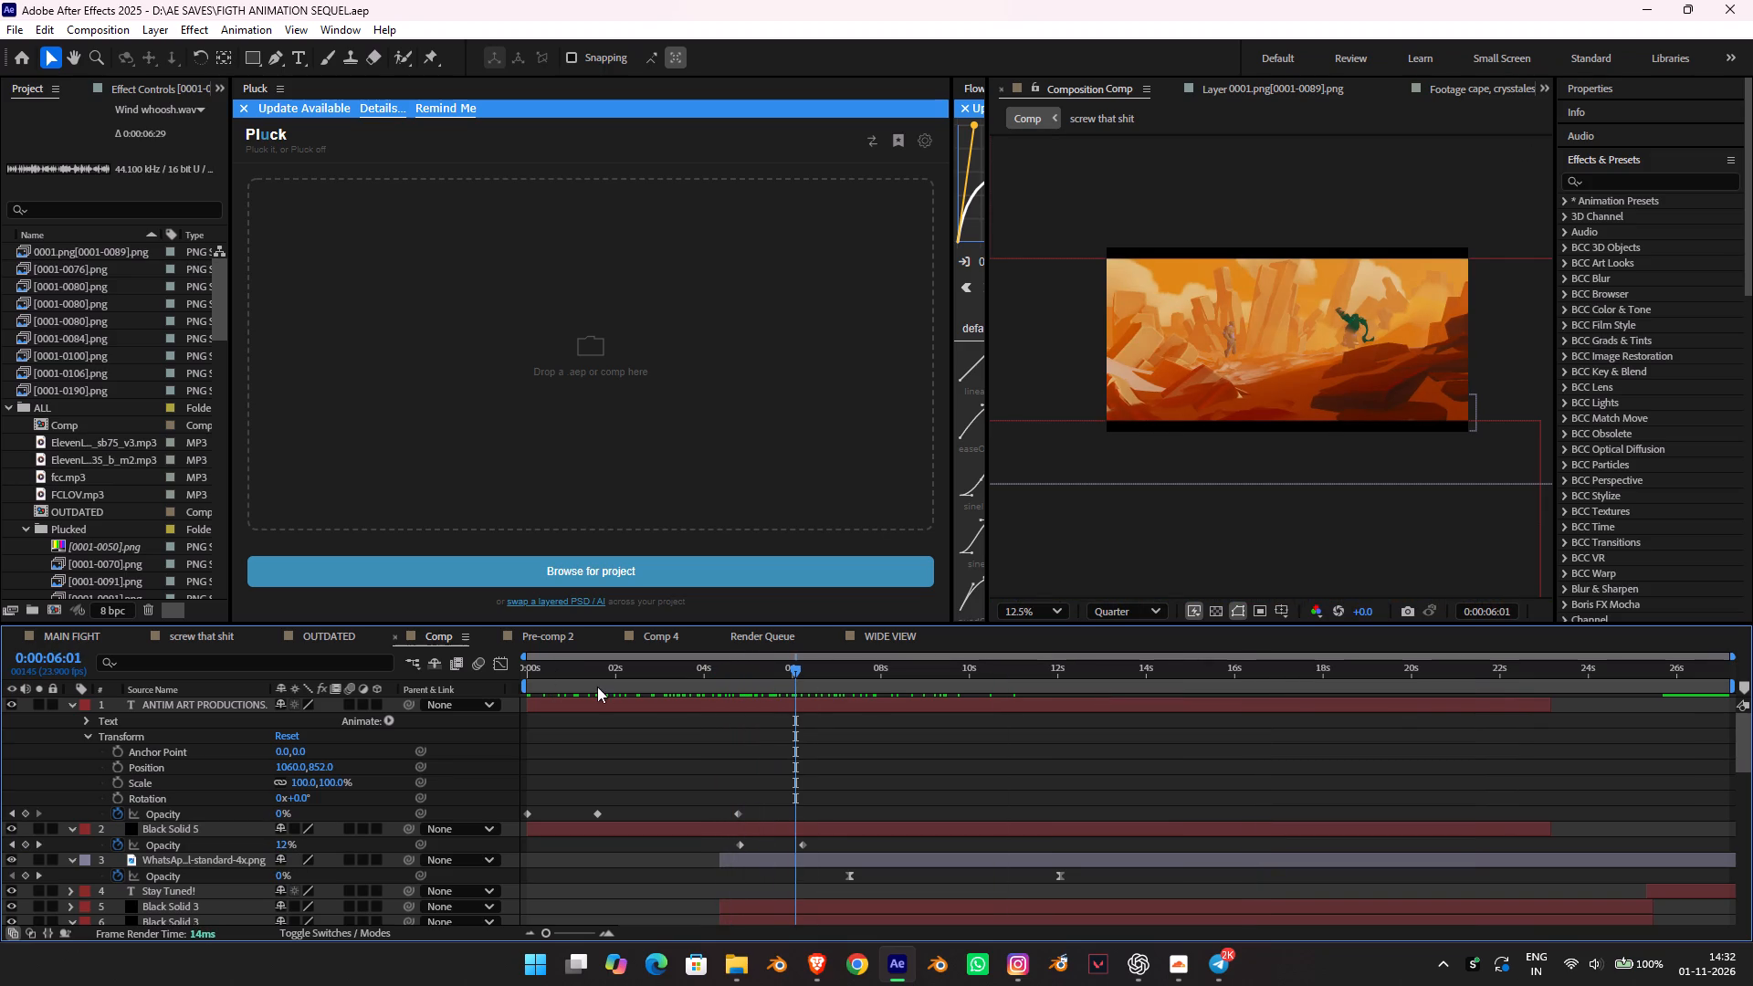
key(b)
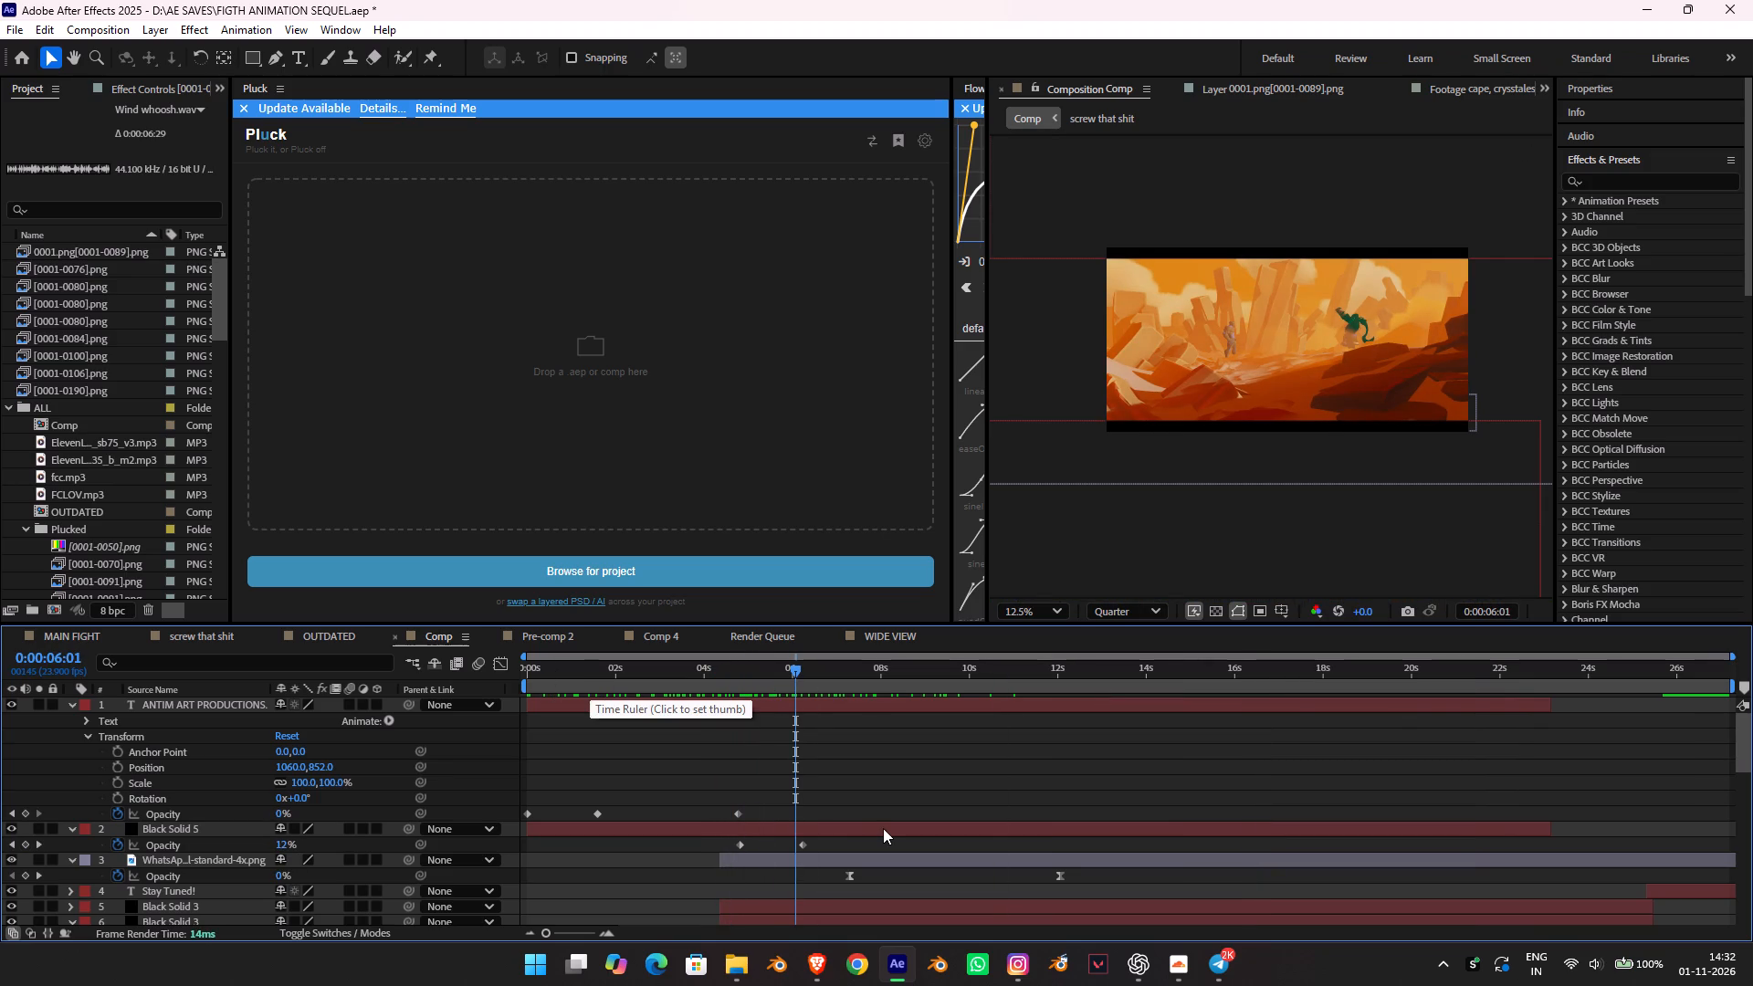
key(b)
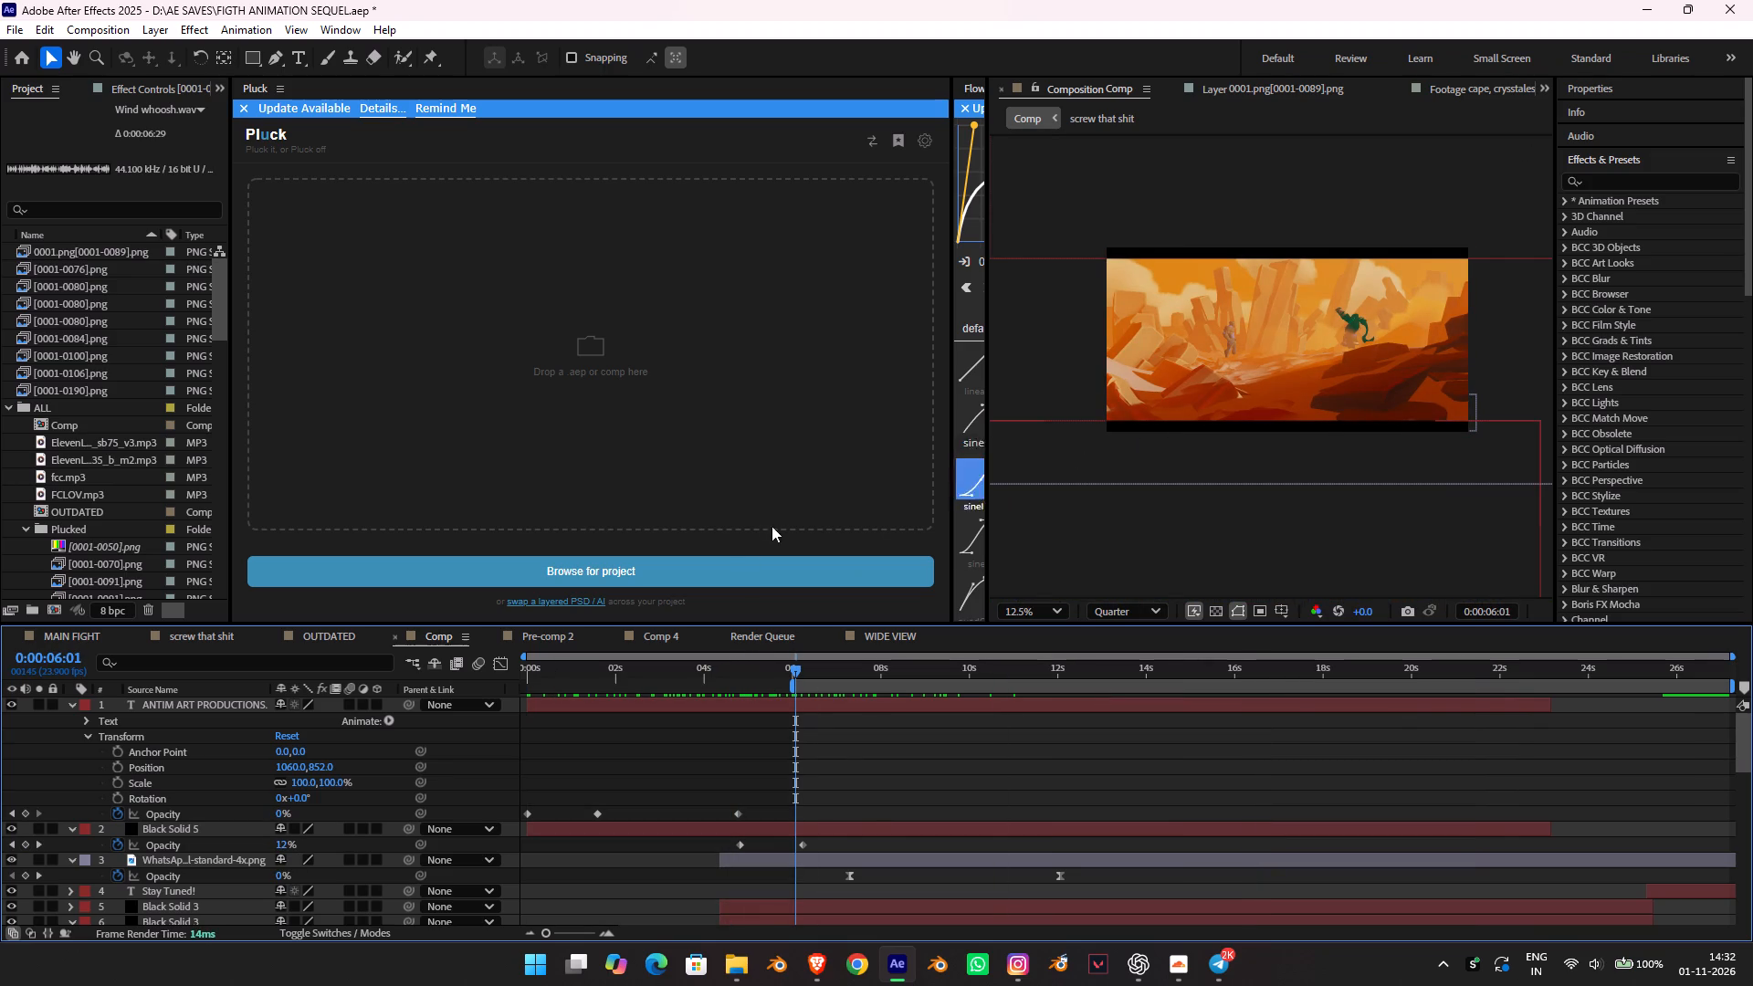
Add a new adjustment layer to Comp and place it at the top of the layer stack.
right_click(49, 757)
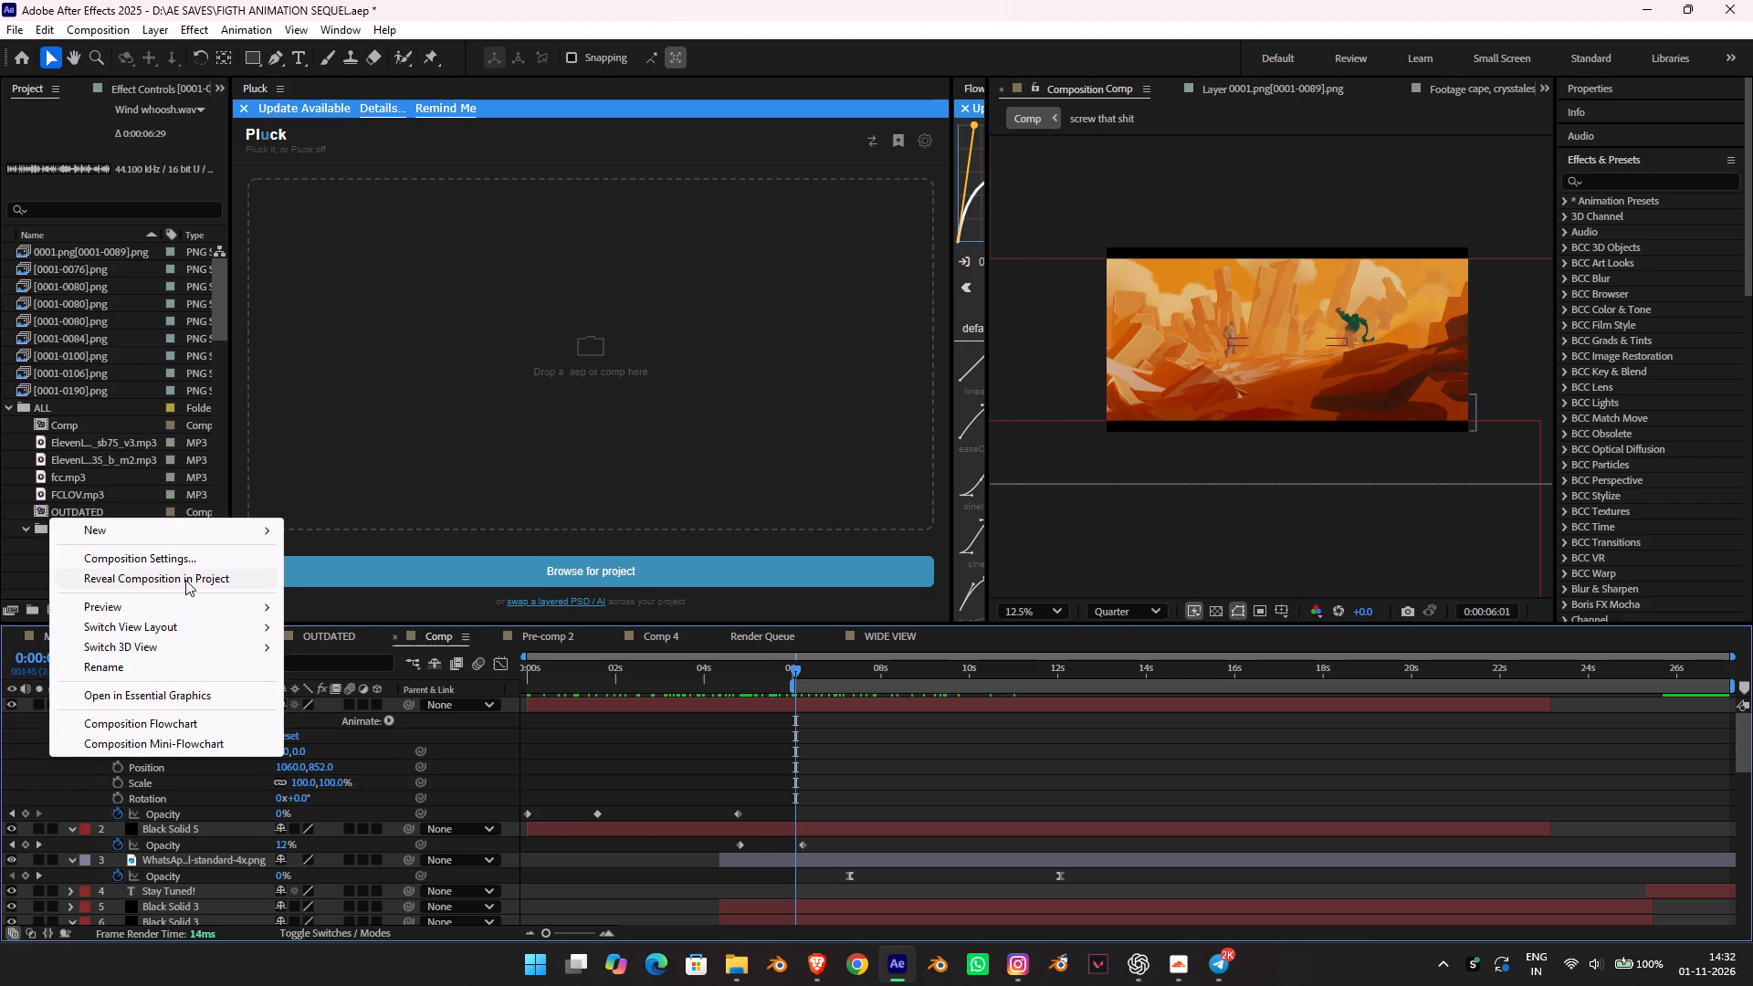
click(197, 535)
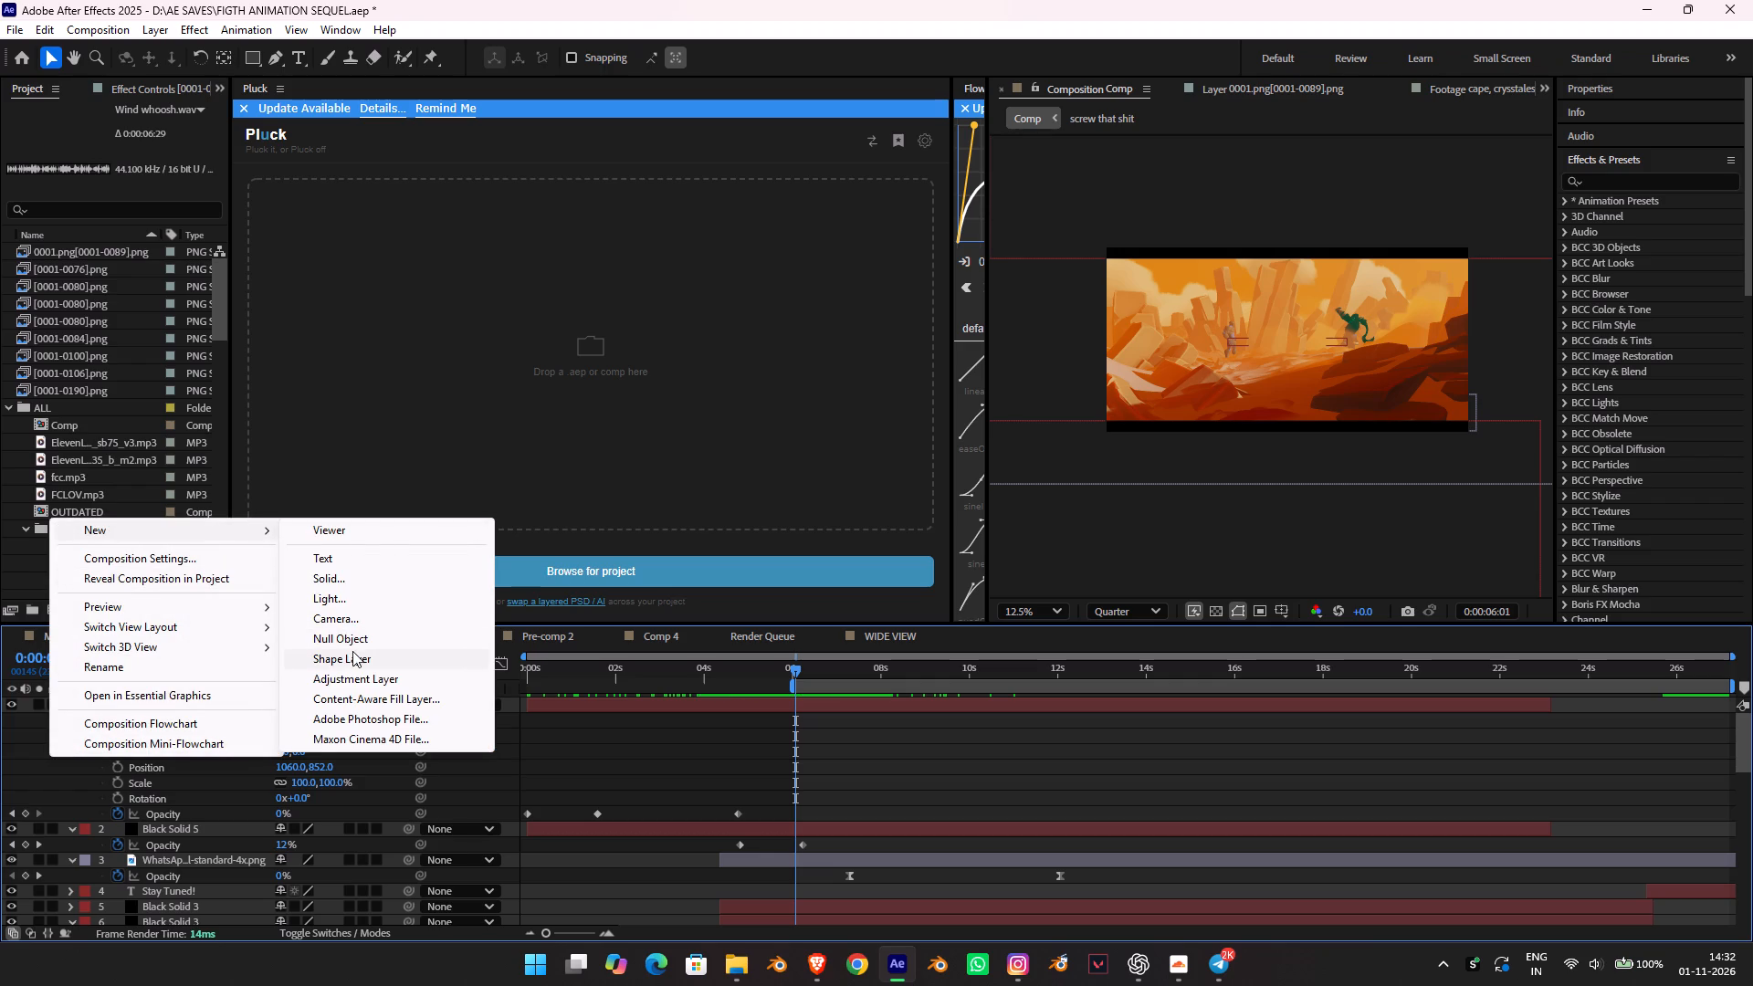
click(355, 669)
drag(159, 911, 172, 754)
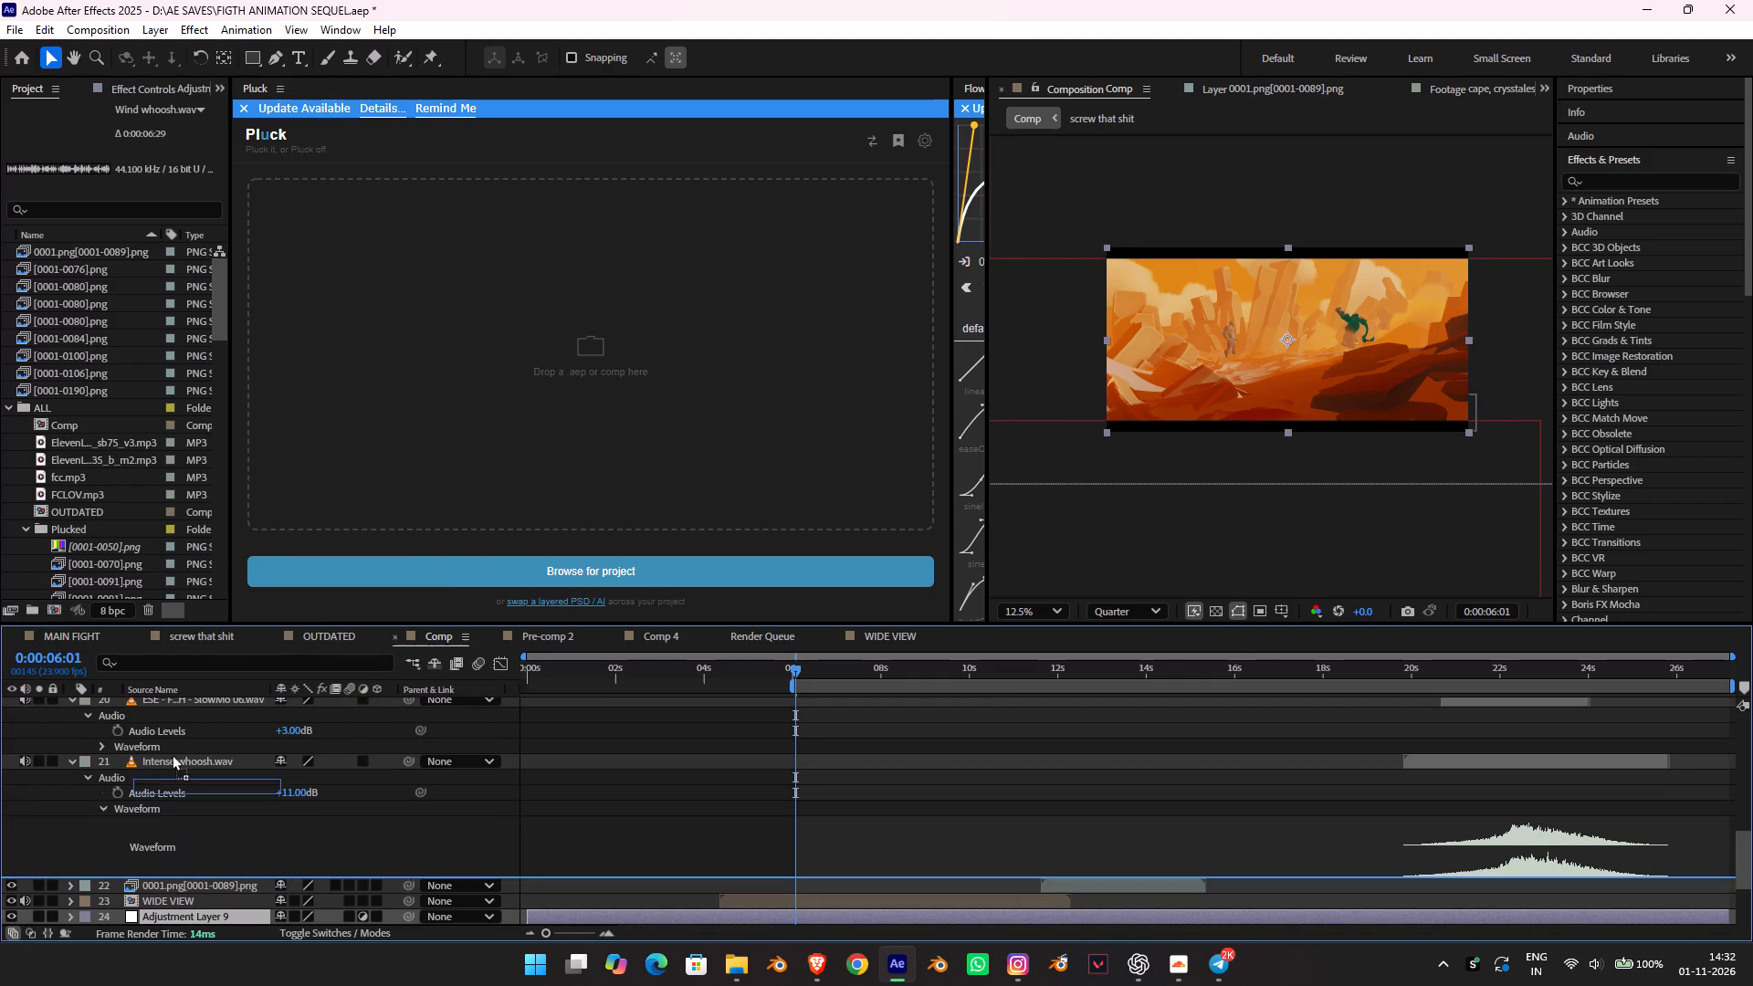
drag(172, 754, 175, 698)
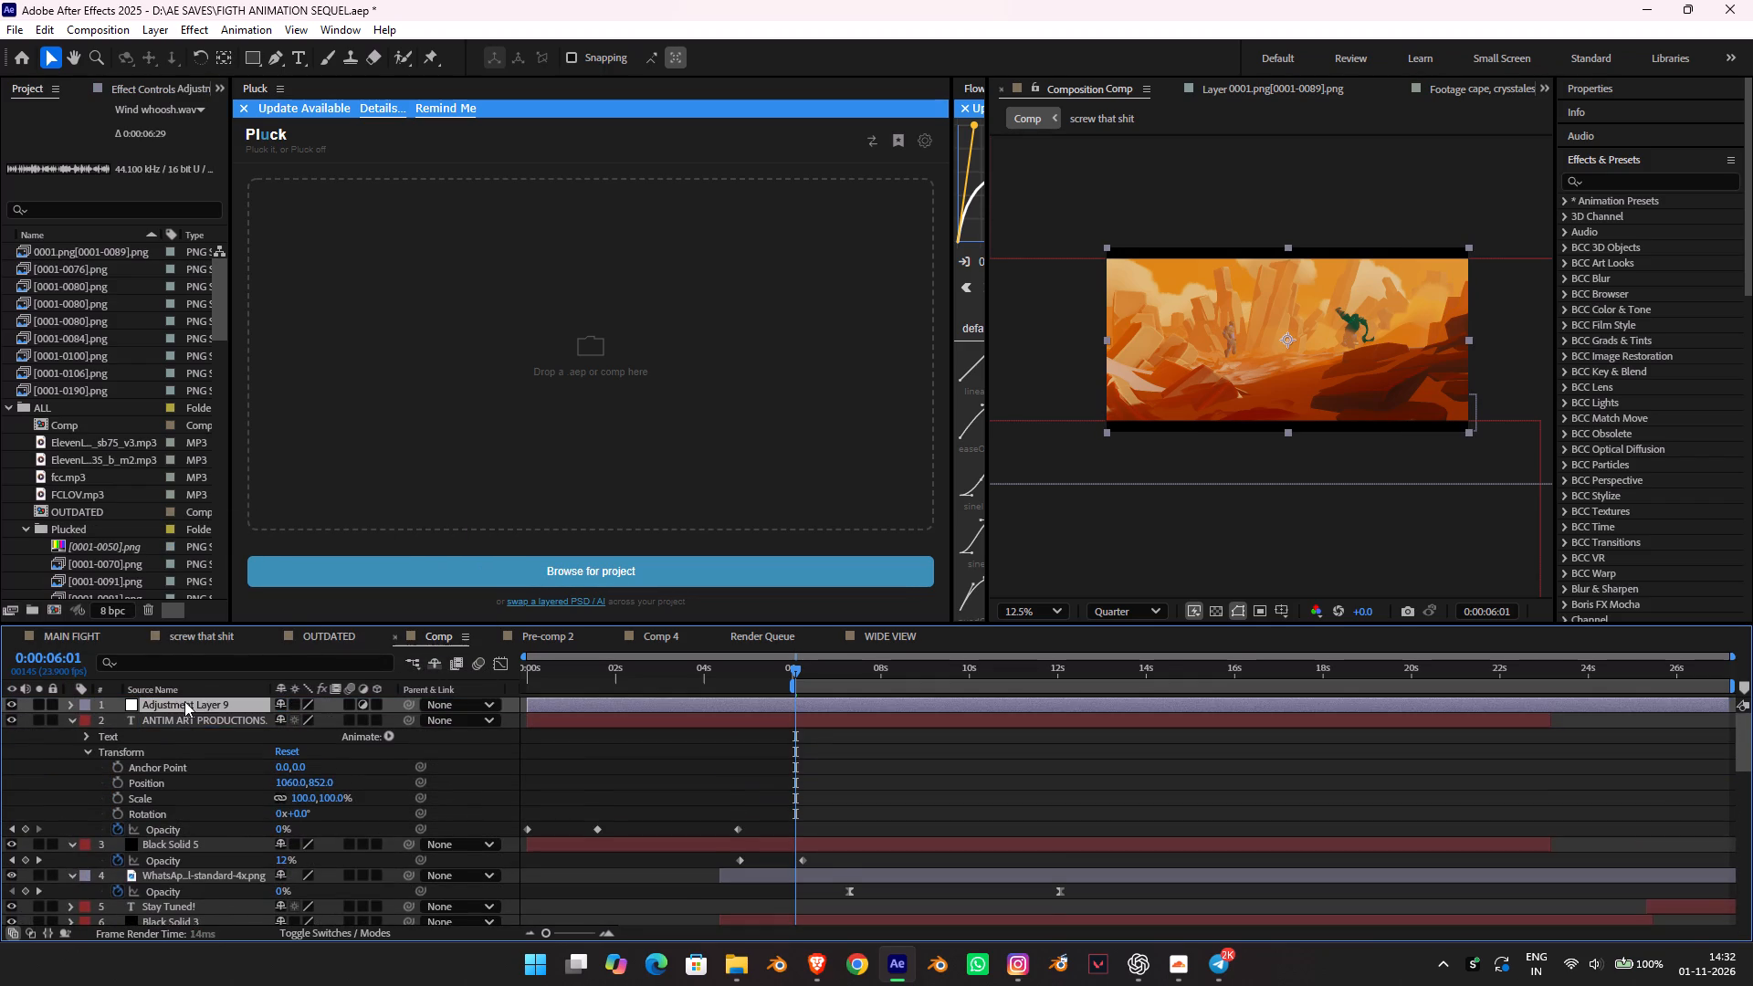
Search the effects for "tur", apply Turbulent Displace to the adjustment layer, and preview the playback.
click(1615, 187)
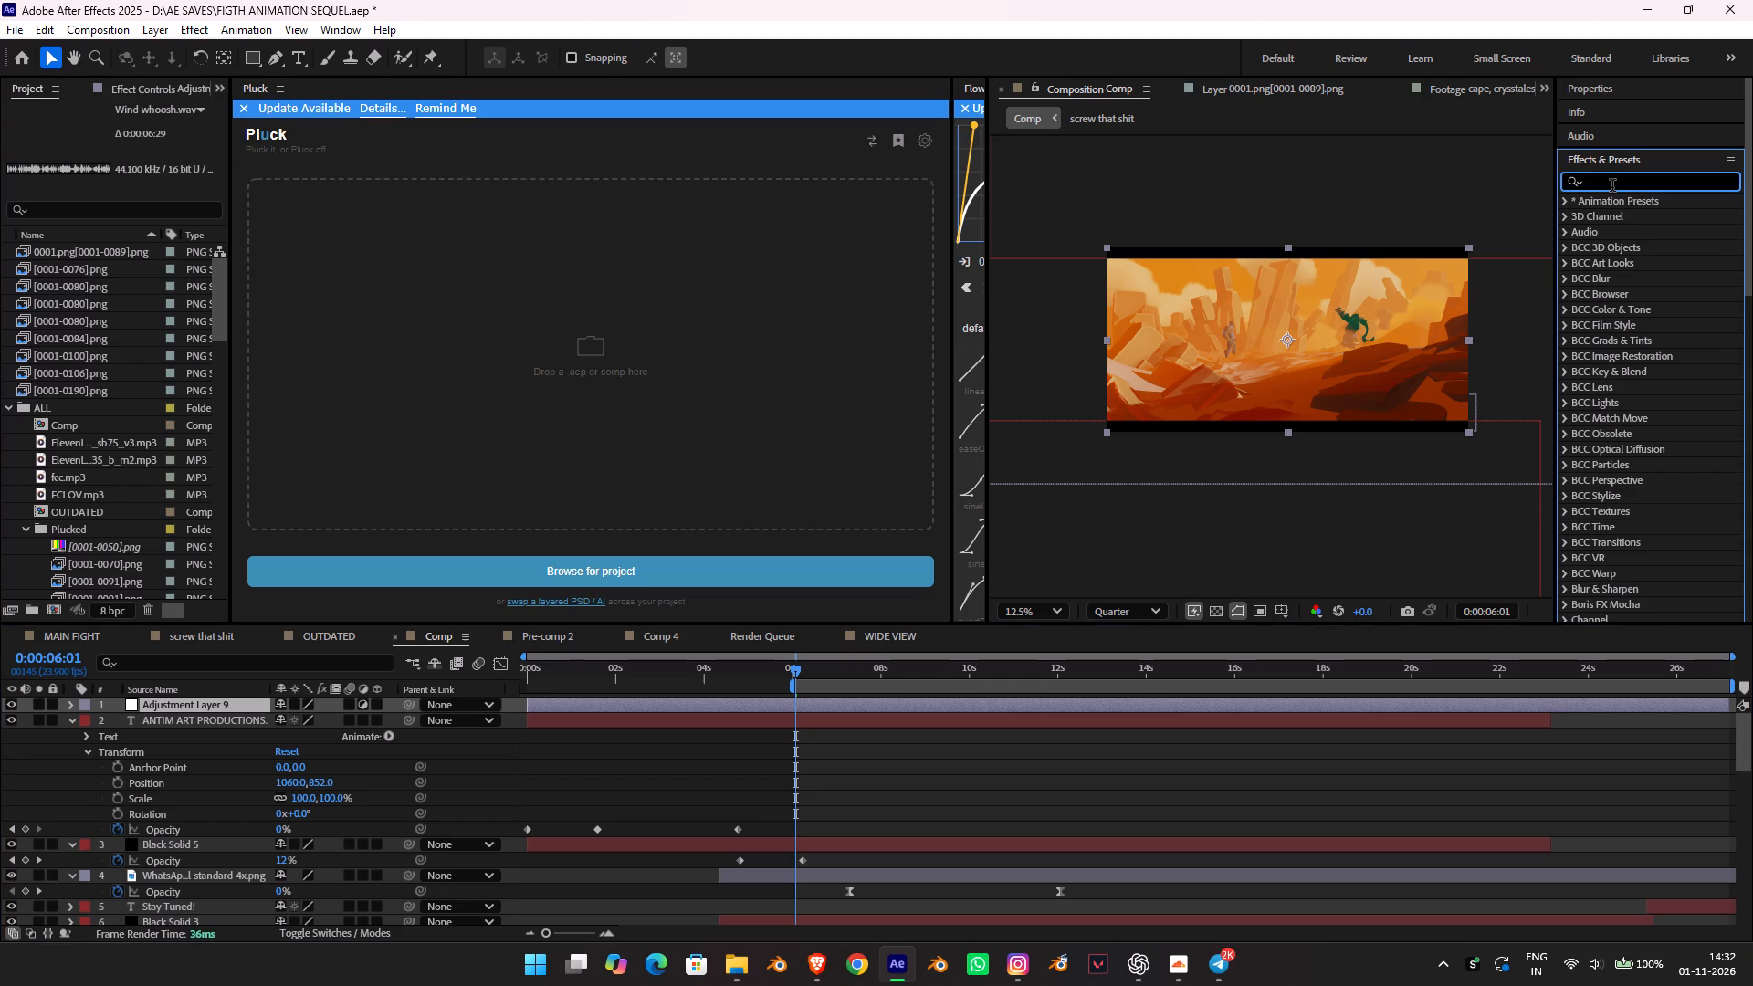
key(t)
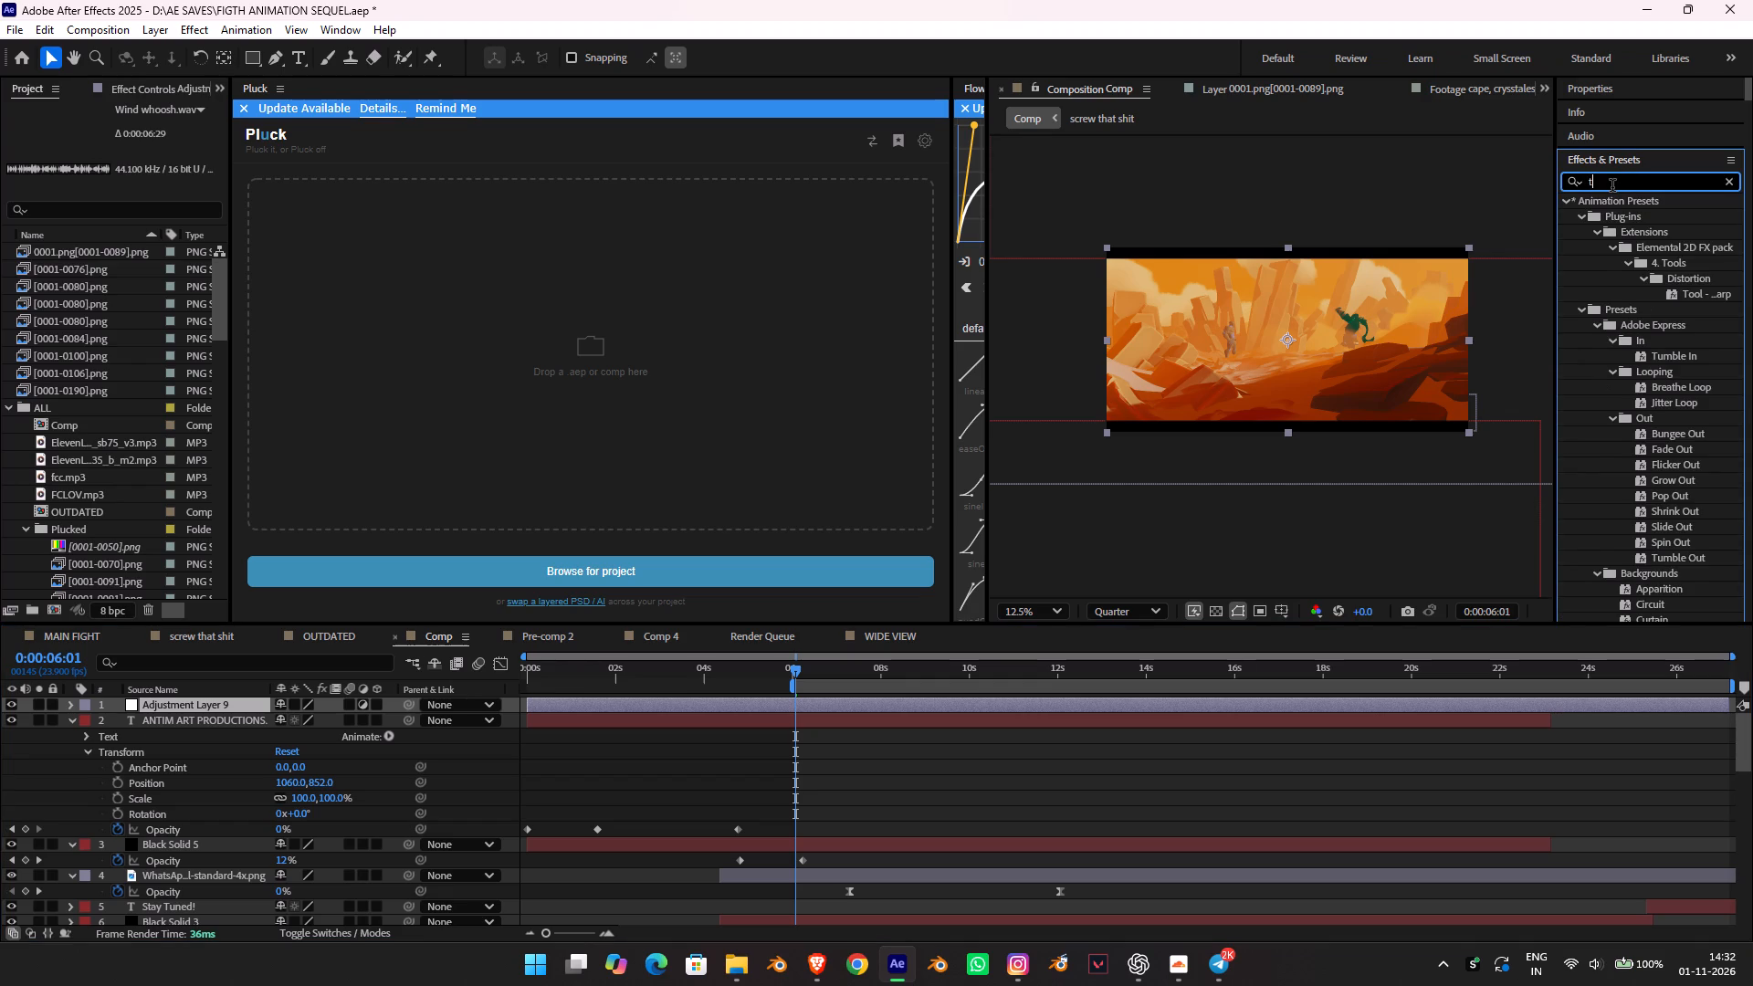
key(y)
key(BackSpace)
text(ur)
click(1700, 461)
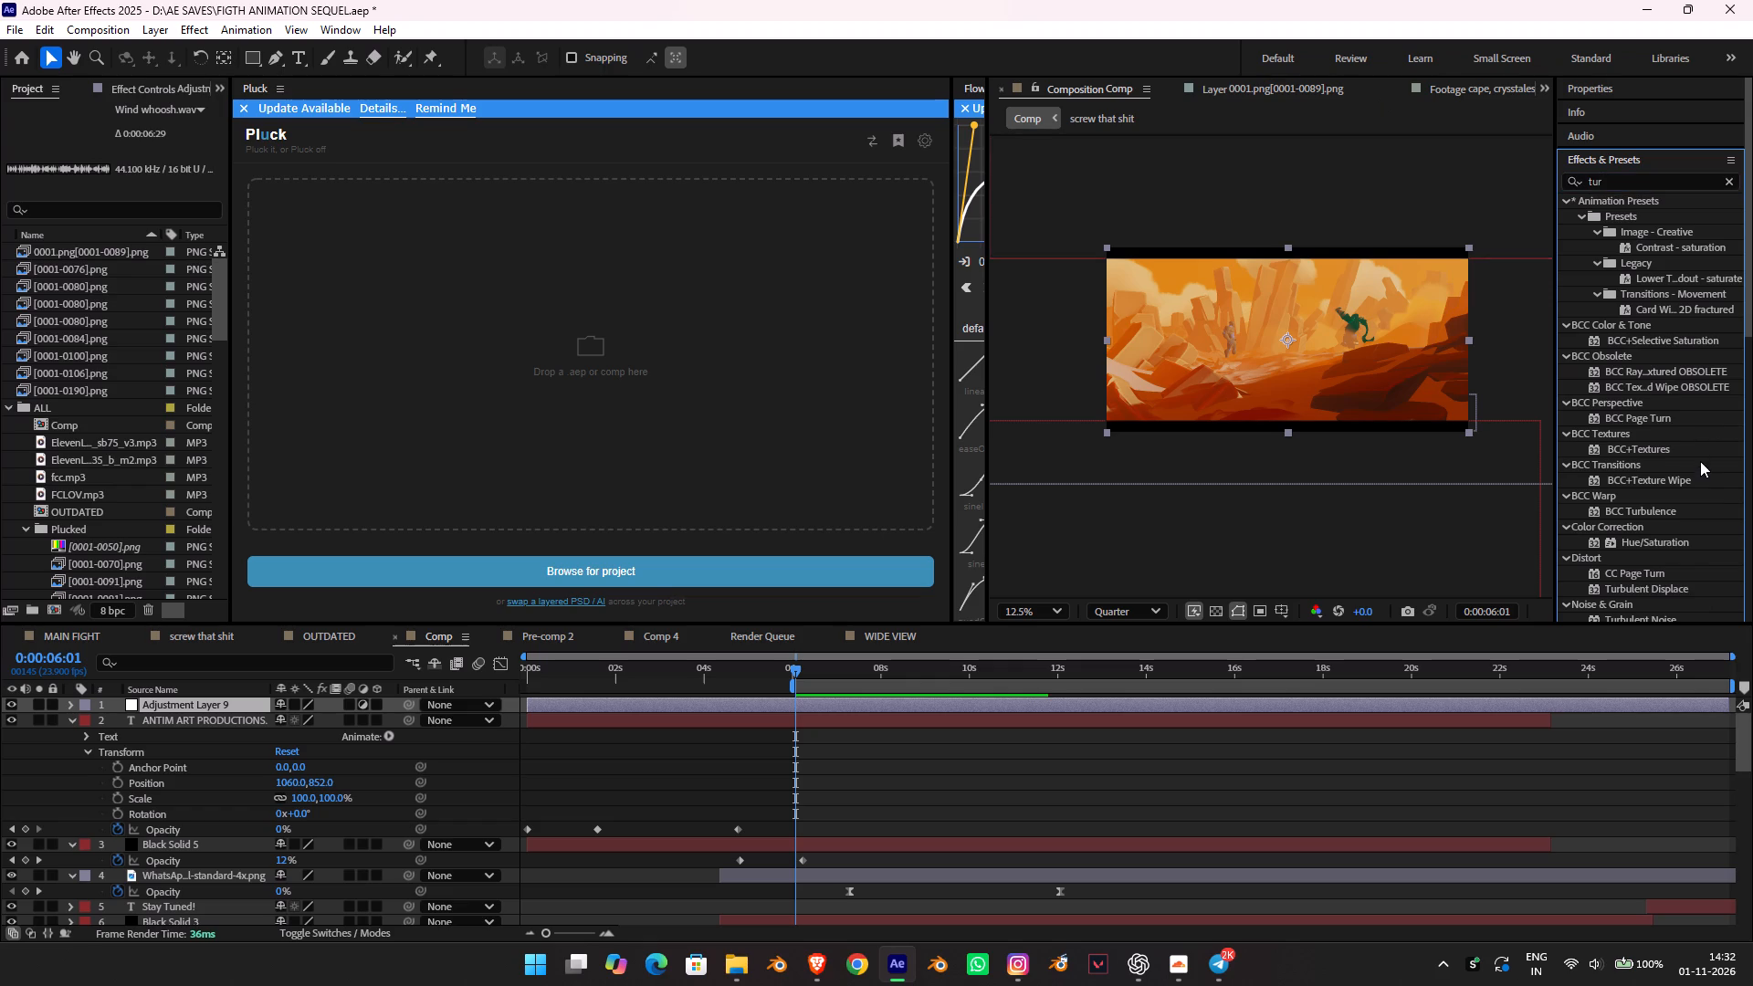
scroll(1674, 509, down, 3)
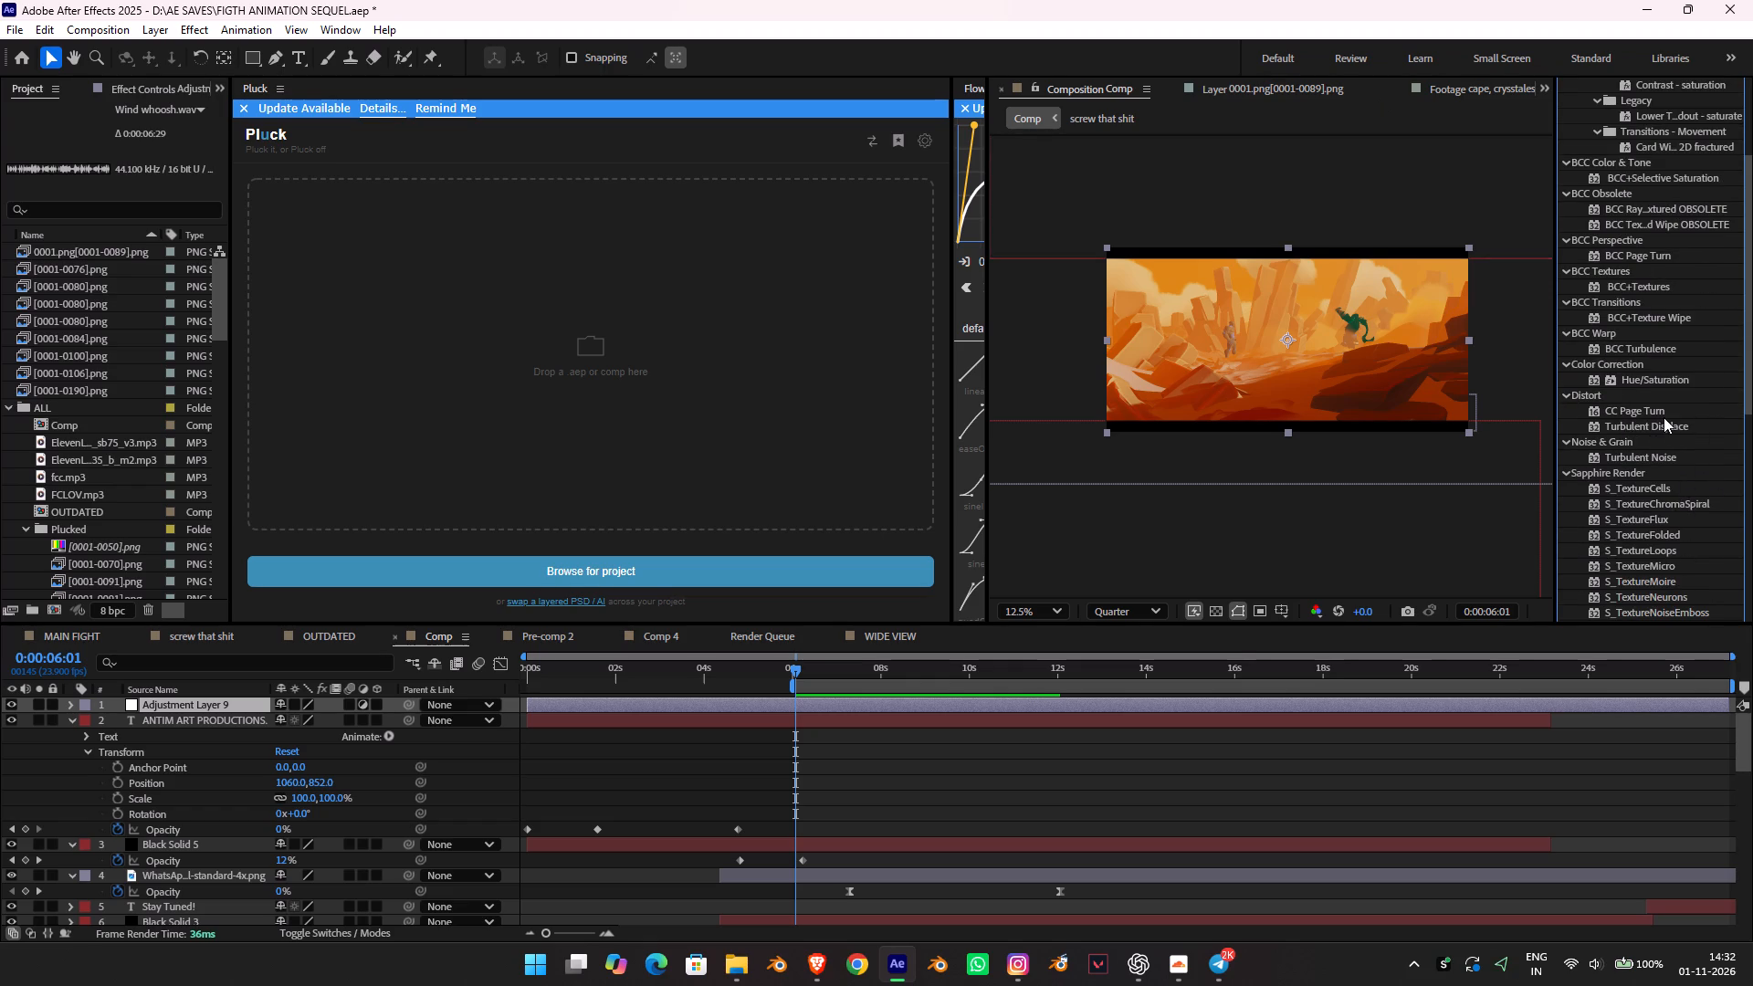
double_click(1671, 422)
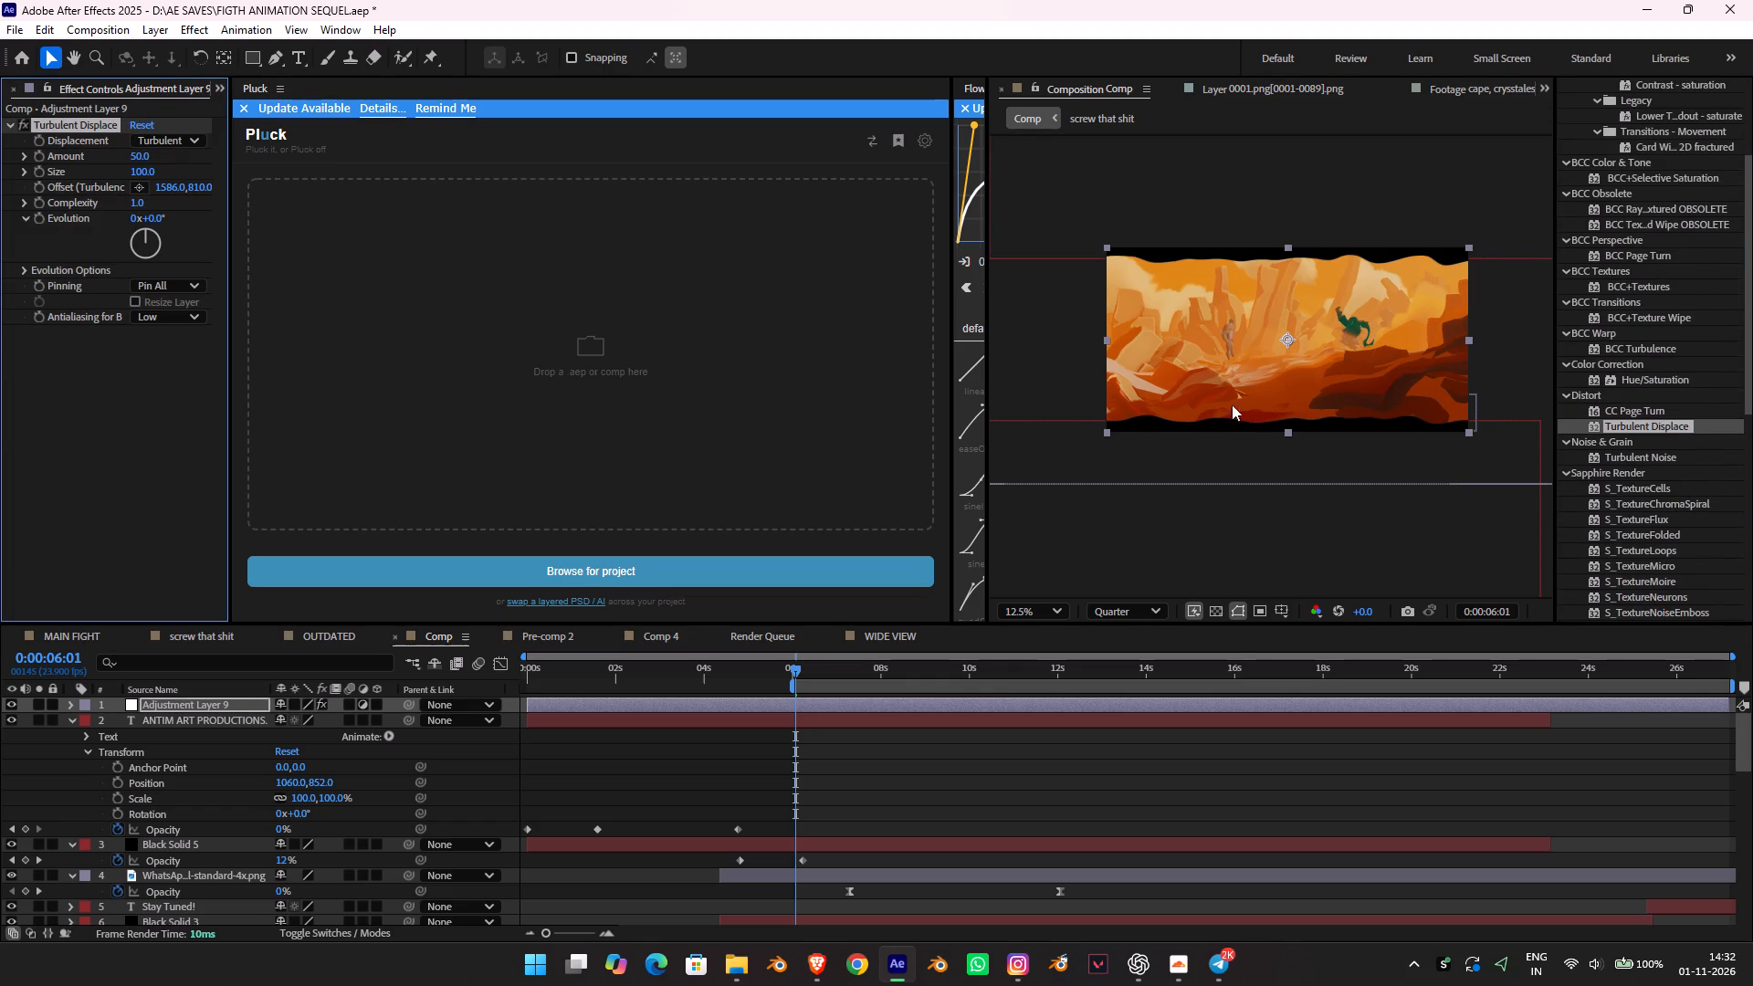
key(space)
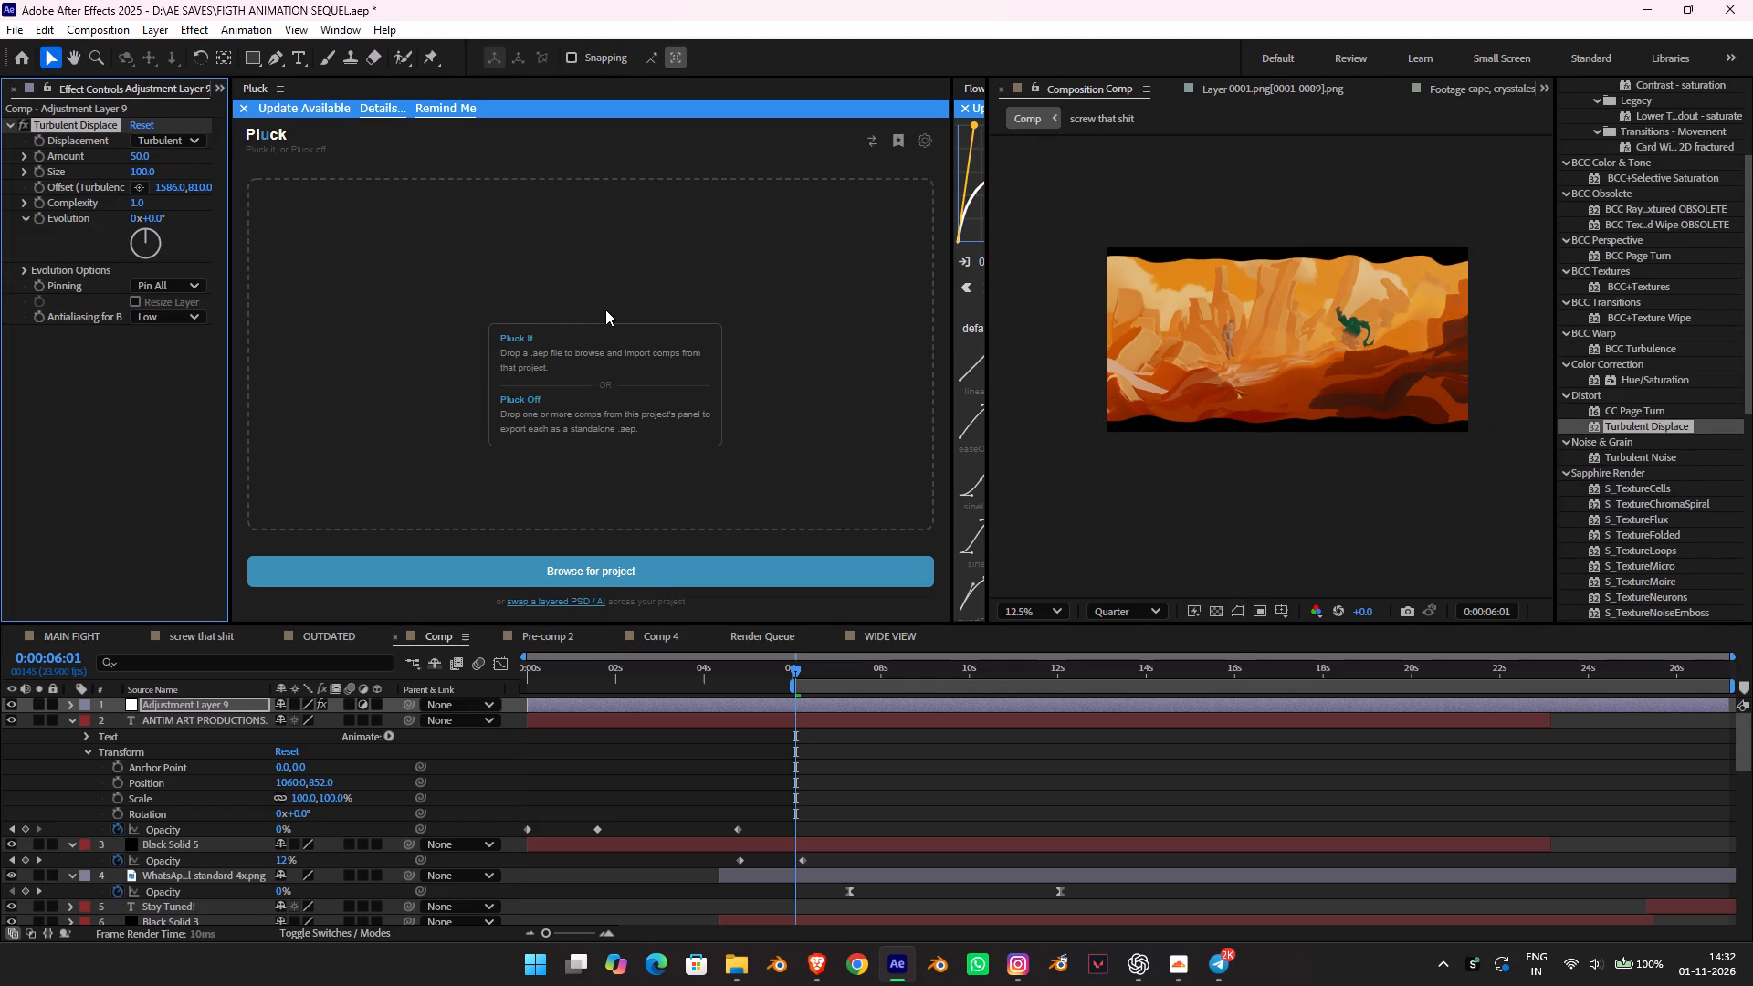
key(space)
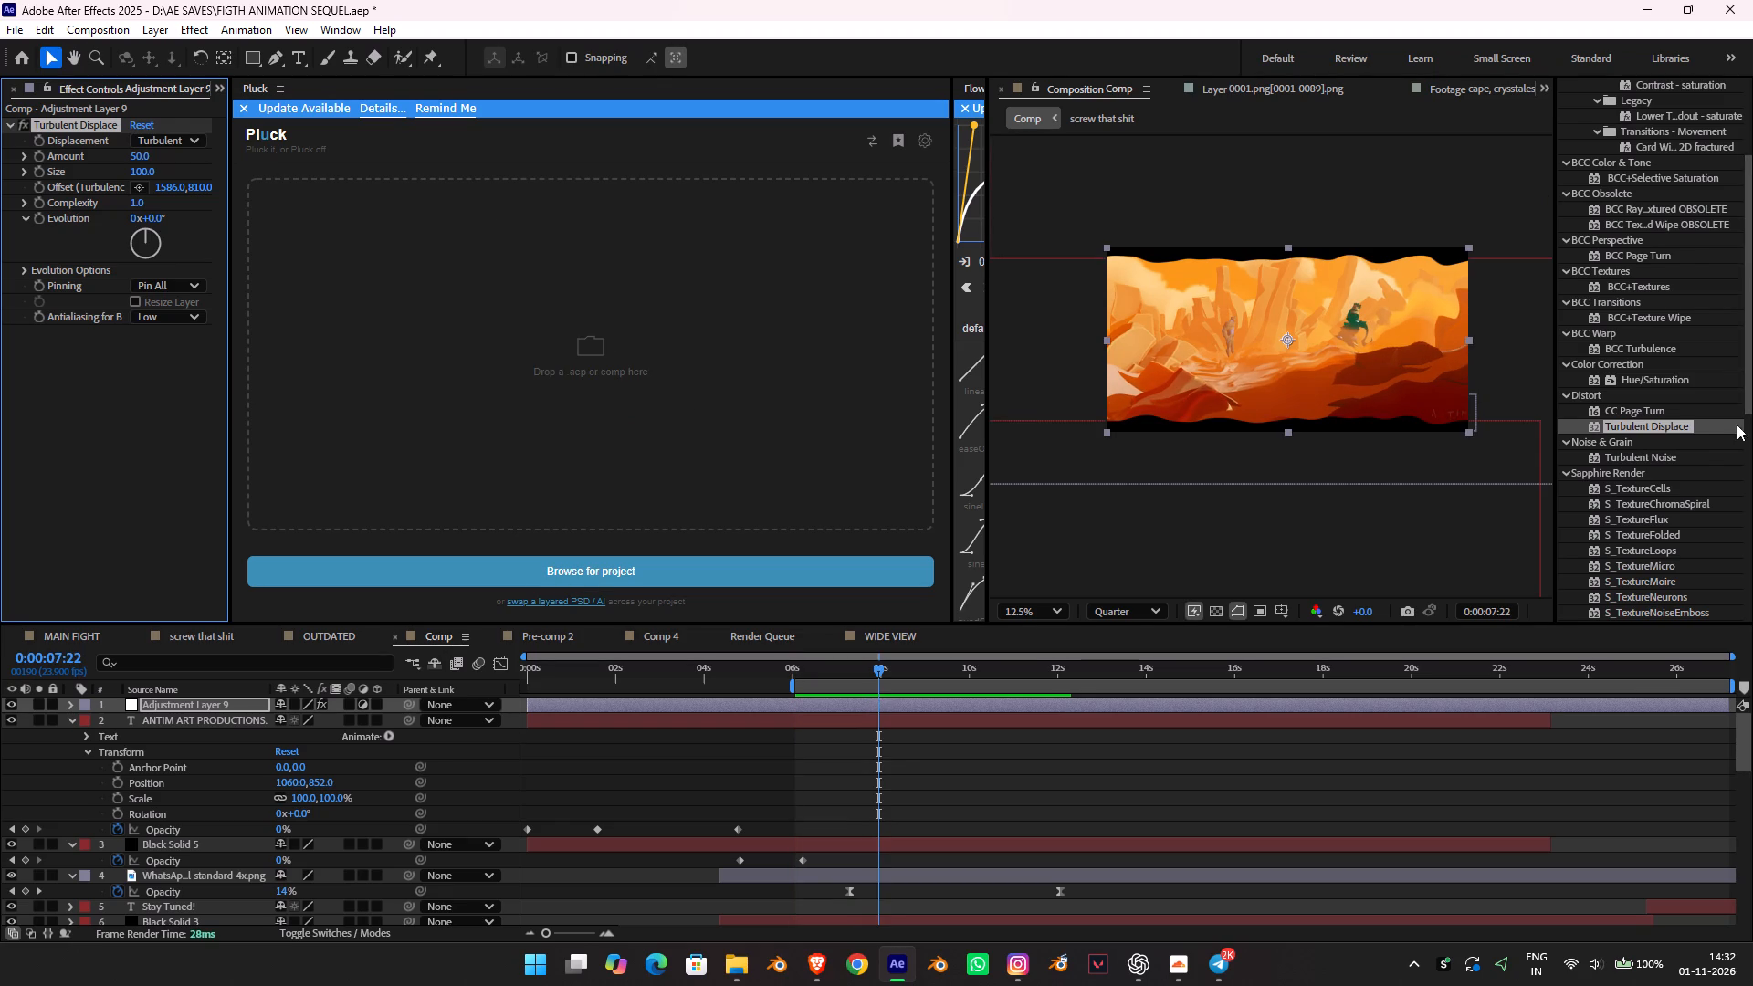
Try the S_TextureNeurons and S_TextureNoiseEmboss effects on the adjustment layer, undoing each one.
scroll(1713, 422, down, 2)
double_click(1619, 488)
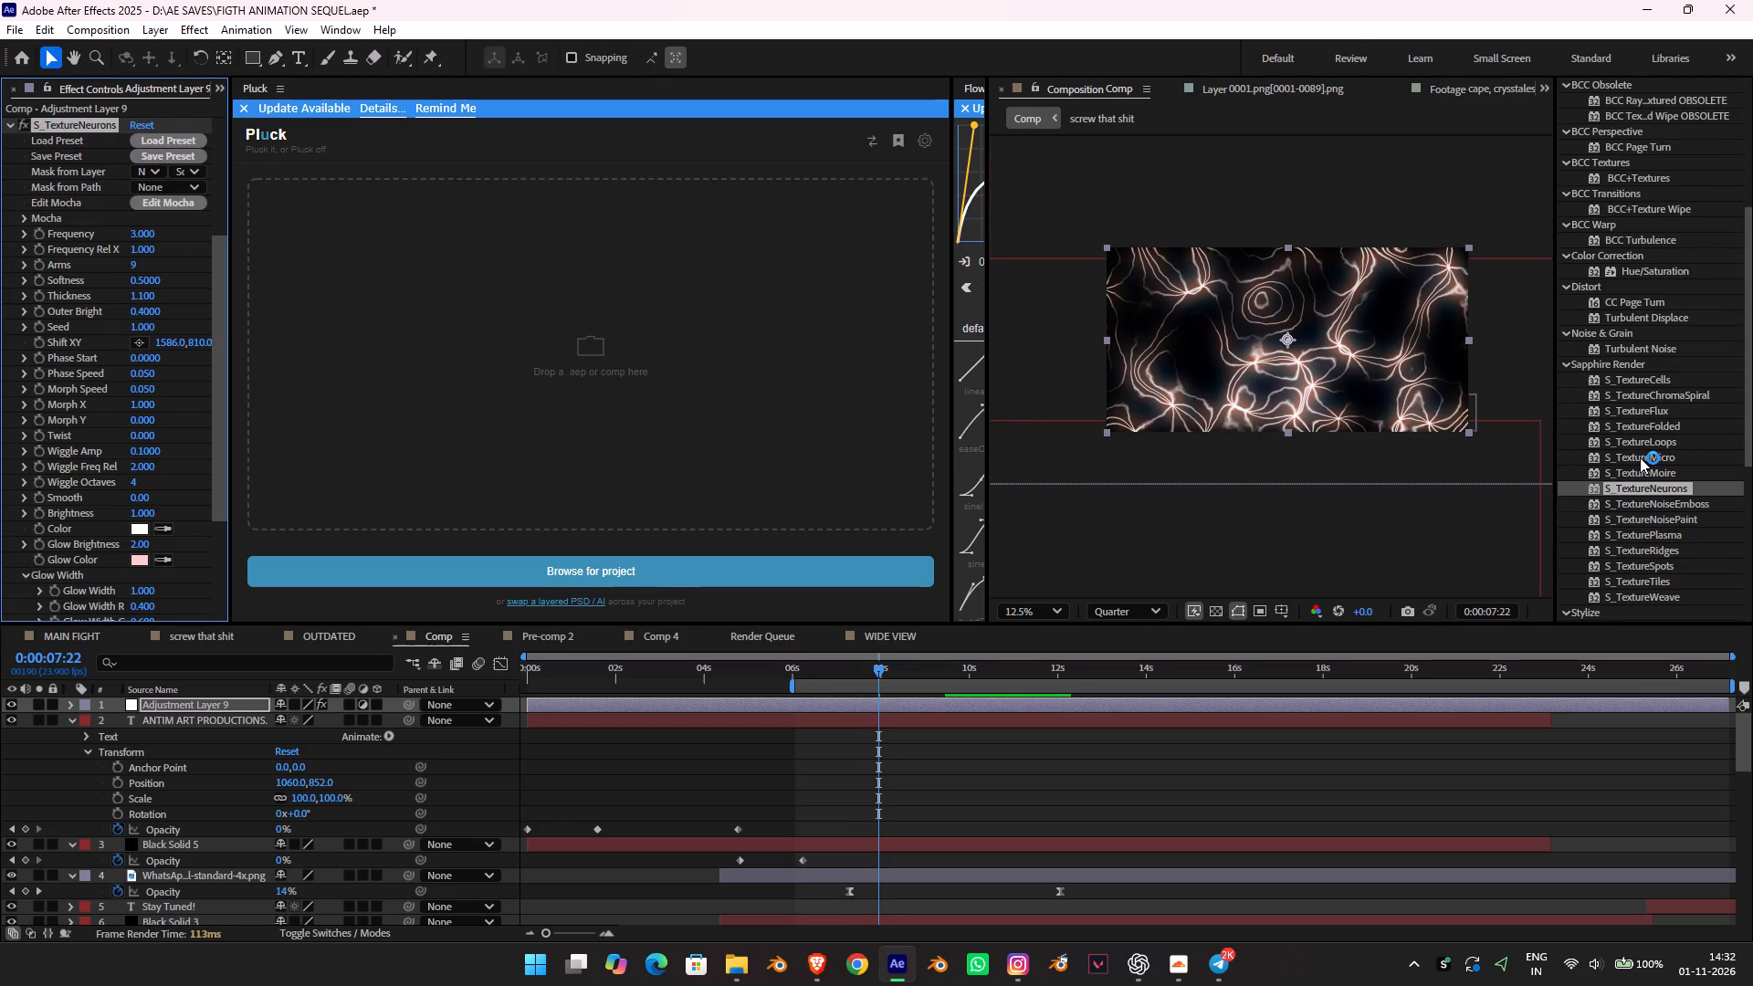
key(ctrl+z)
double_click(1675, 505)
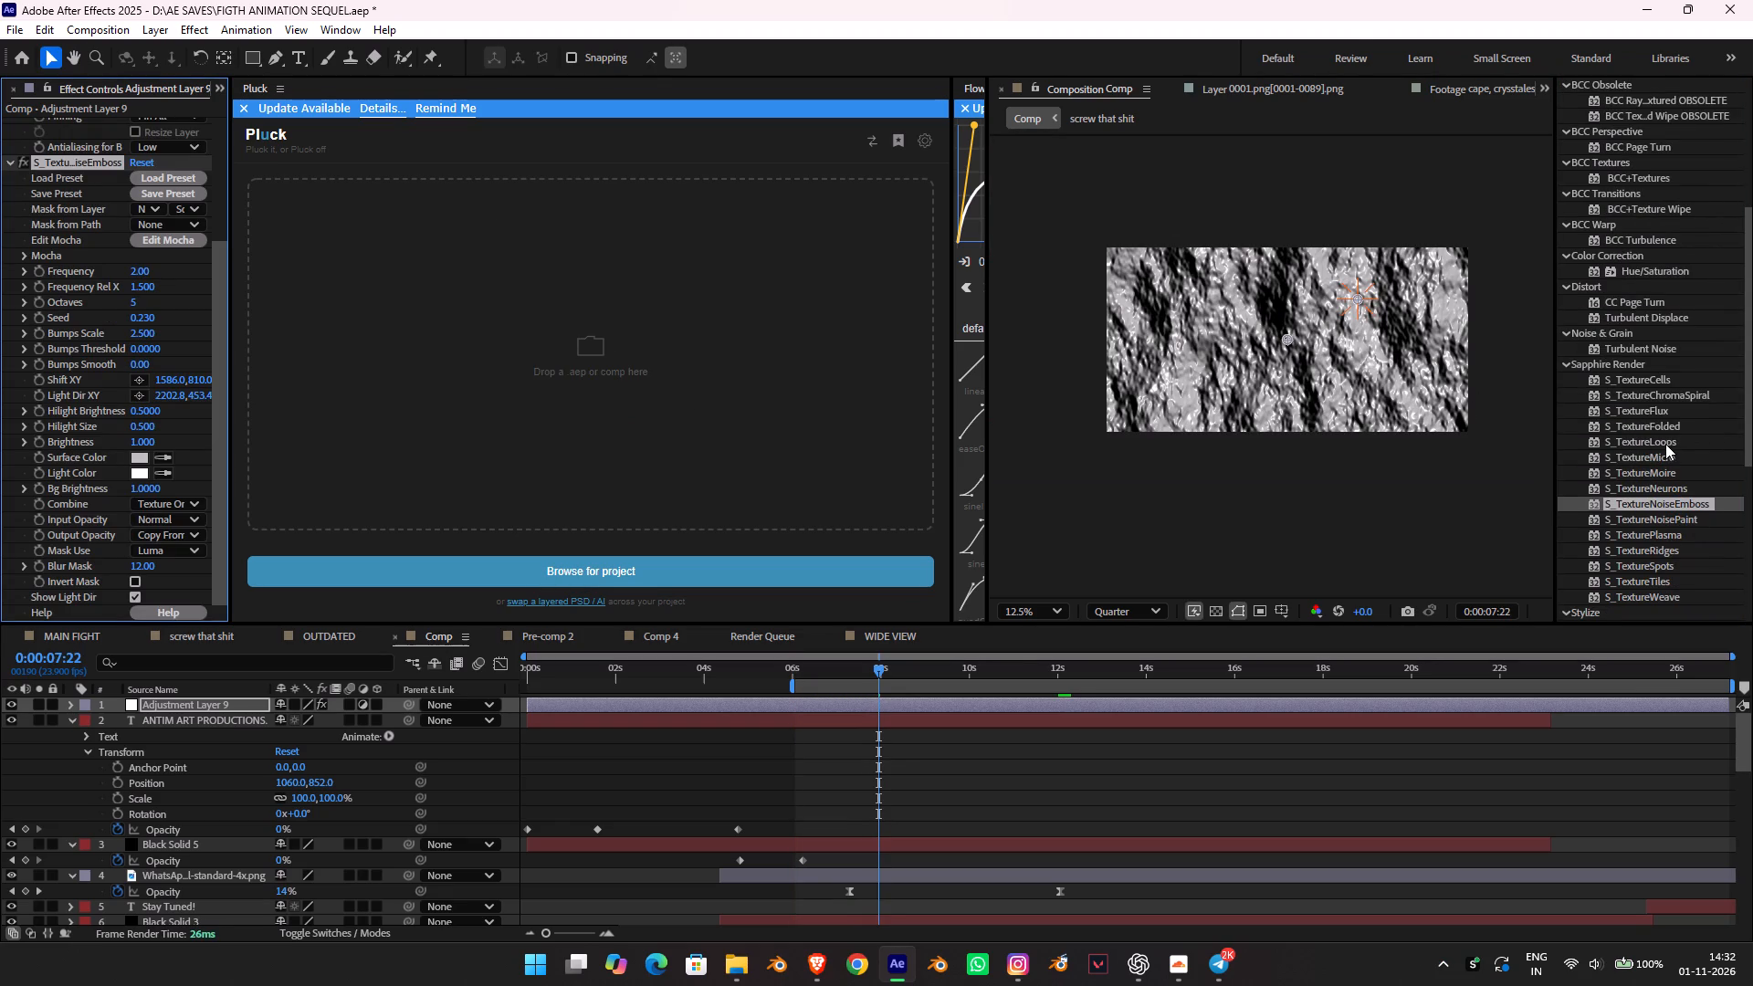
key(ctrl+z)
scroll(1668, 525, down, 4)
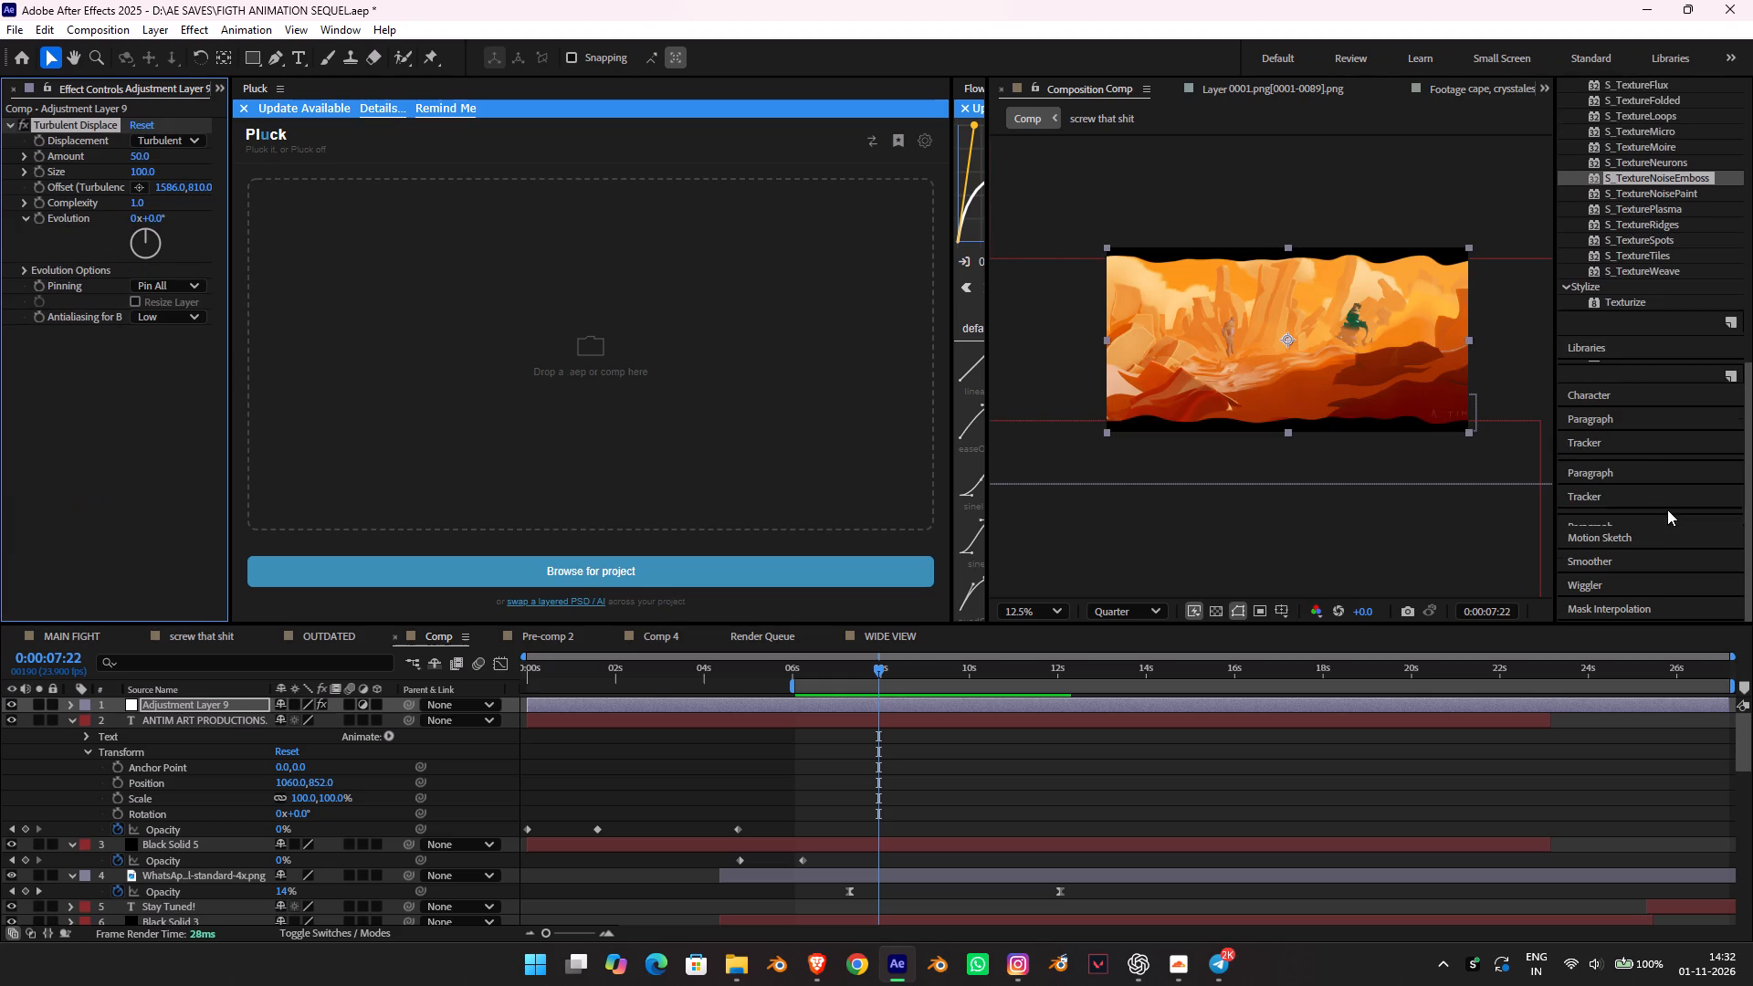
Shorten the effects search to "t" and look through the listed presets and effects for a suitable look.
click(1622, 309)
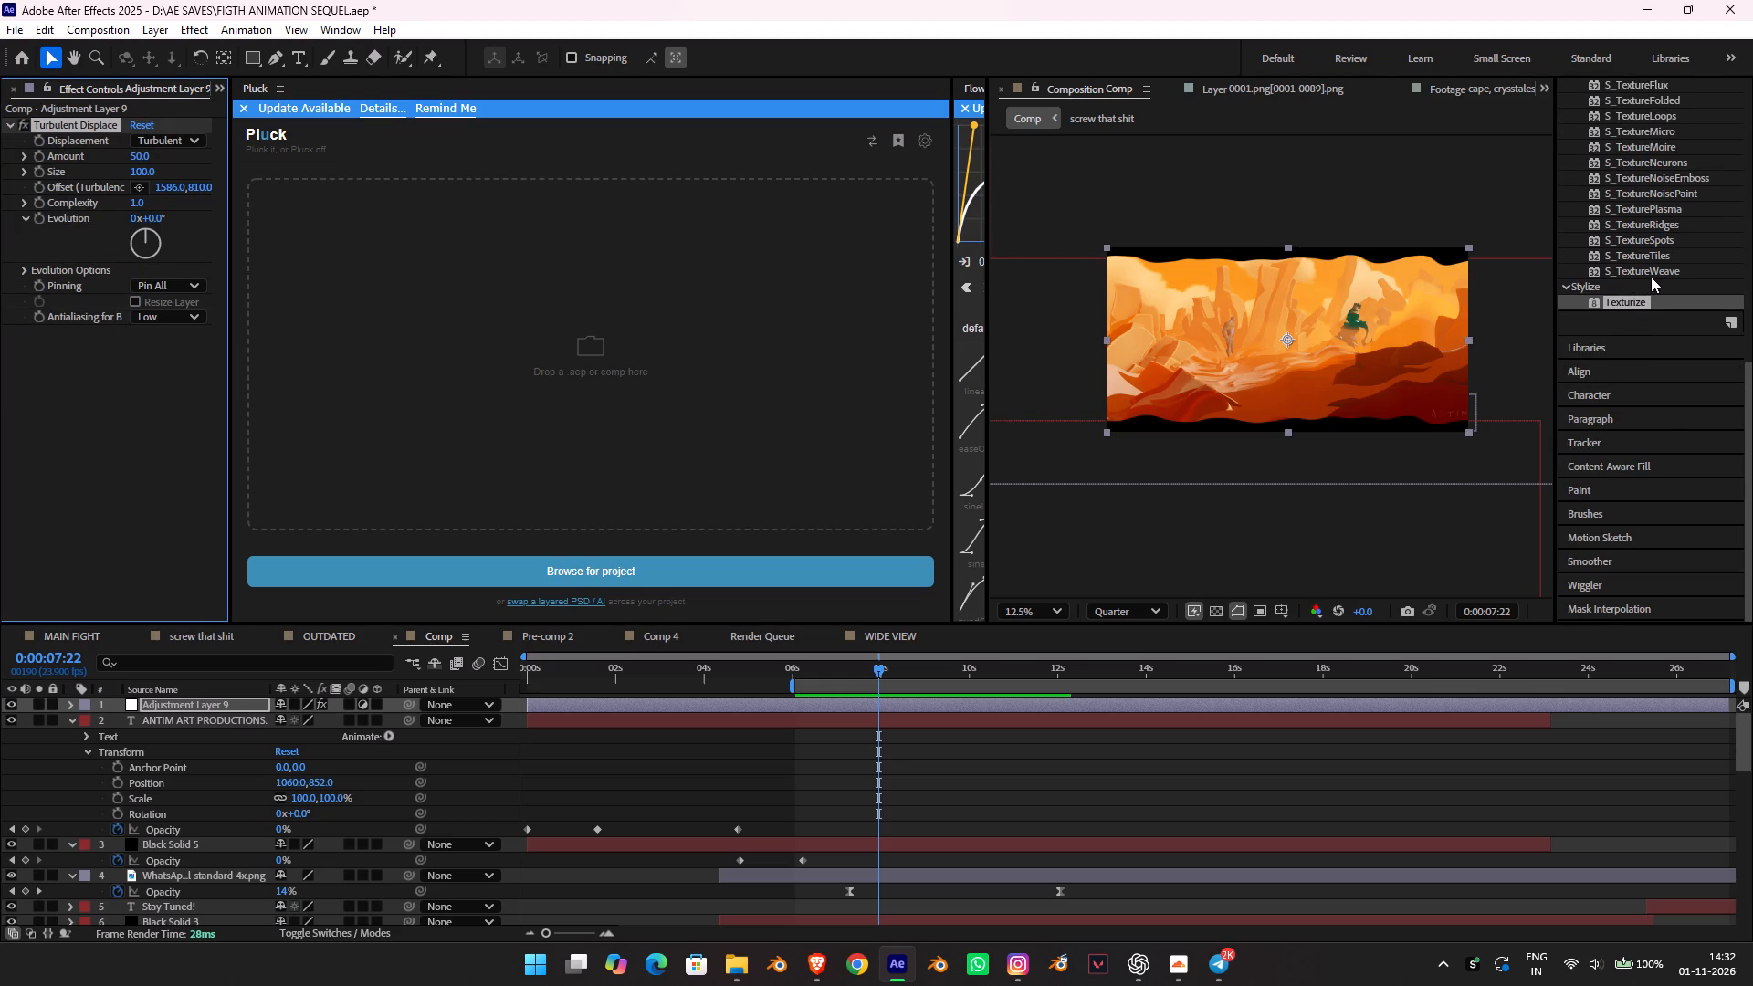
scroll(1653, 279, up, 14)
drag(1660, 184, 1590, 185)
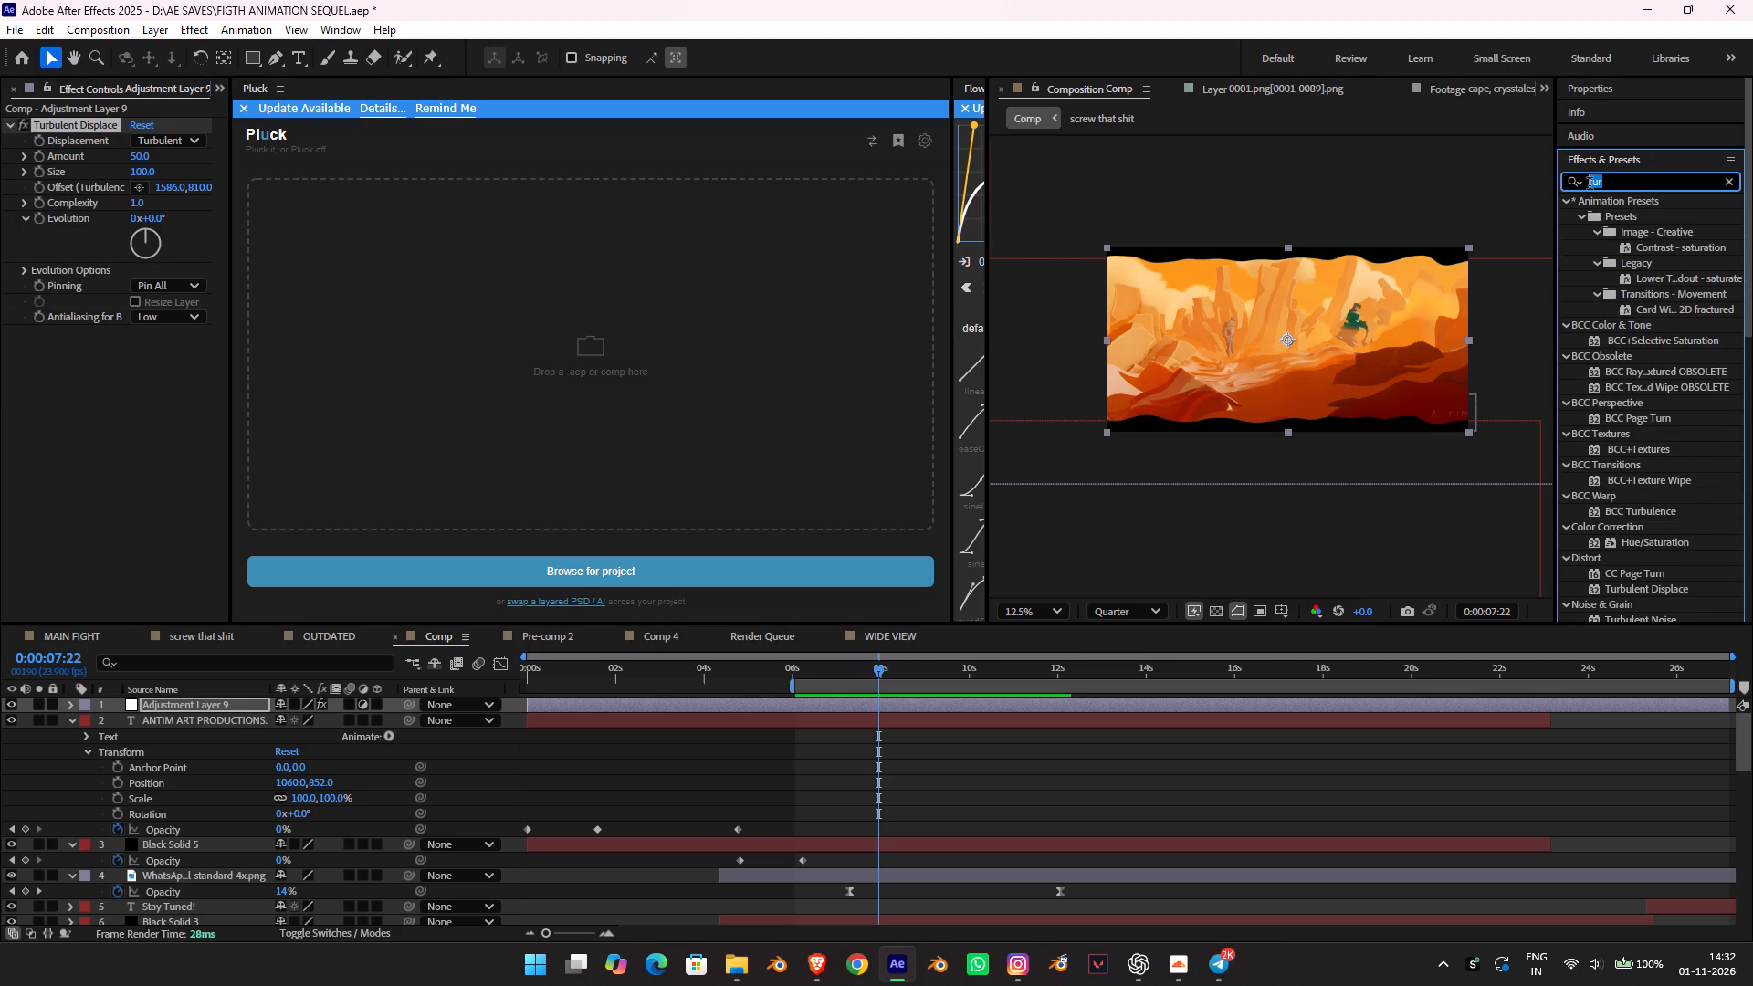
drag(1590, 185, 1605, 190)
key(BackSpace)
key(BackSpace)
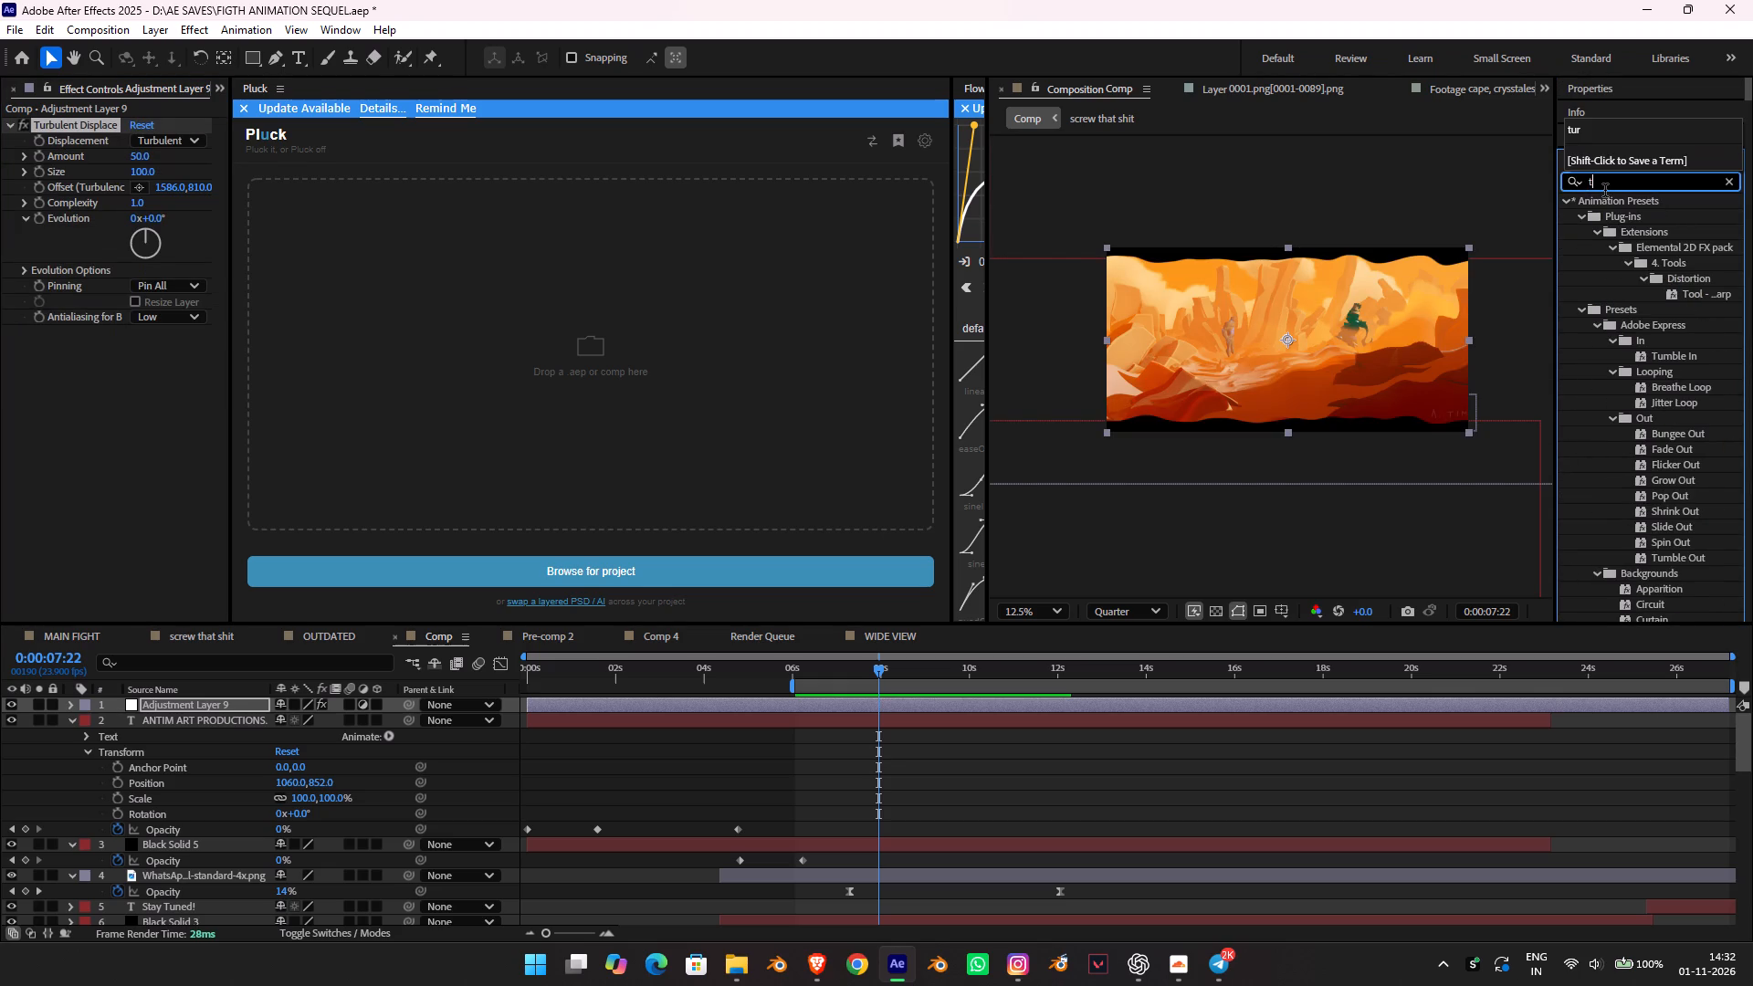
click(1687, 369)
scroll(1686, 368, down, 7)
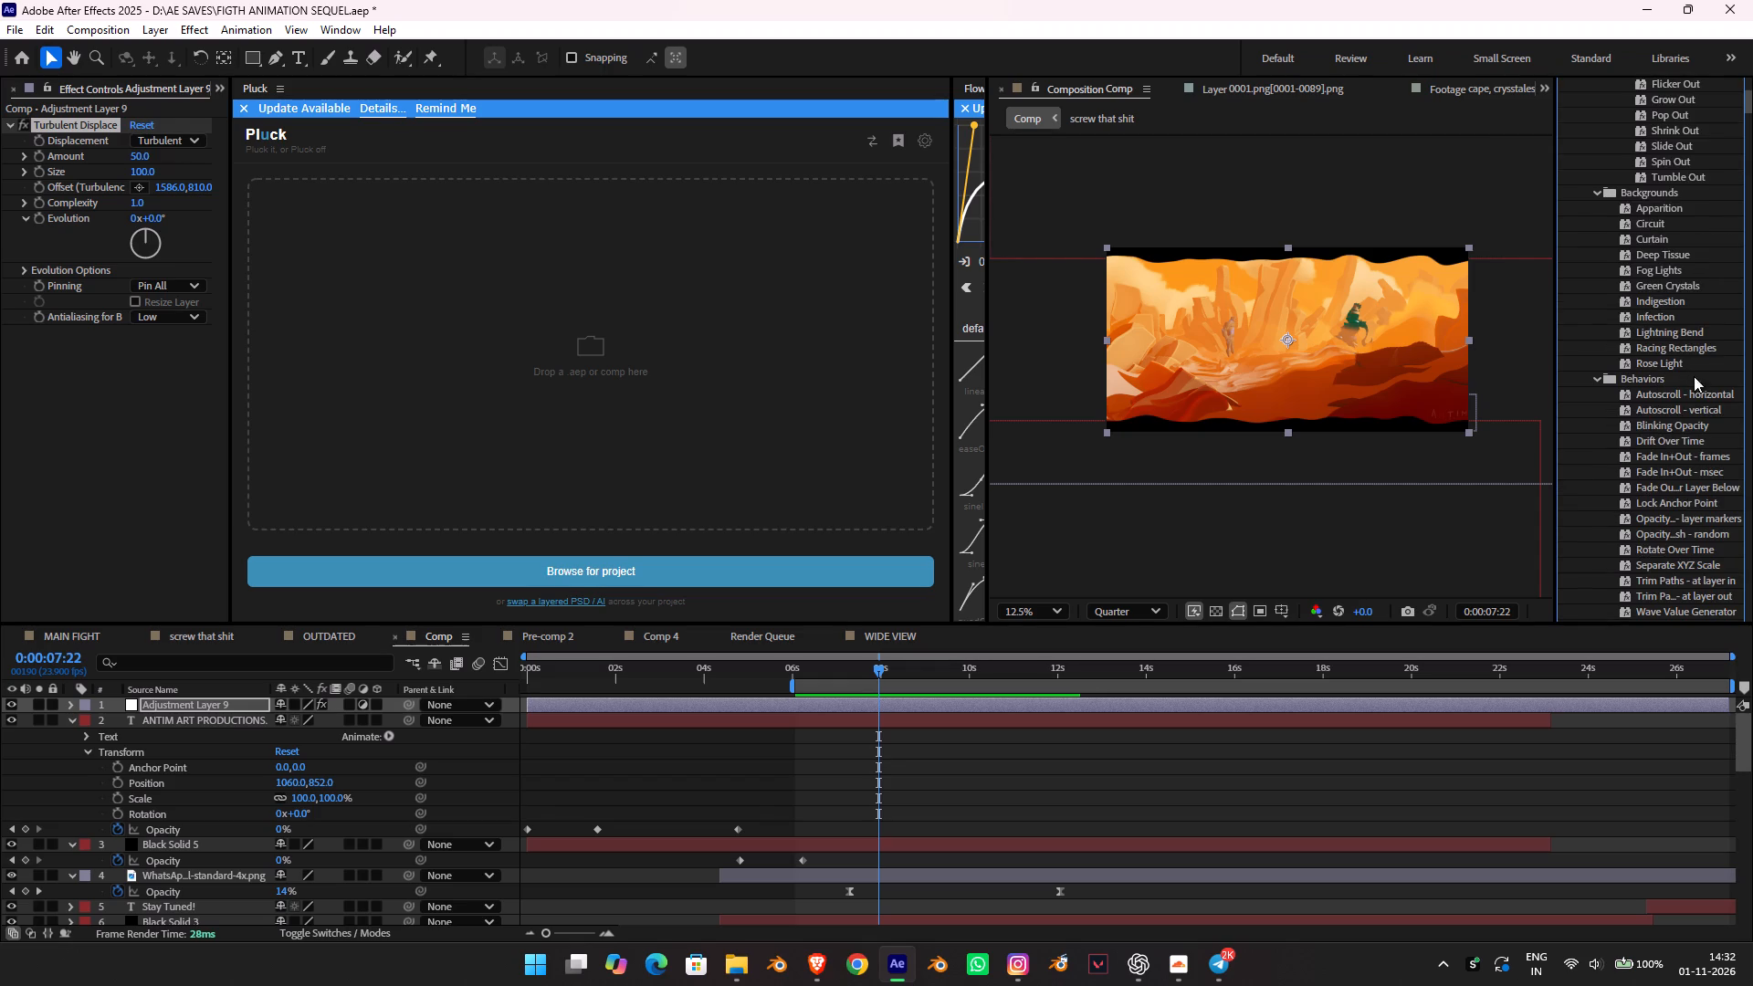
scroll(1688, 359, down, 9)
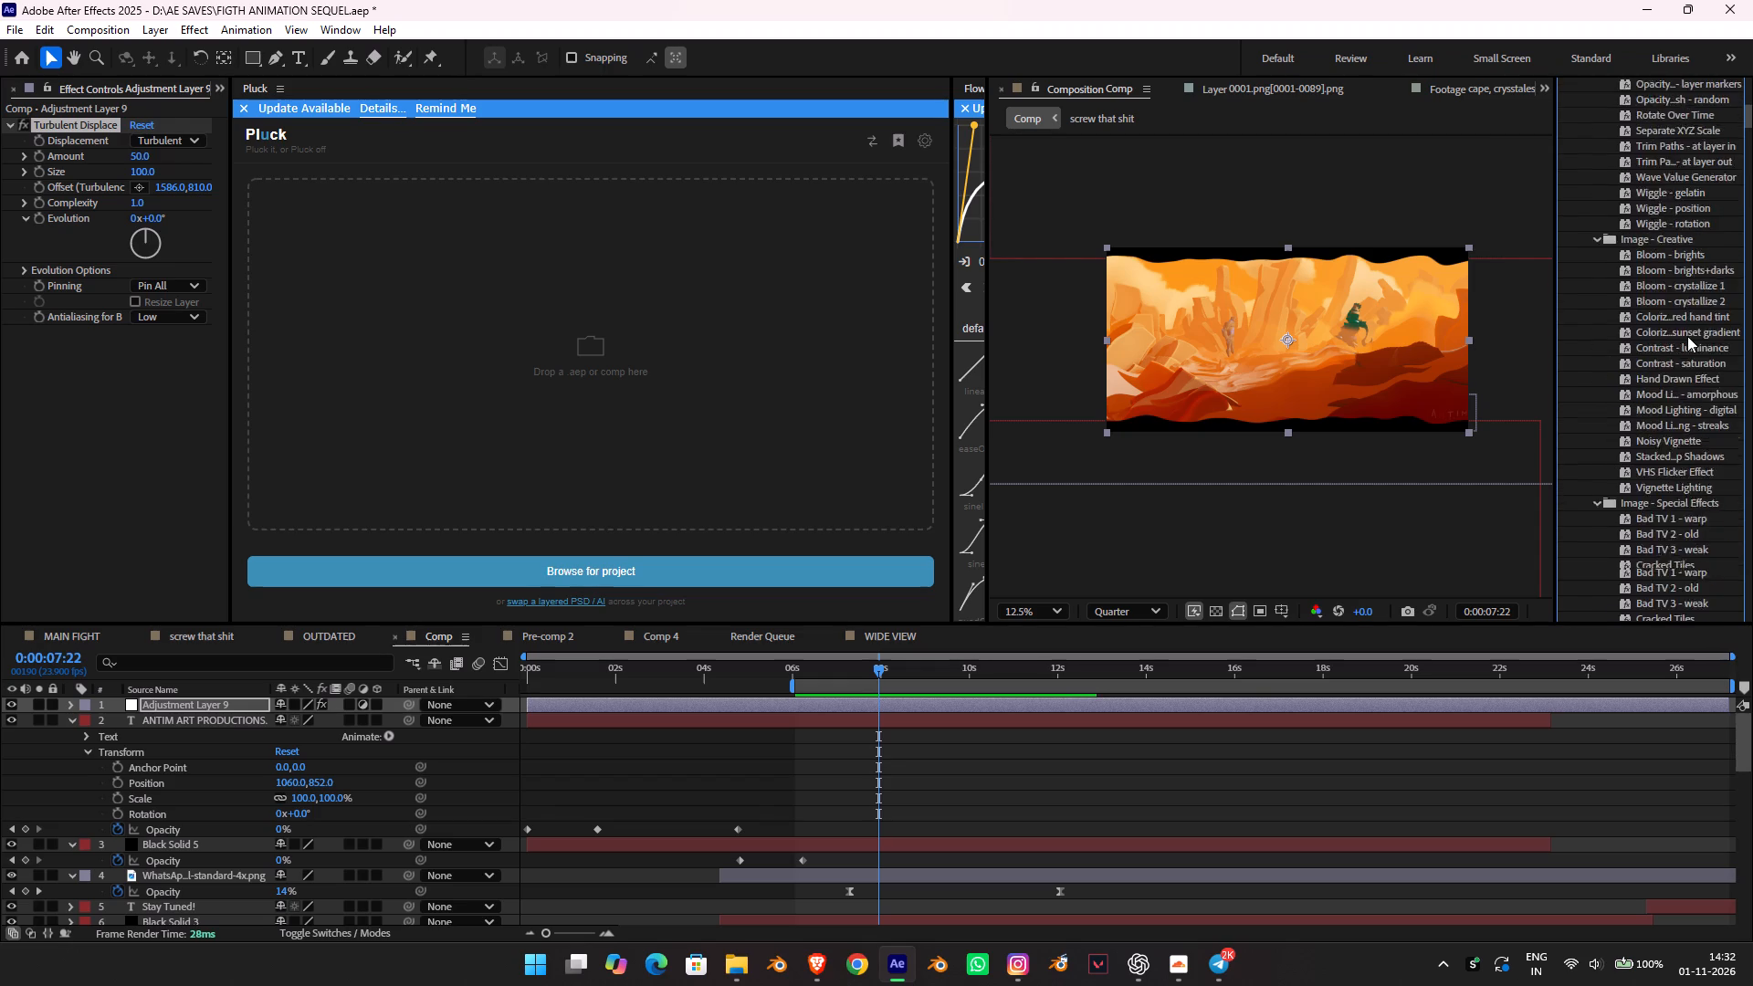
scroll(1687, 336, down, 15)
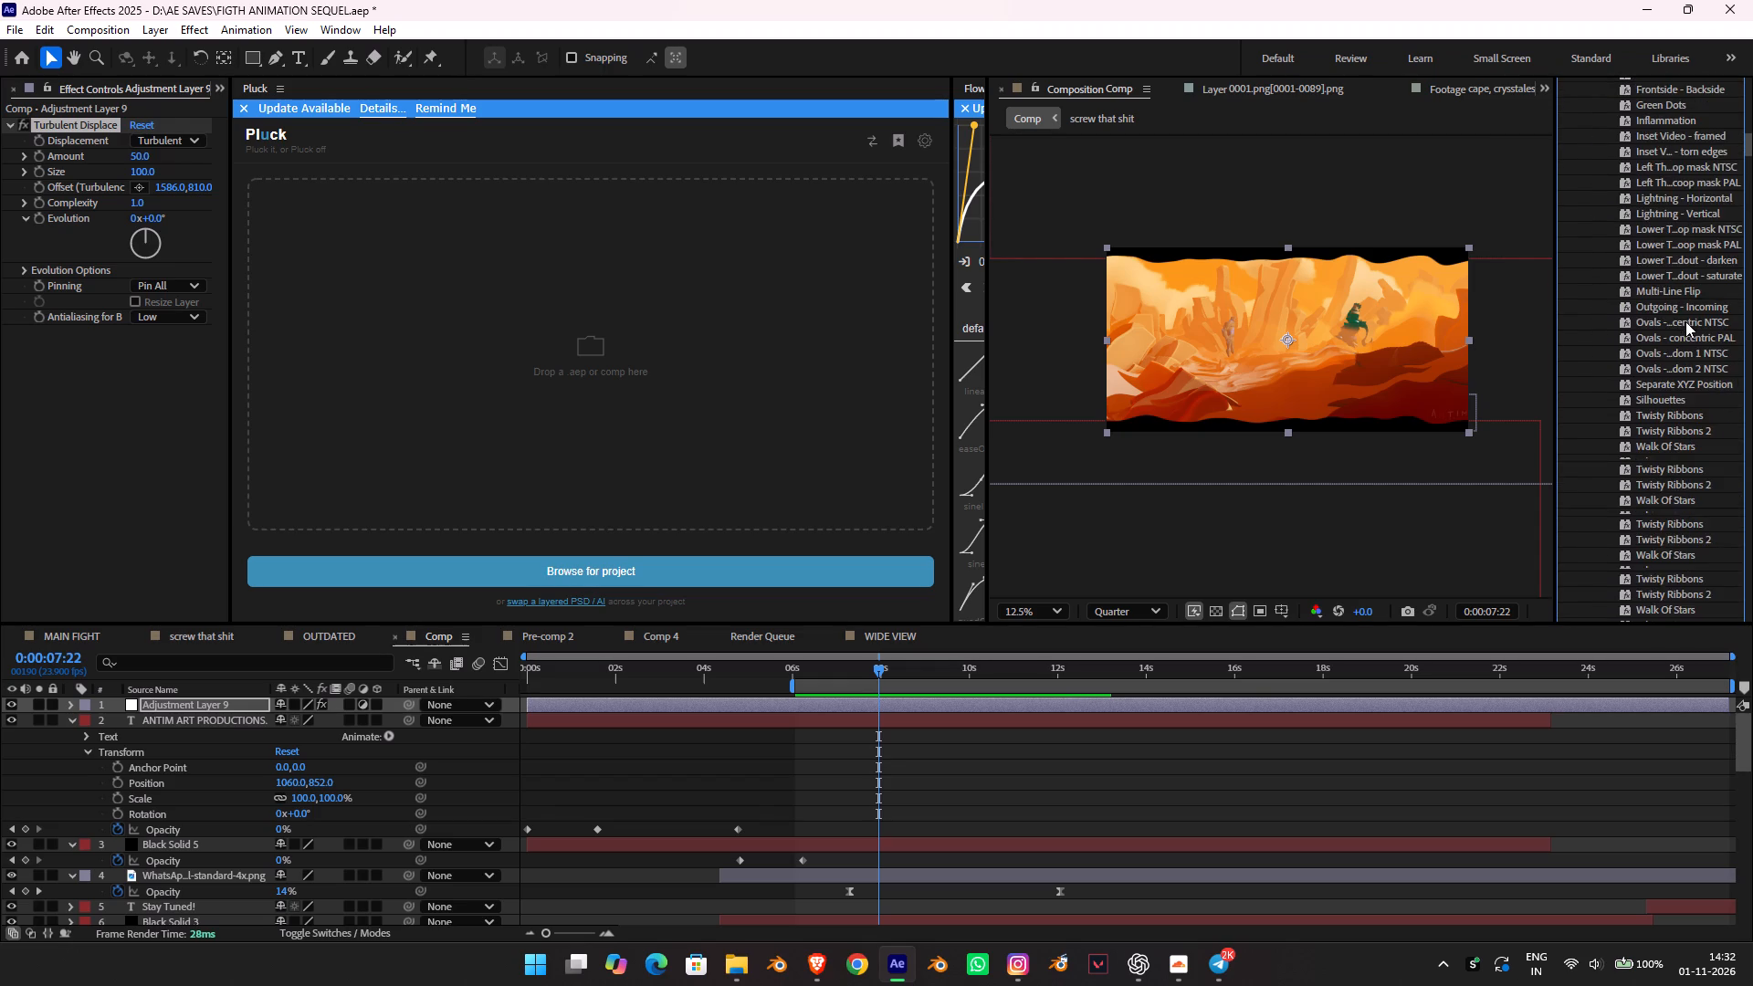
scroll(1685, 321, down, 3)
click(1694, 314)
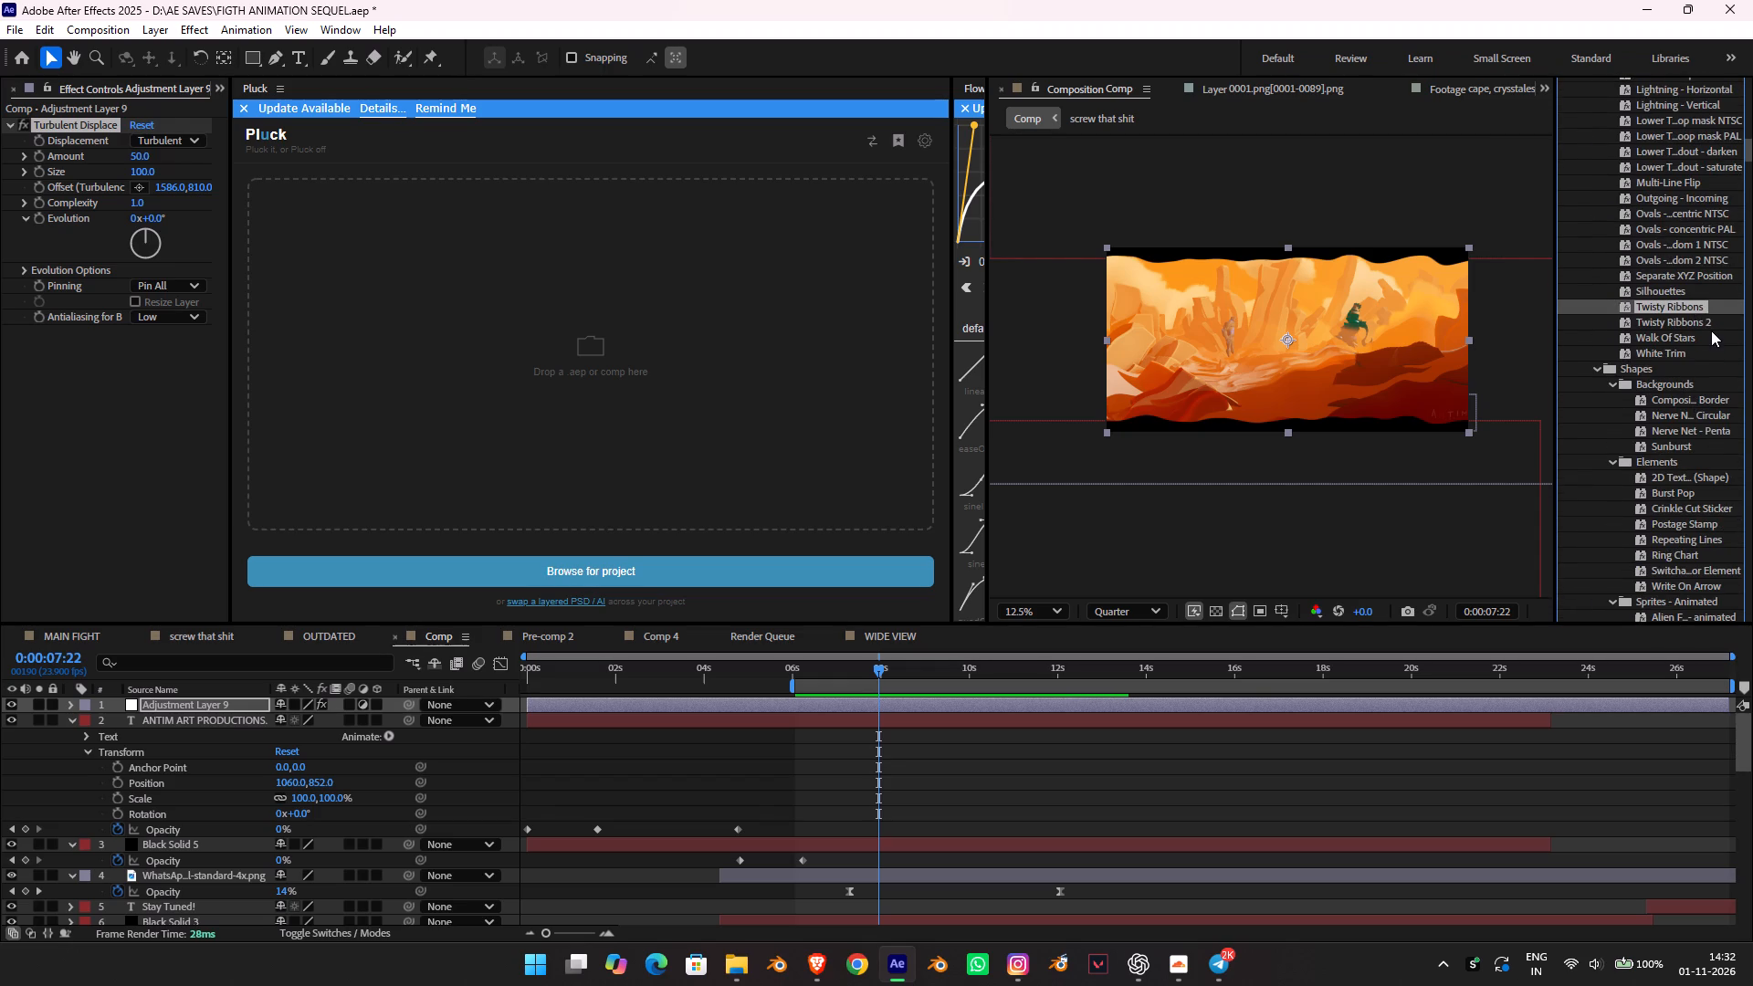
scroll(1712, 330, down, 4)
scroll(1680, 221, down, 6)
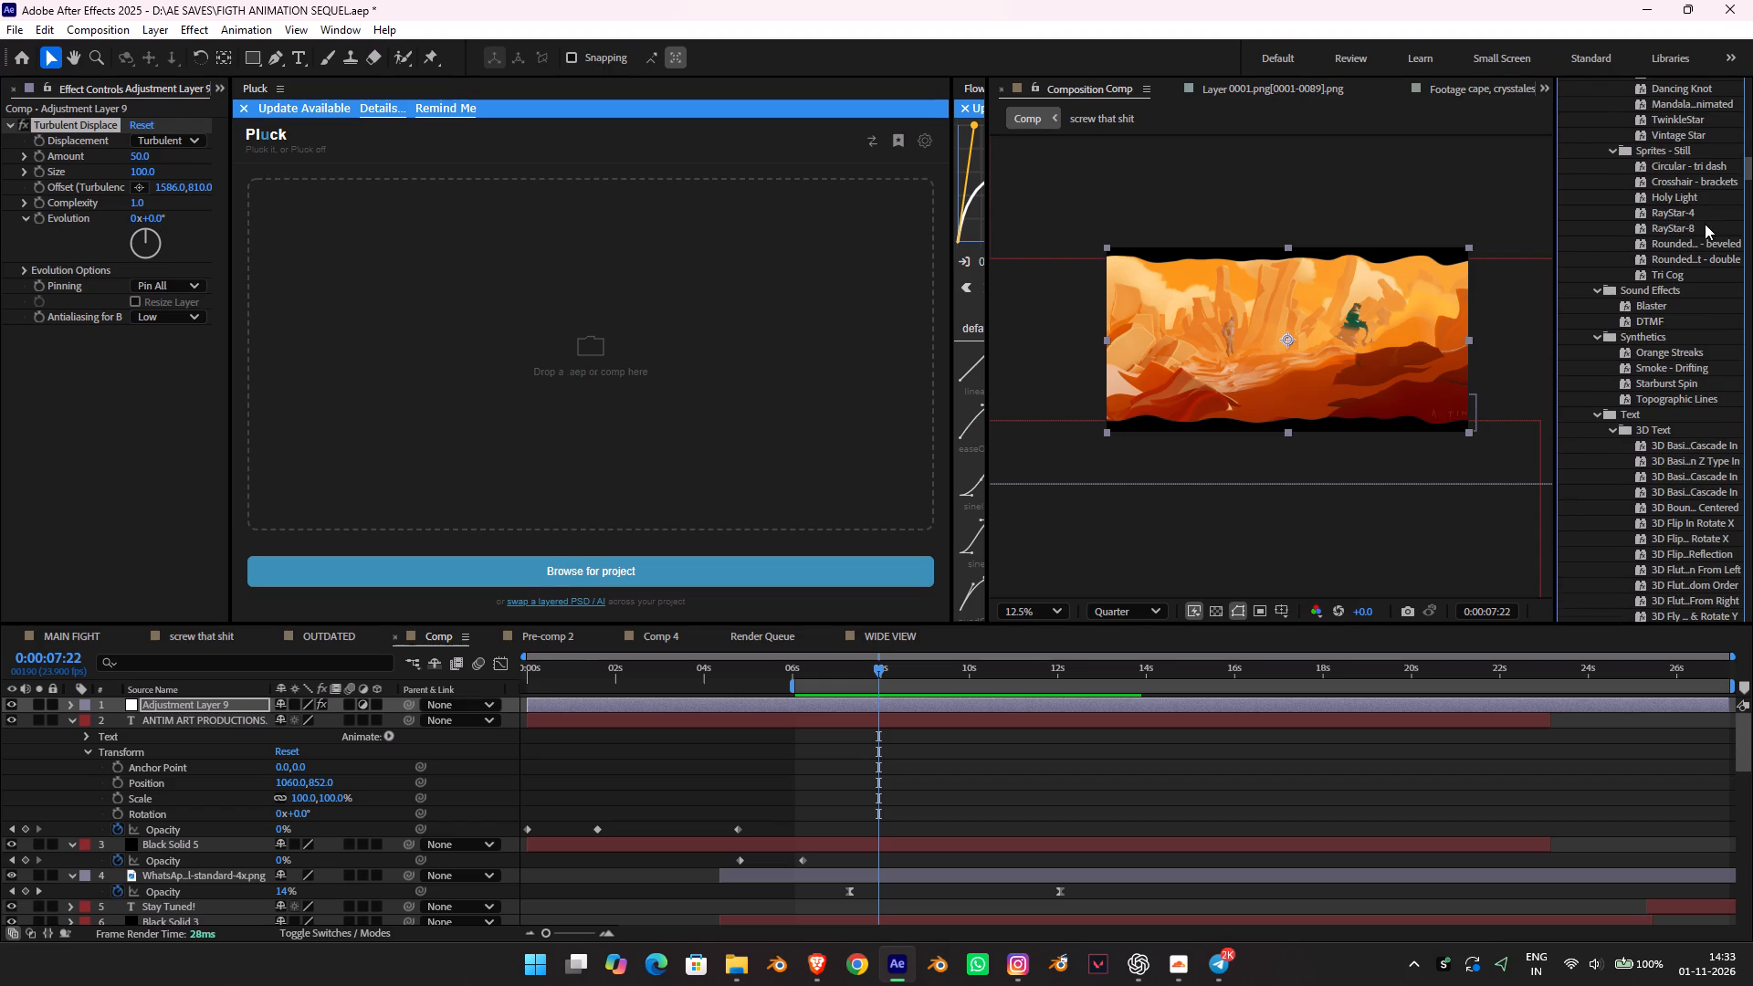
scroll(1694, 296, down, 2)
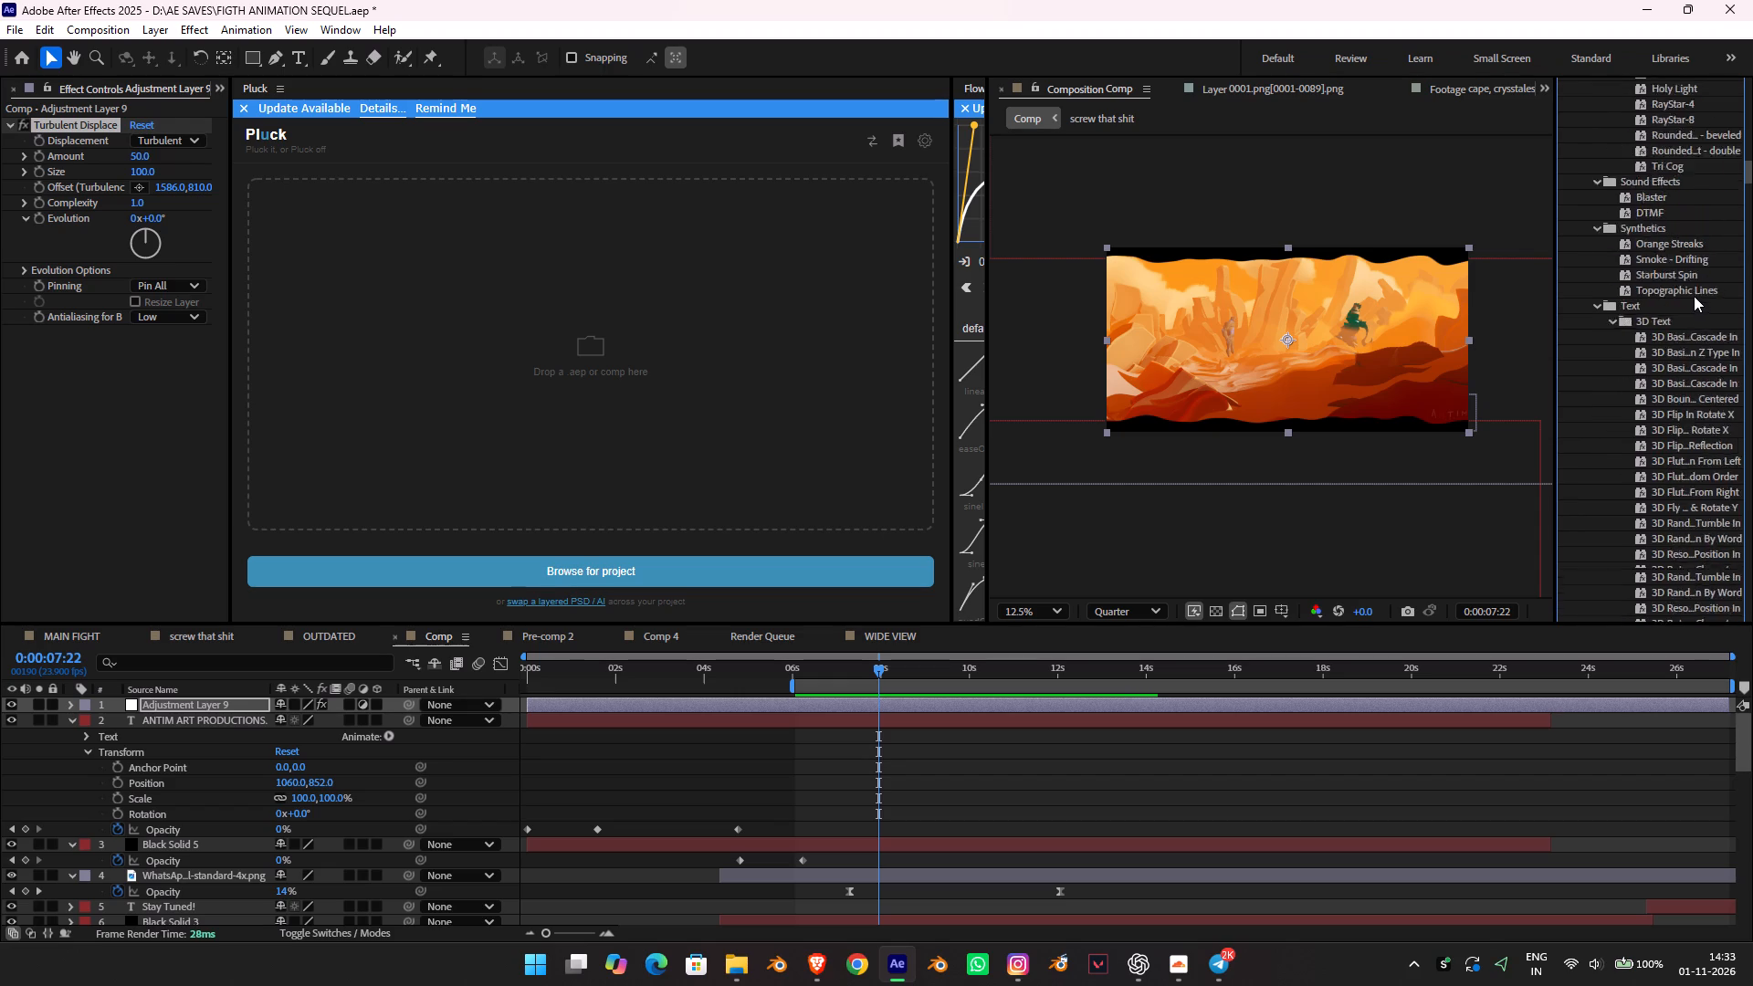
scroll(1694, 296, down, 16)
scroll(1691, 284, down, 6)
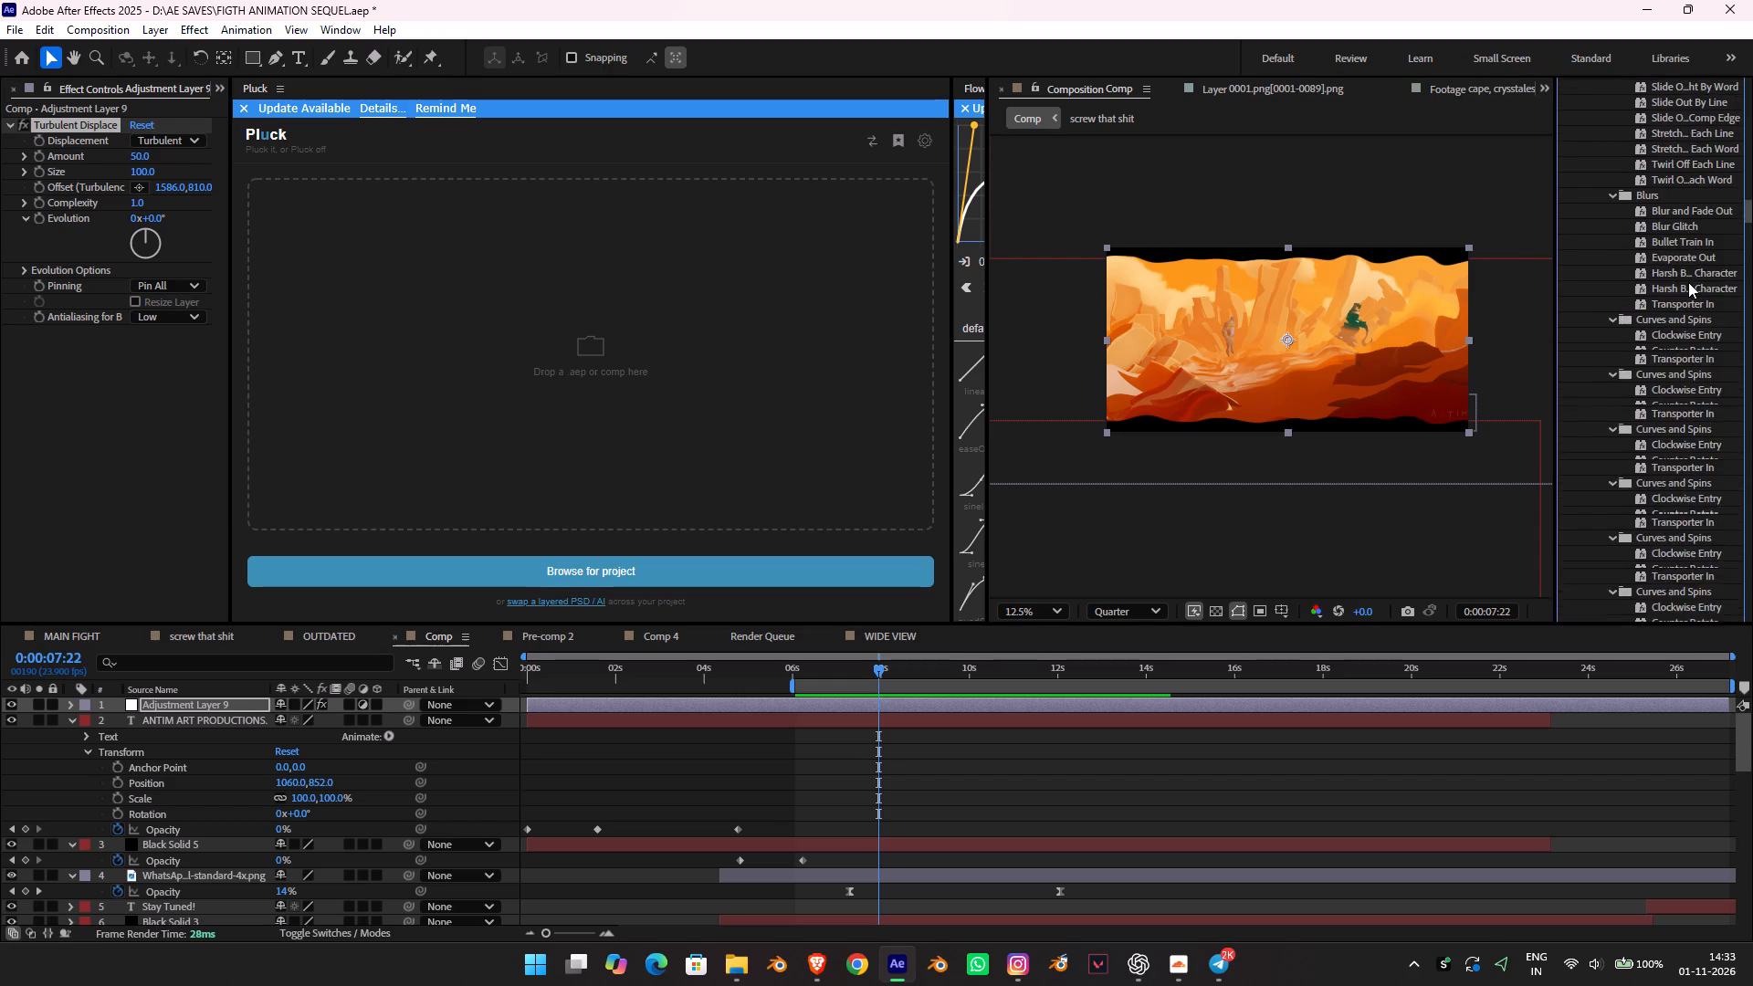
scroll(1688, 282, down, 19)
scroll(1687, 280, down, 6)
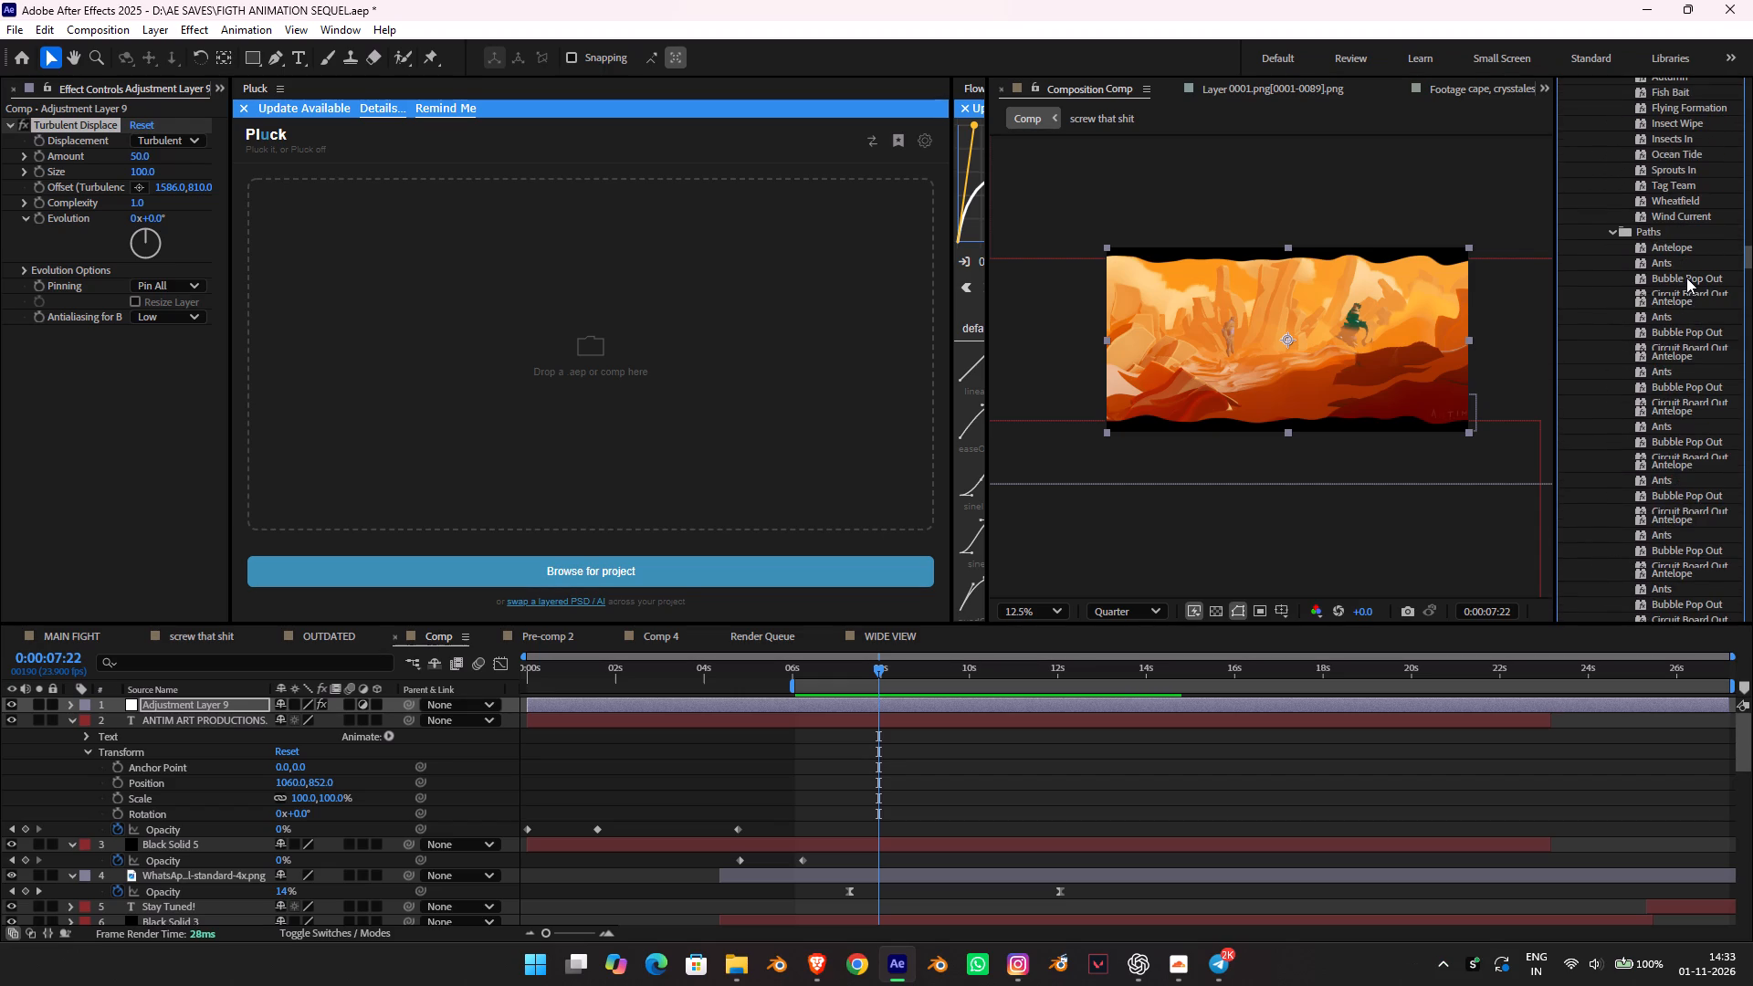
scroll(1688, 278, down, 12)
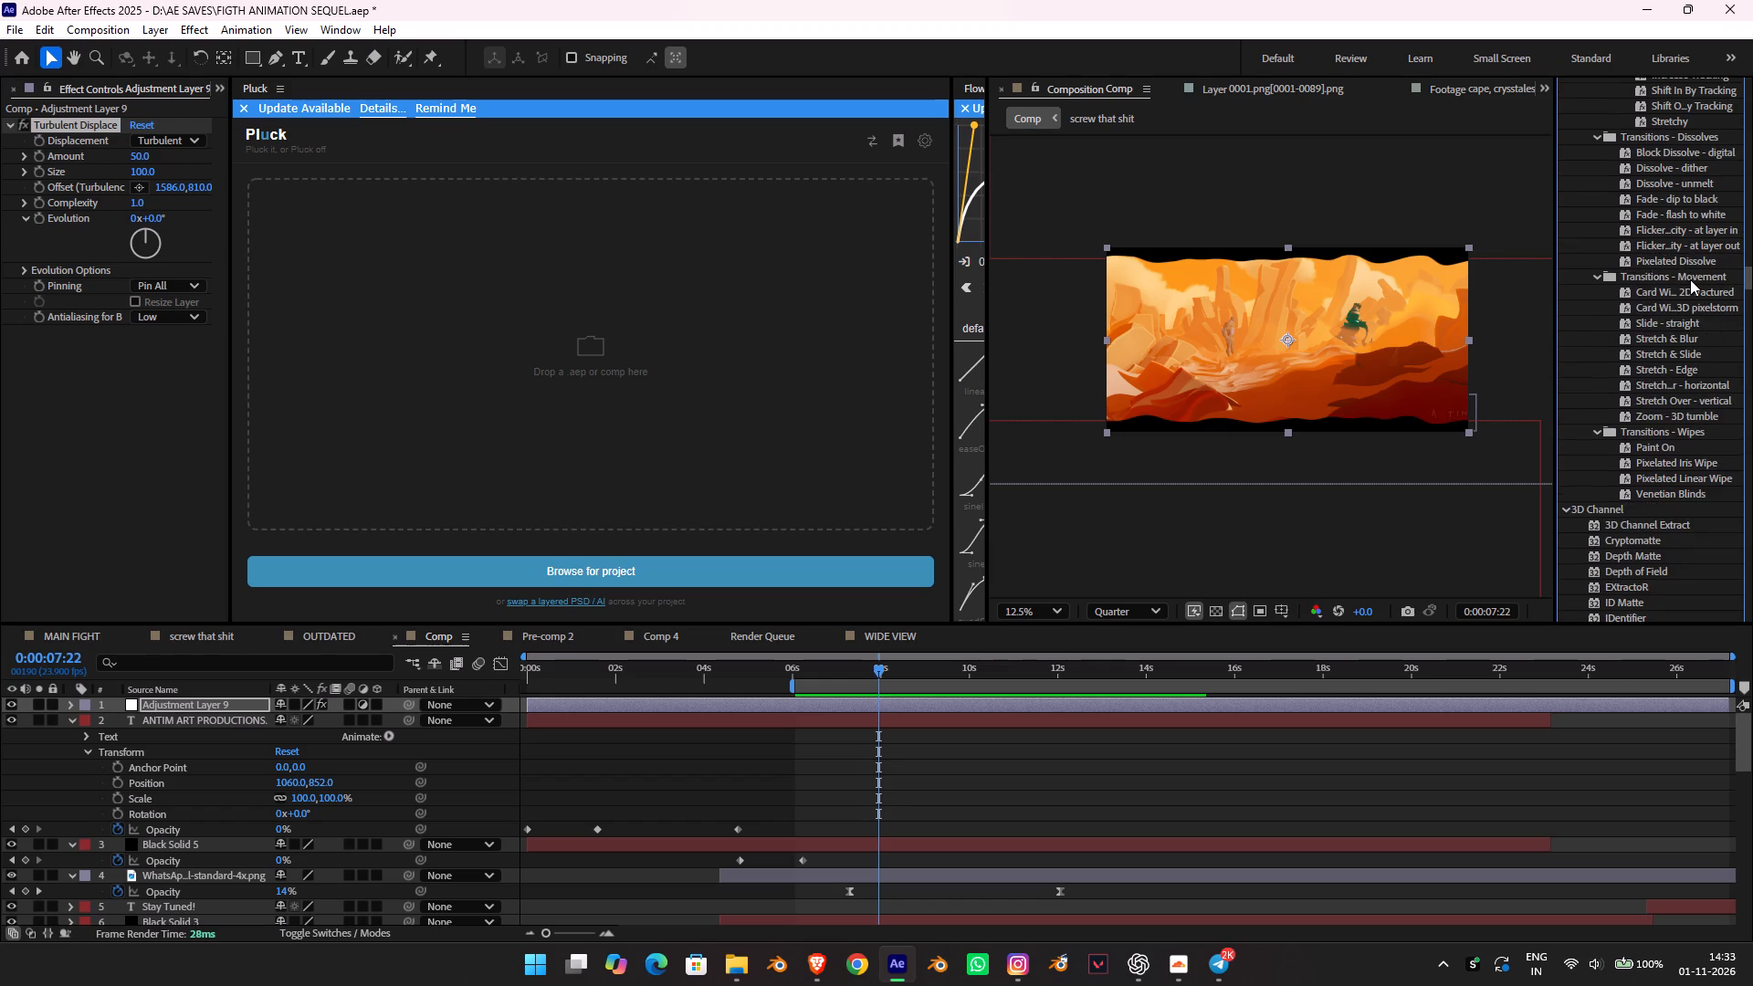
scroll(1690, 279, down, 6)
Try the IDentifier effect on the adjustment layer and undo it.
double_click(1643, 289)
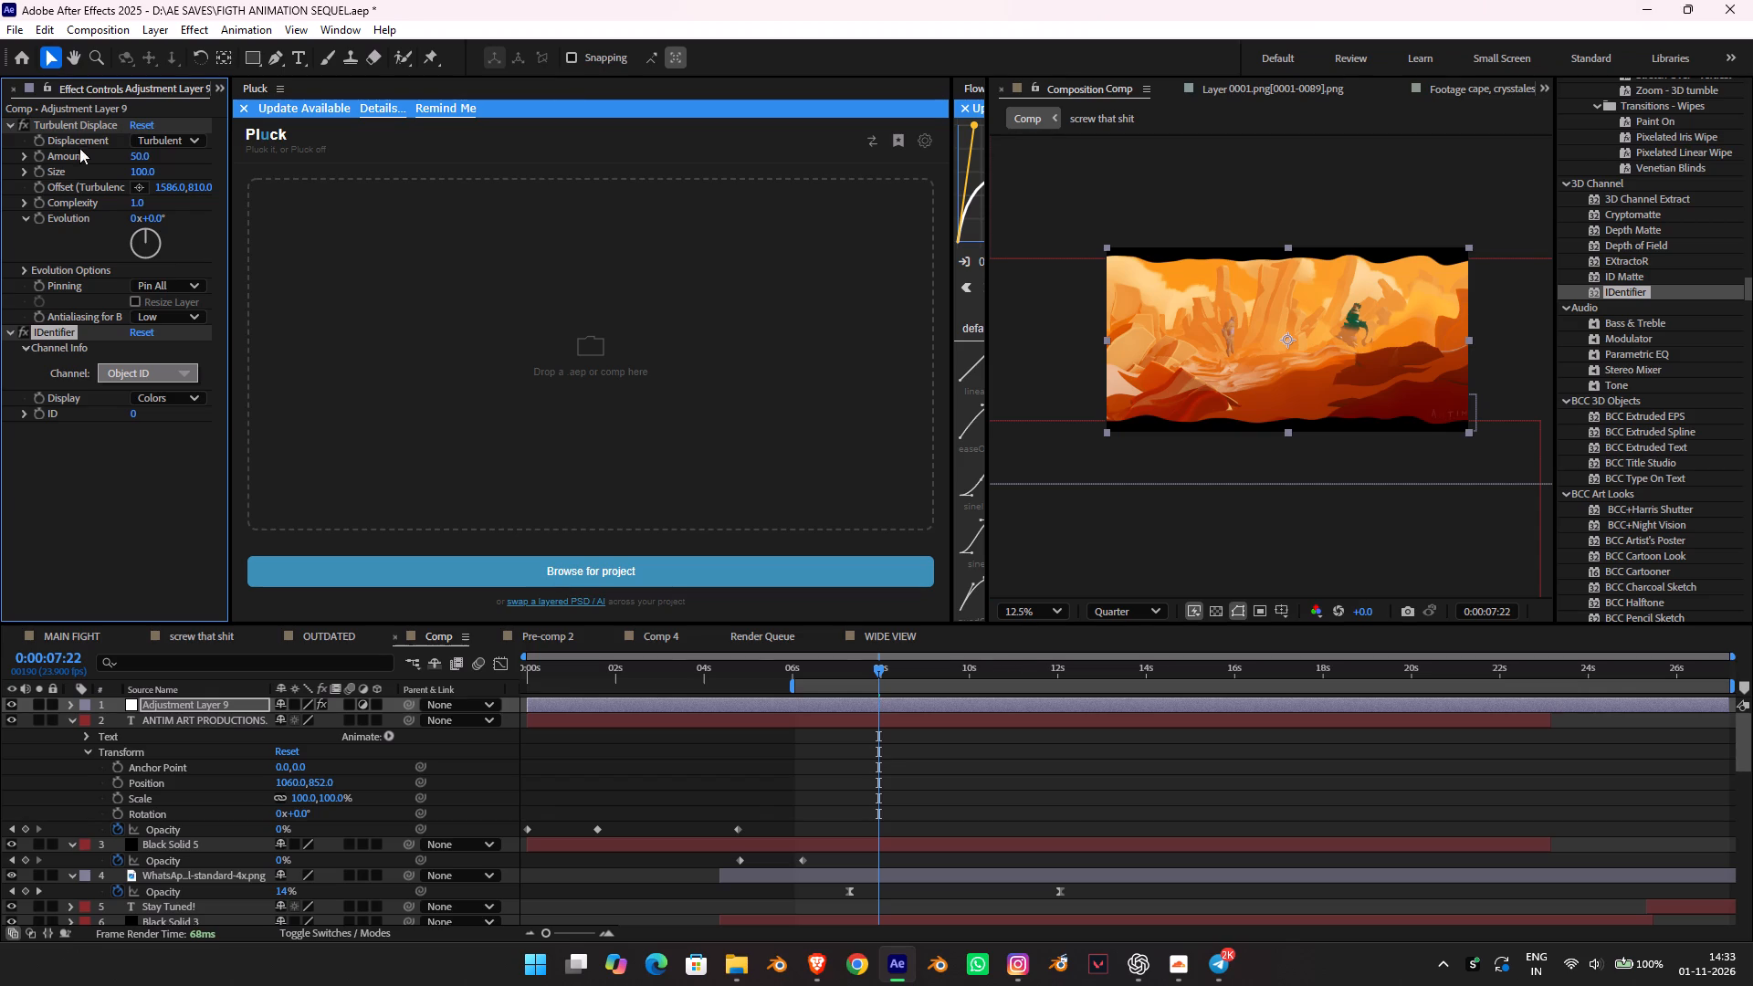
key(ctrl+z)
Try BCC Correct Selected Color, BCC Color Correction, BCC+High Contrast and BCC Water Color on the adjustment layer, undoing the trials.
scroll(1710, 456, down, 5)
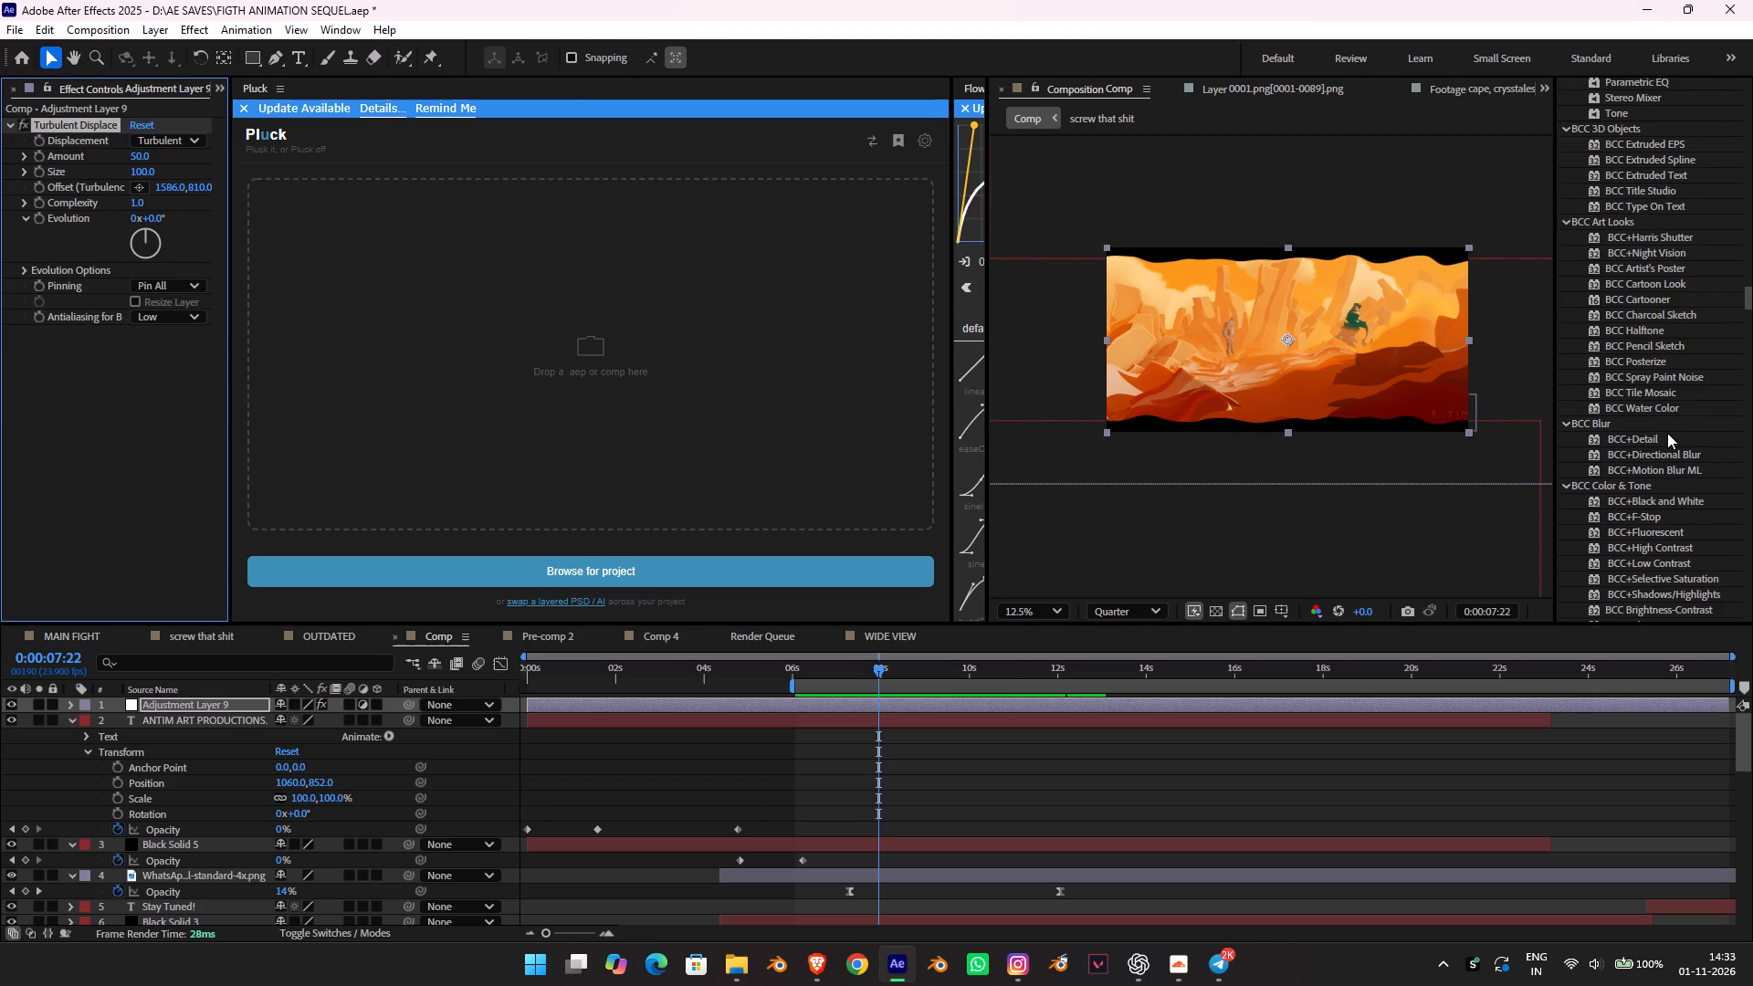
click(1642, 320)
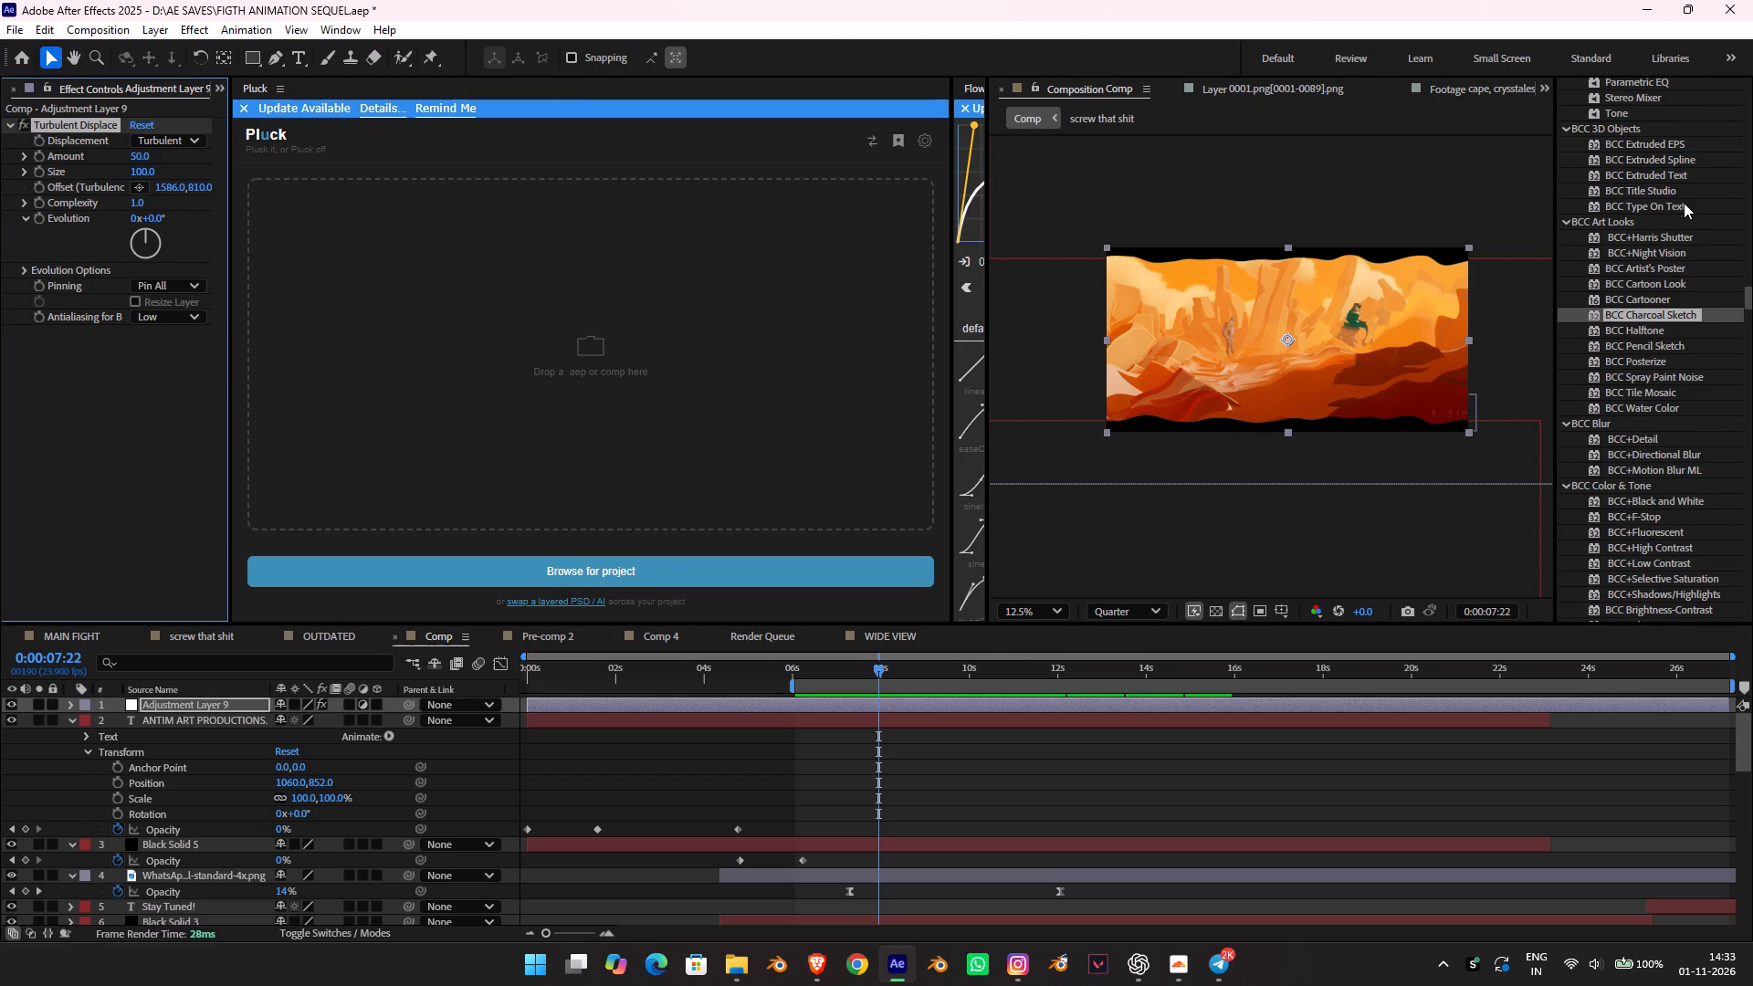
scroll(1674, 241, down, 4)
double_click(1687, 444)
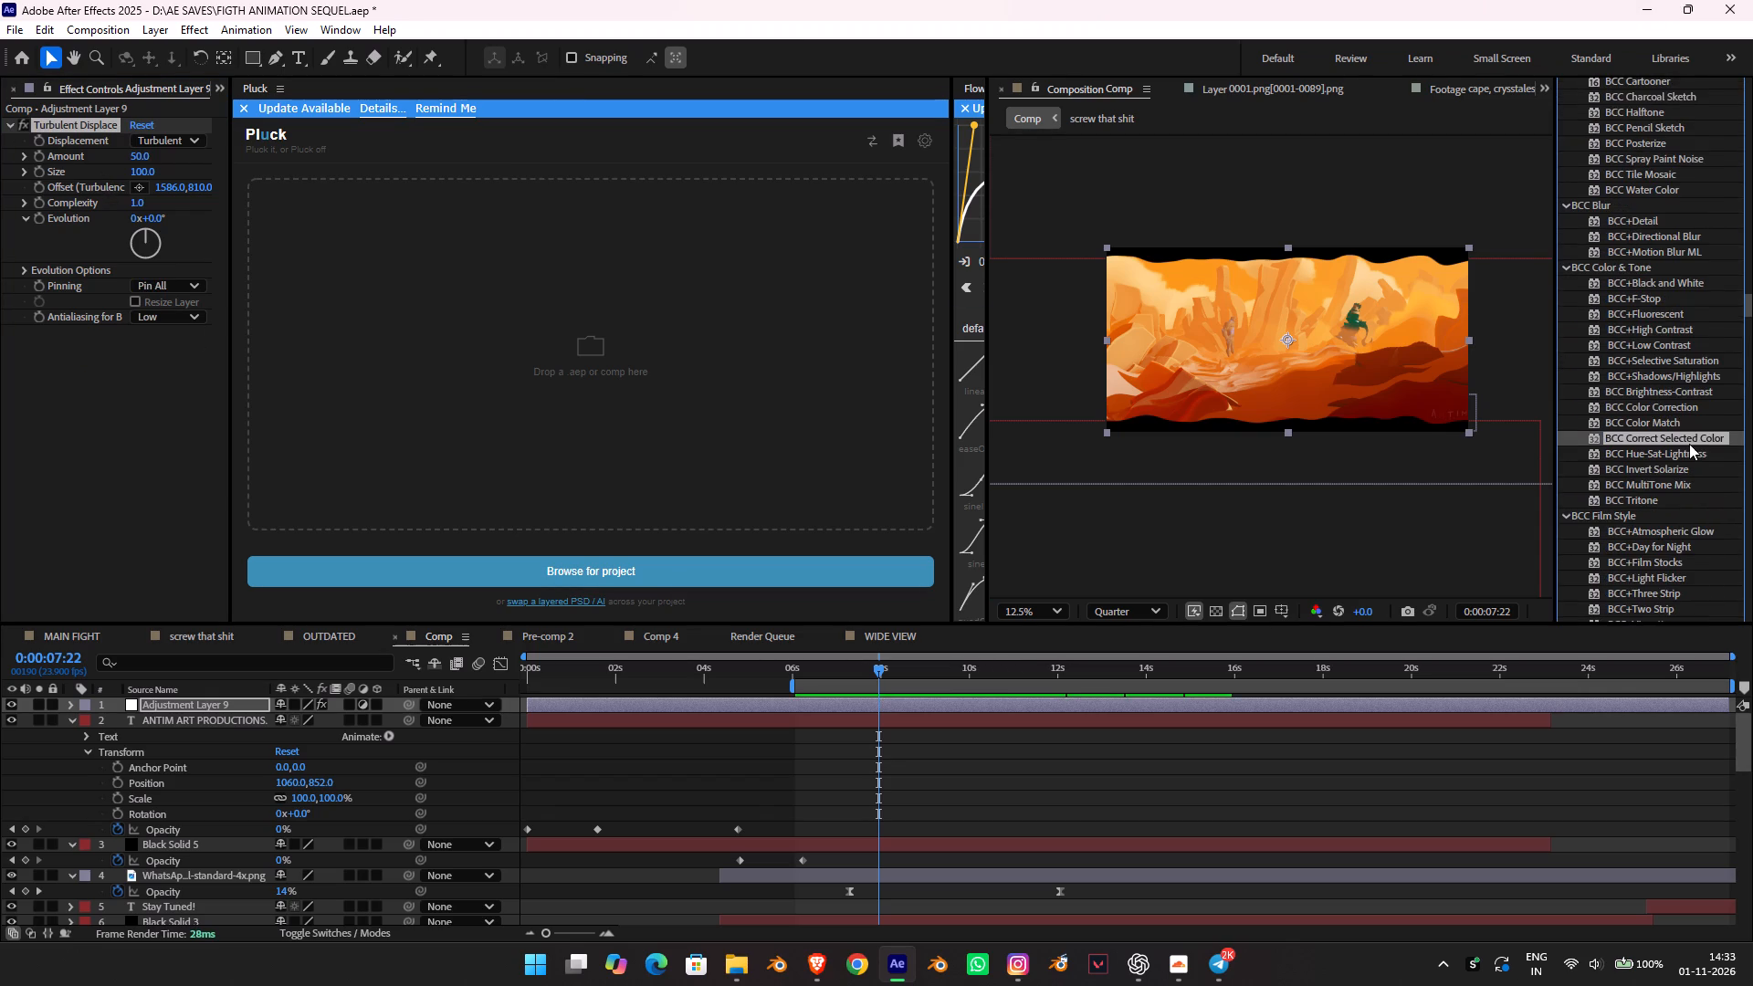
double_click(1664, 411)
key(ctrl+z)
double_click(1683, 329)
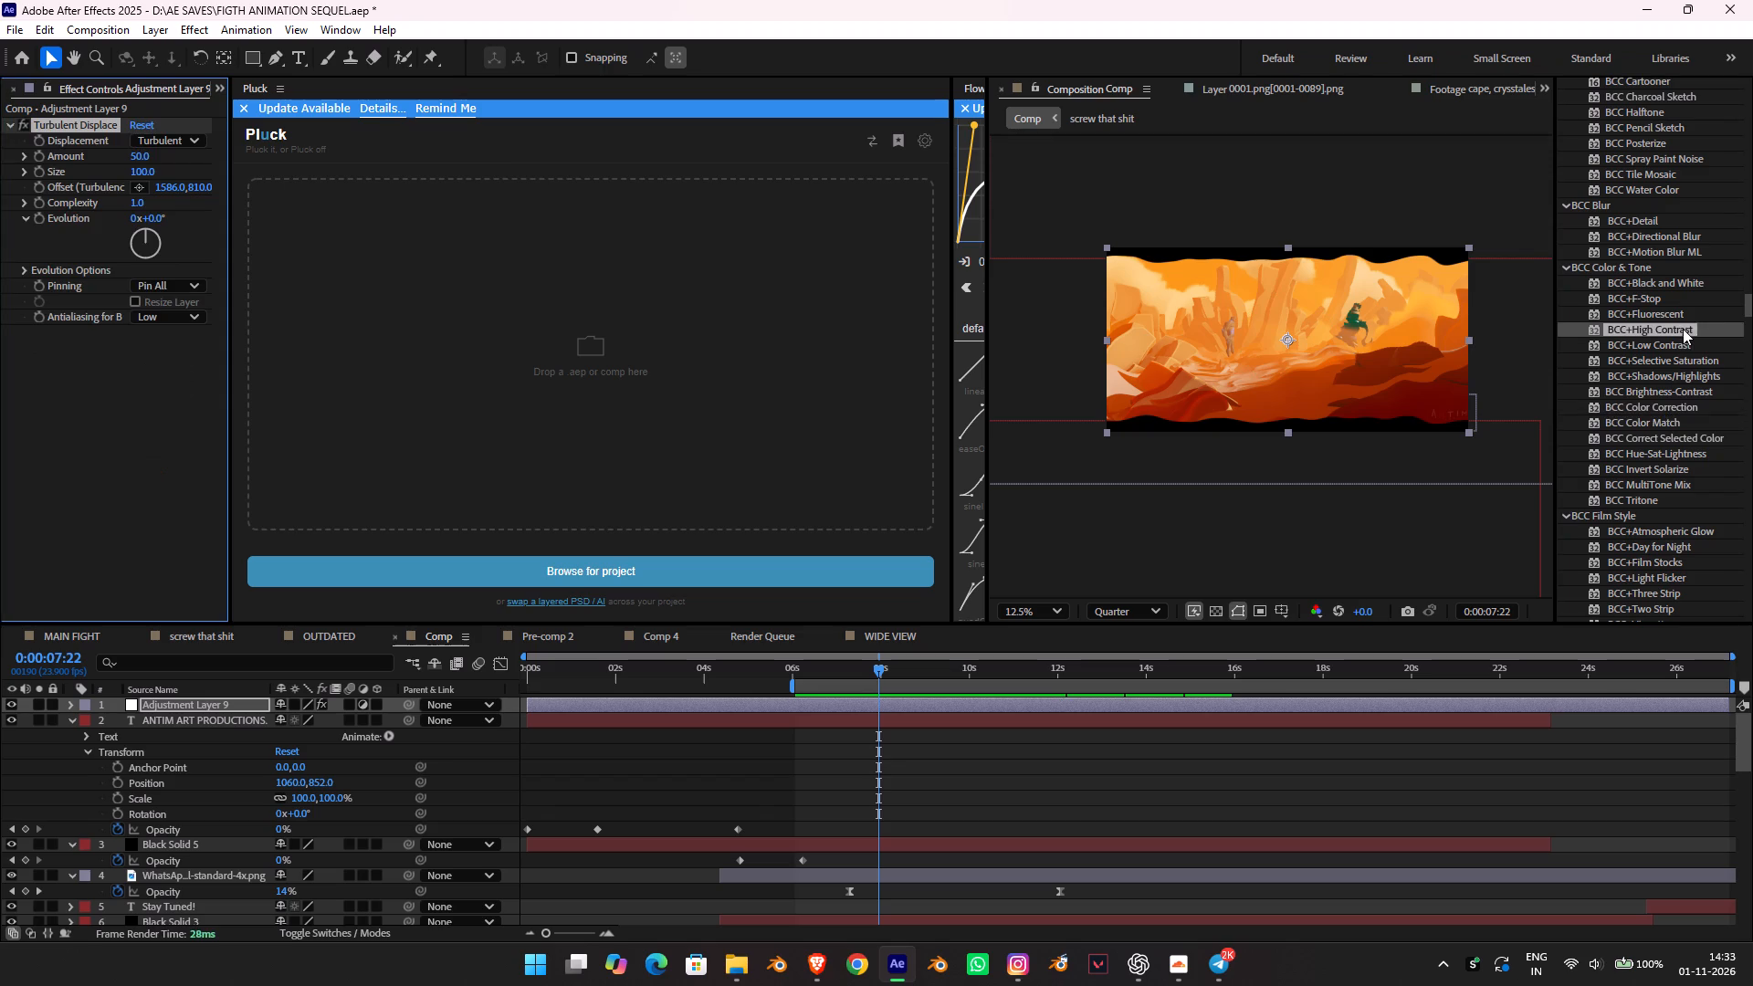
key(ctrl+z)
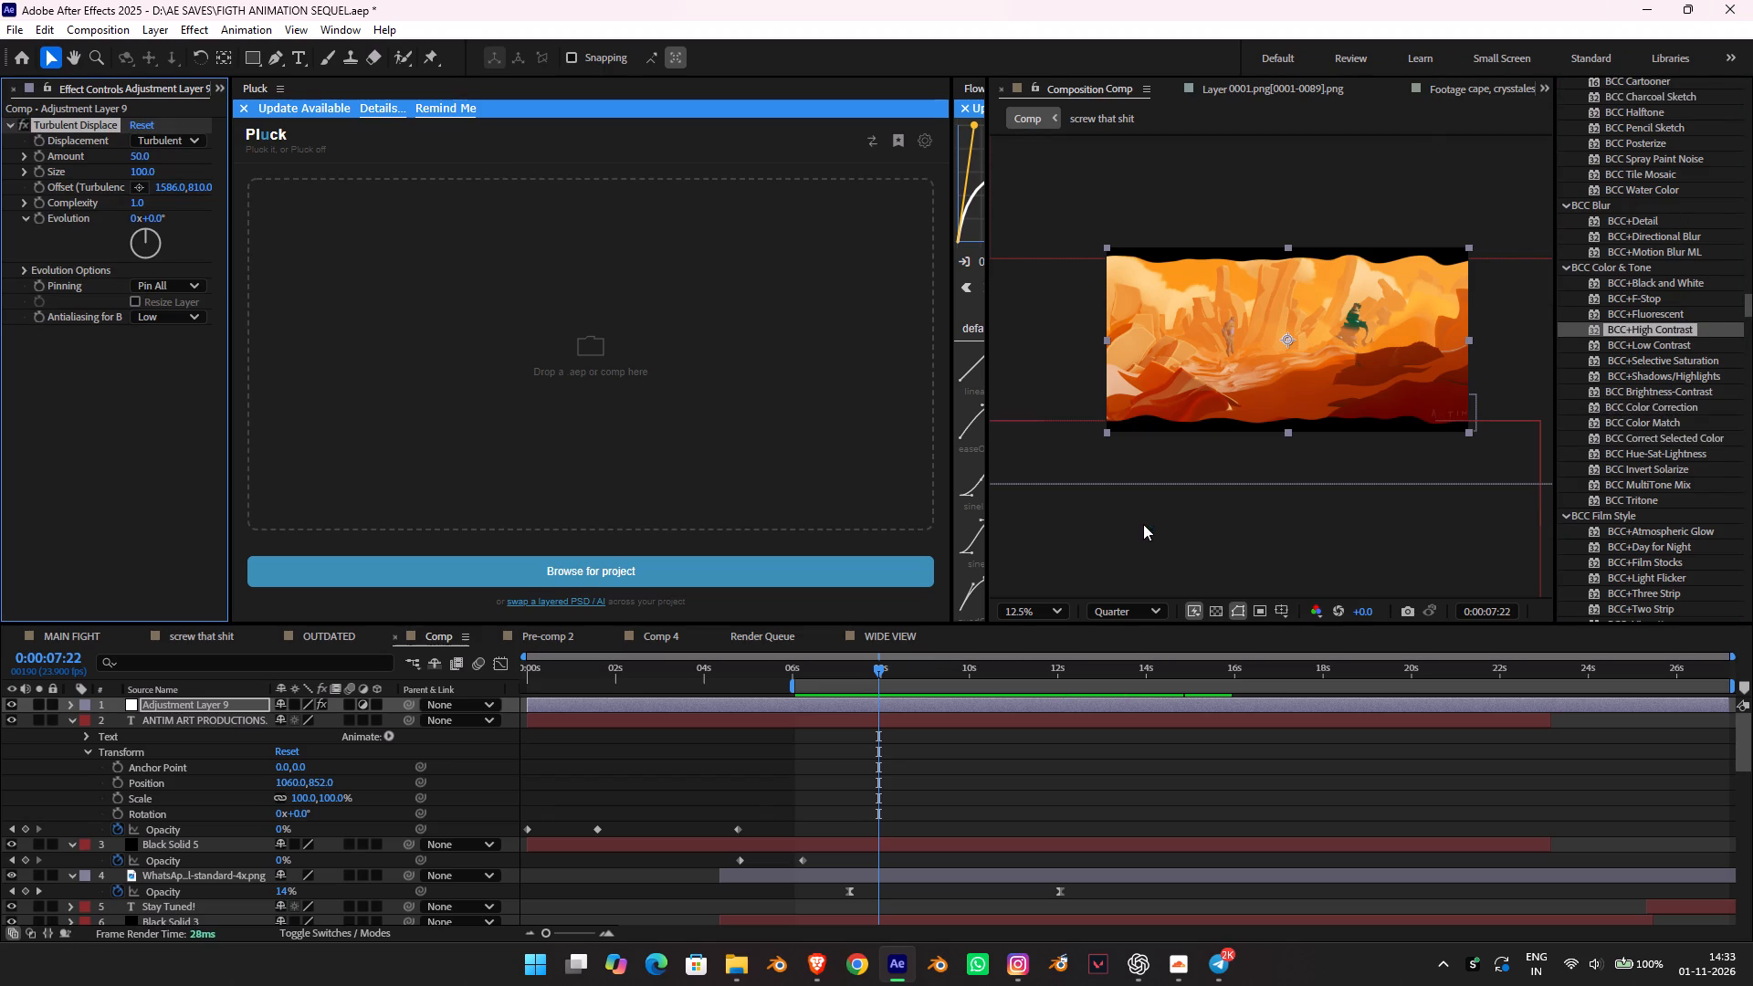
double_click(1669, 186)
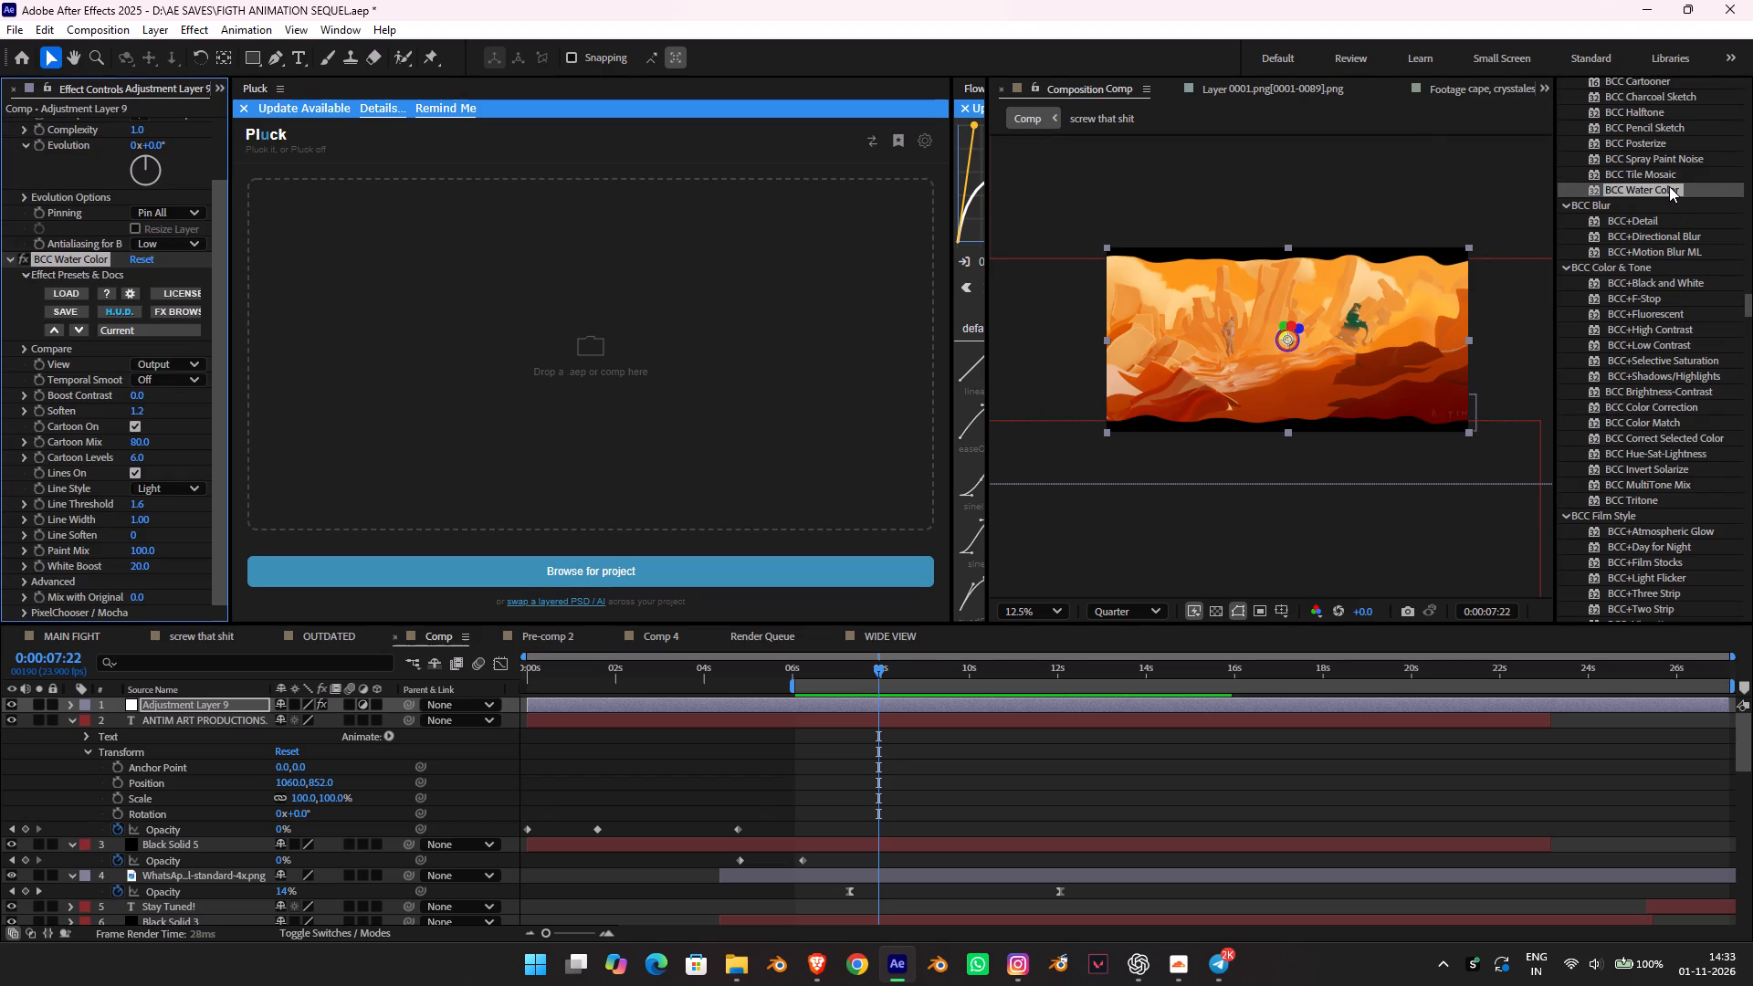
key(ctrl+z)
Apply BCC Halftone to the adjustment layer and delete its Turbulent Displace effect.
click(1716, 104)
double_click(1710, 110)
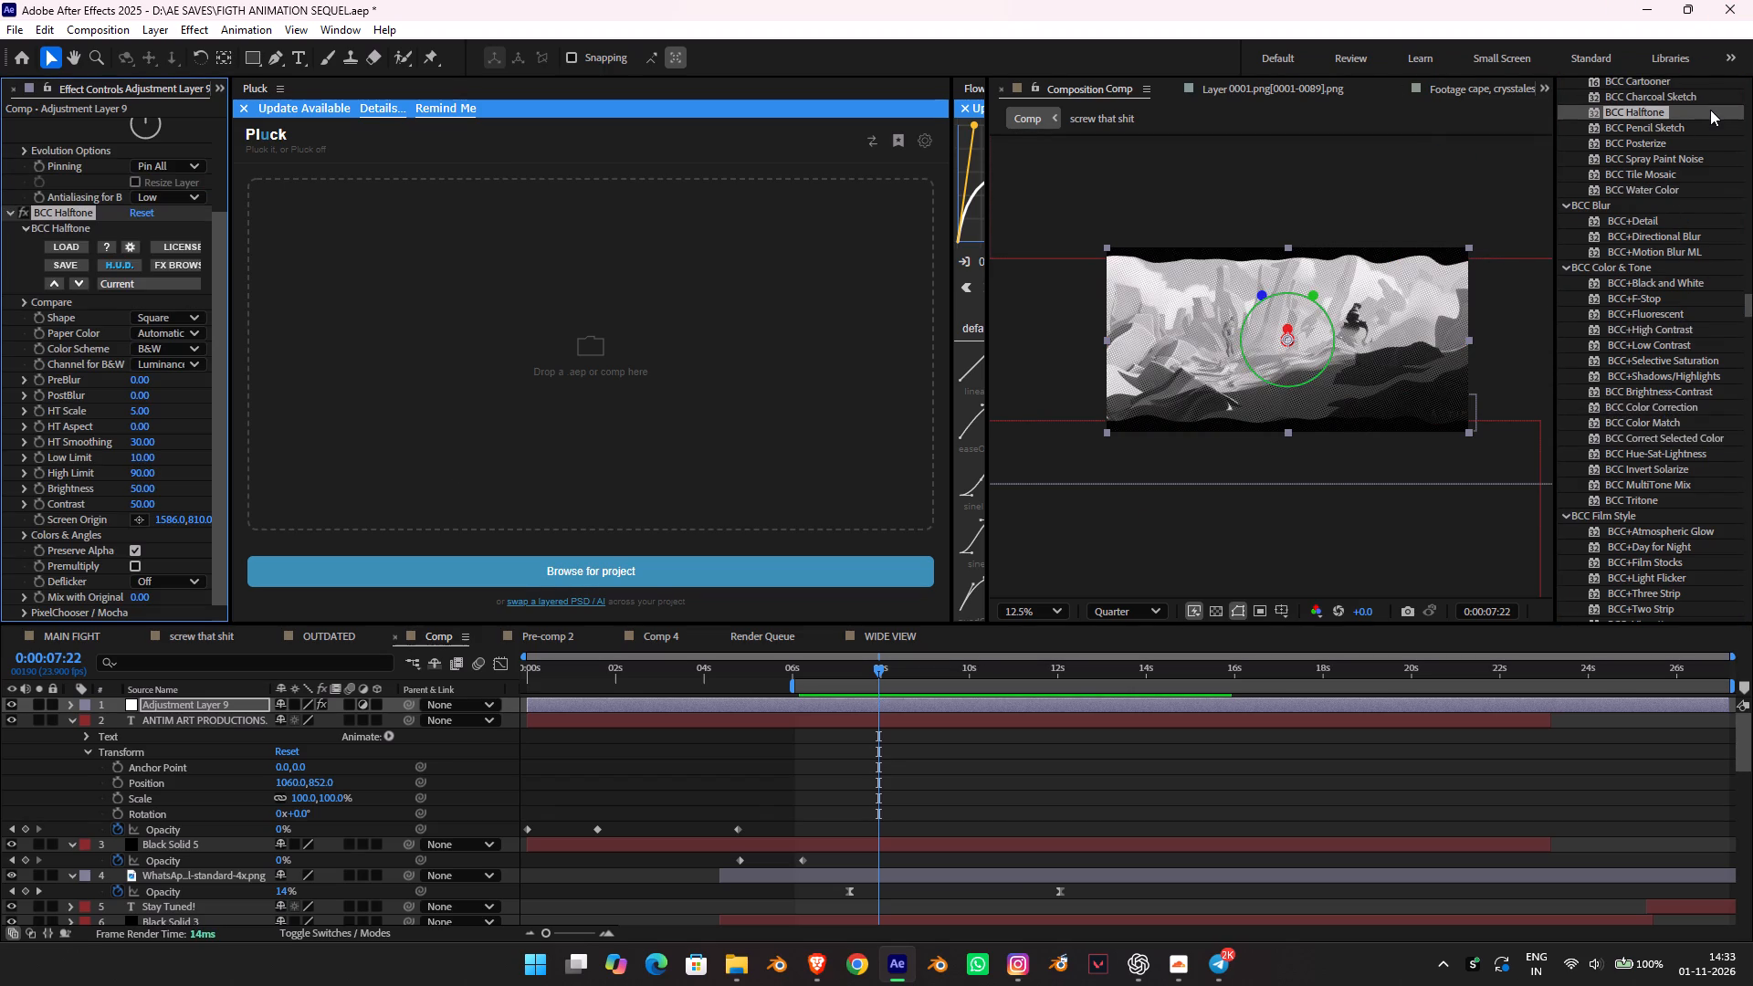
scroll(34, 135, up, 8)
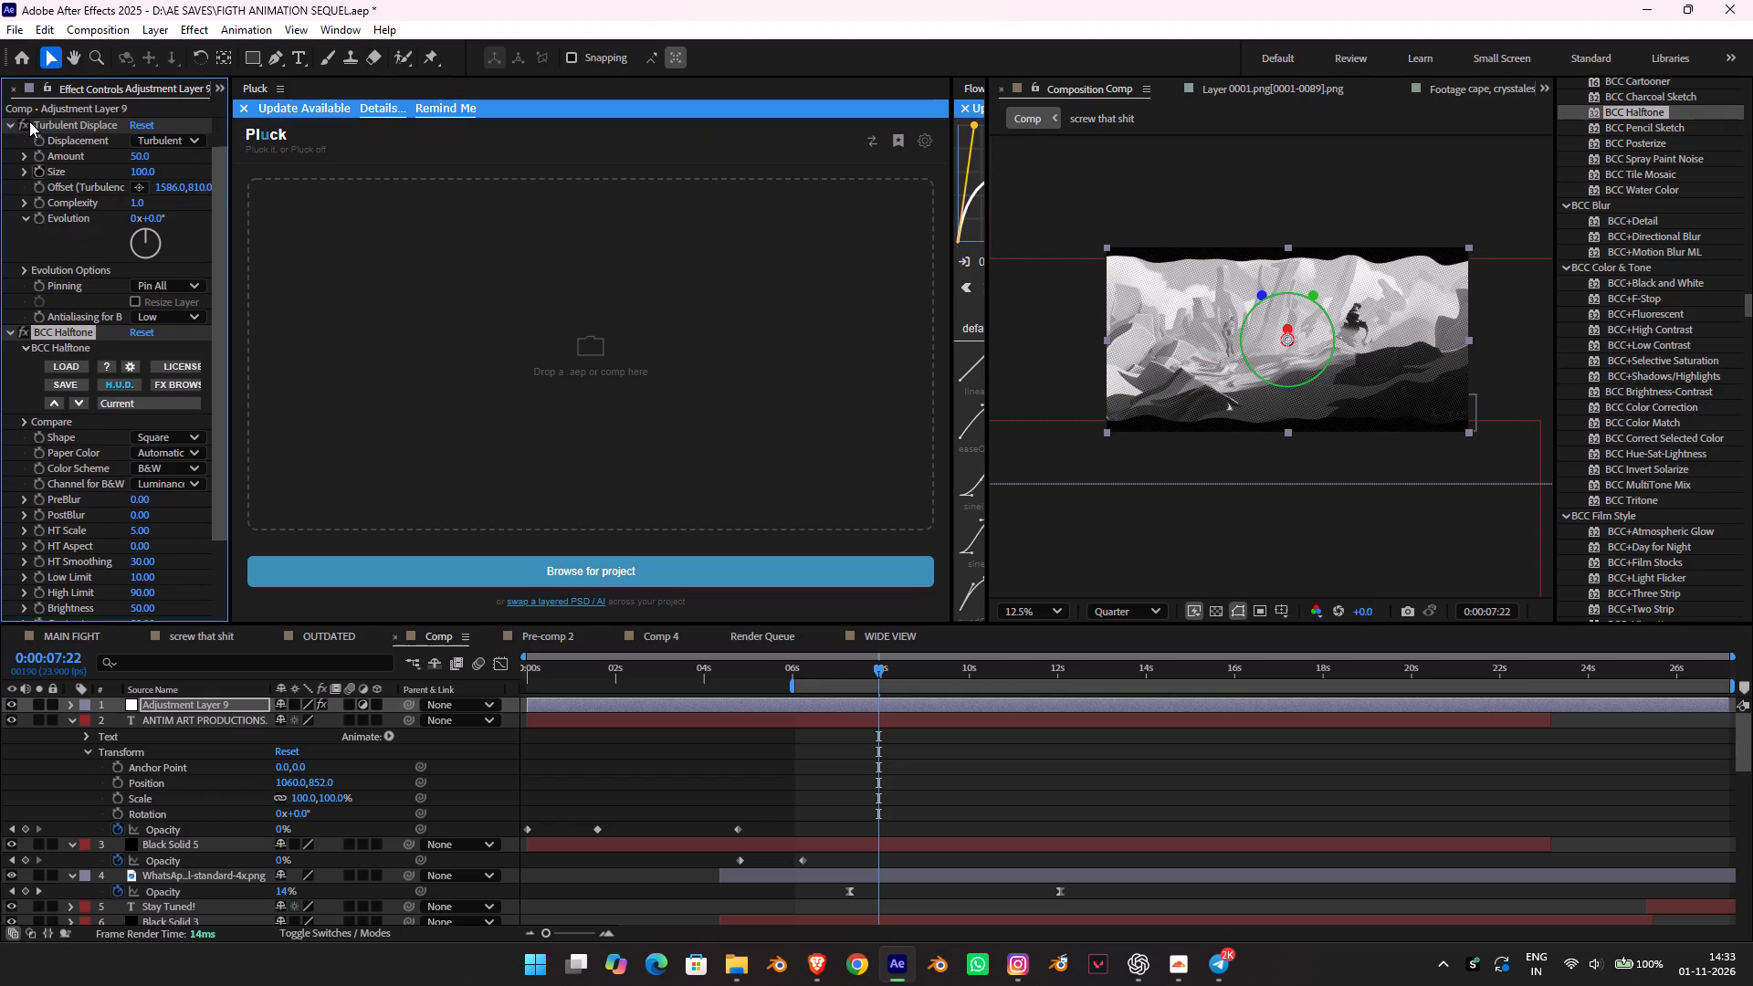
click(53, 121)
key(Delete)
Preview the playback and examine the halftone pattern on the fight footage up close and at full view.
key(space)
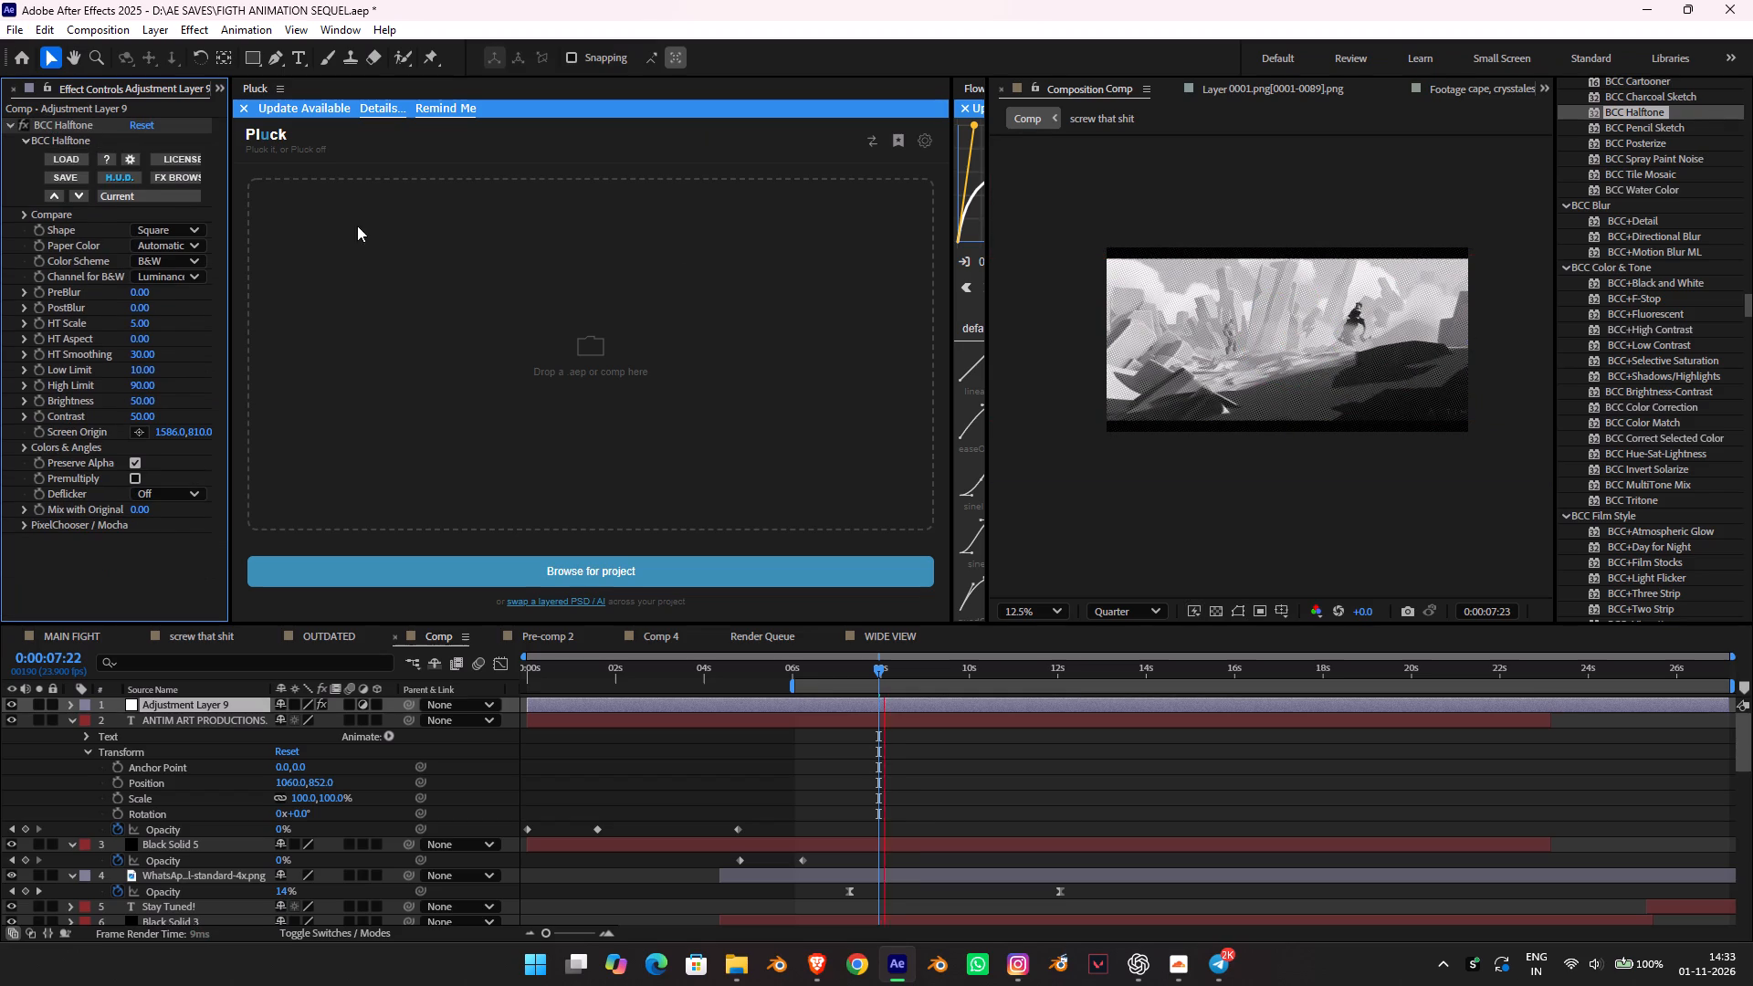
scroll(1315, 417, up, 1)
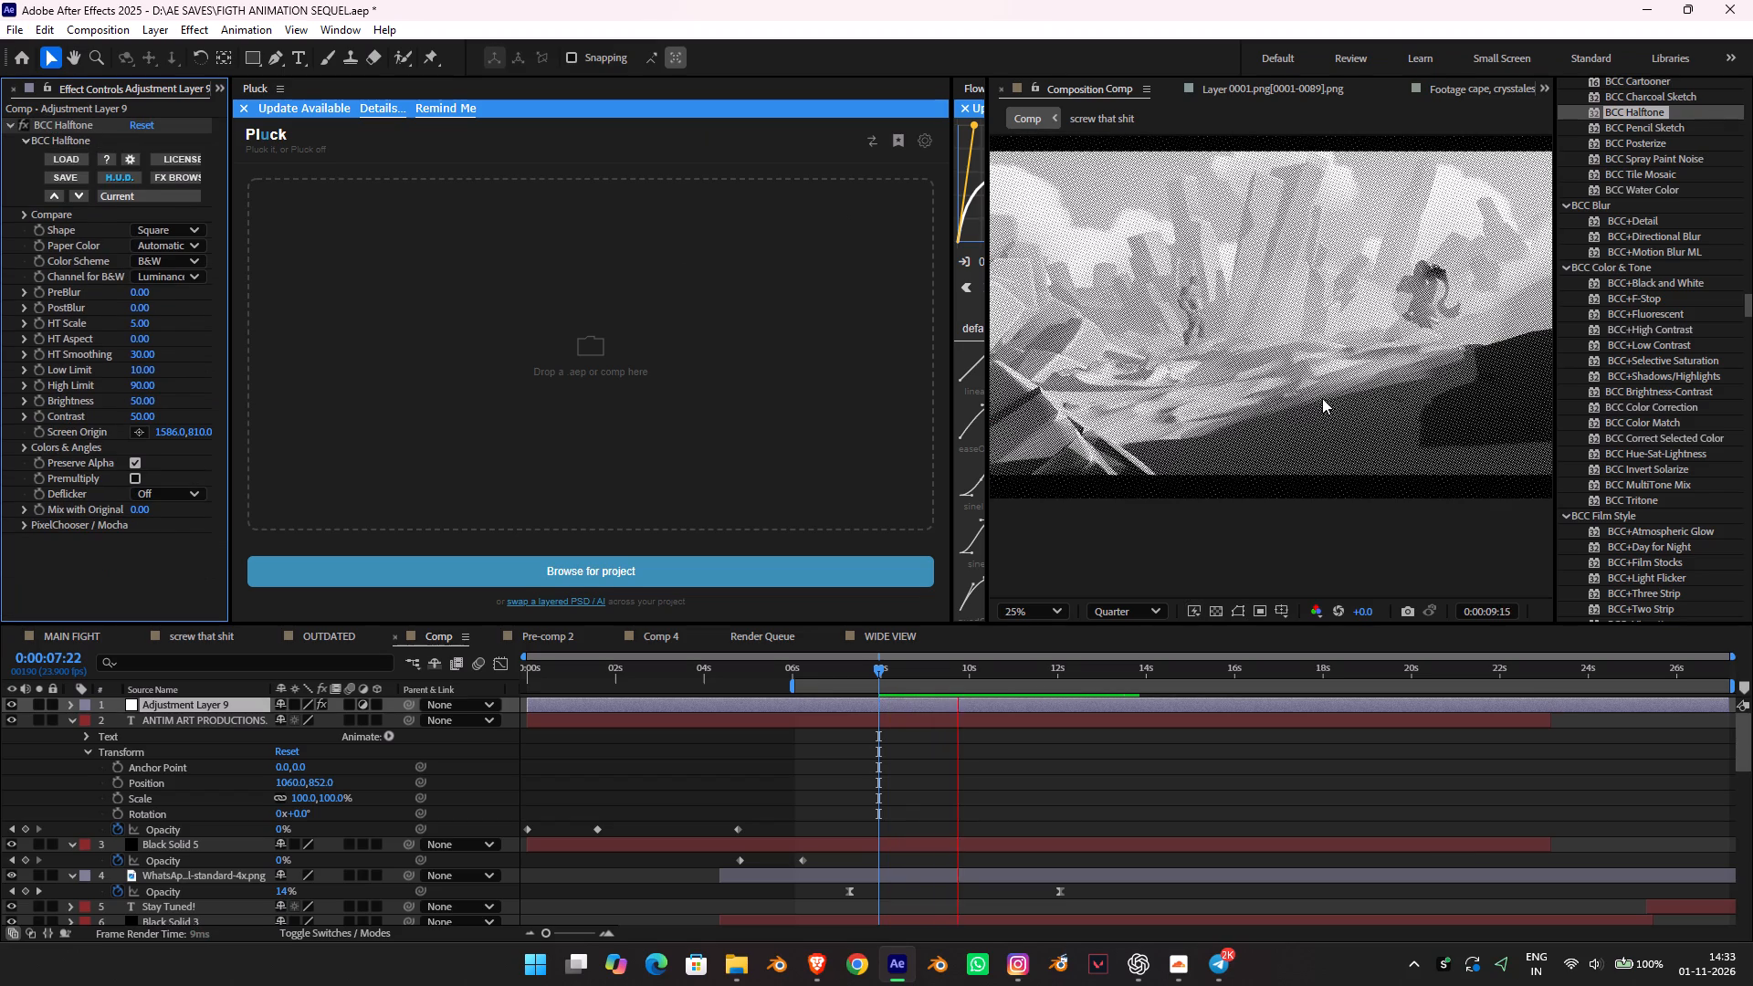
scroll(1322, 398, down, 1)
scroll(1280, 363, up, 1)
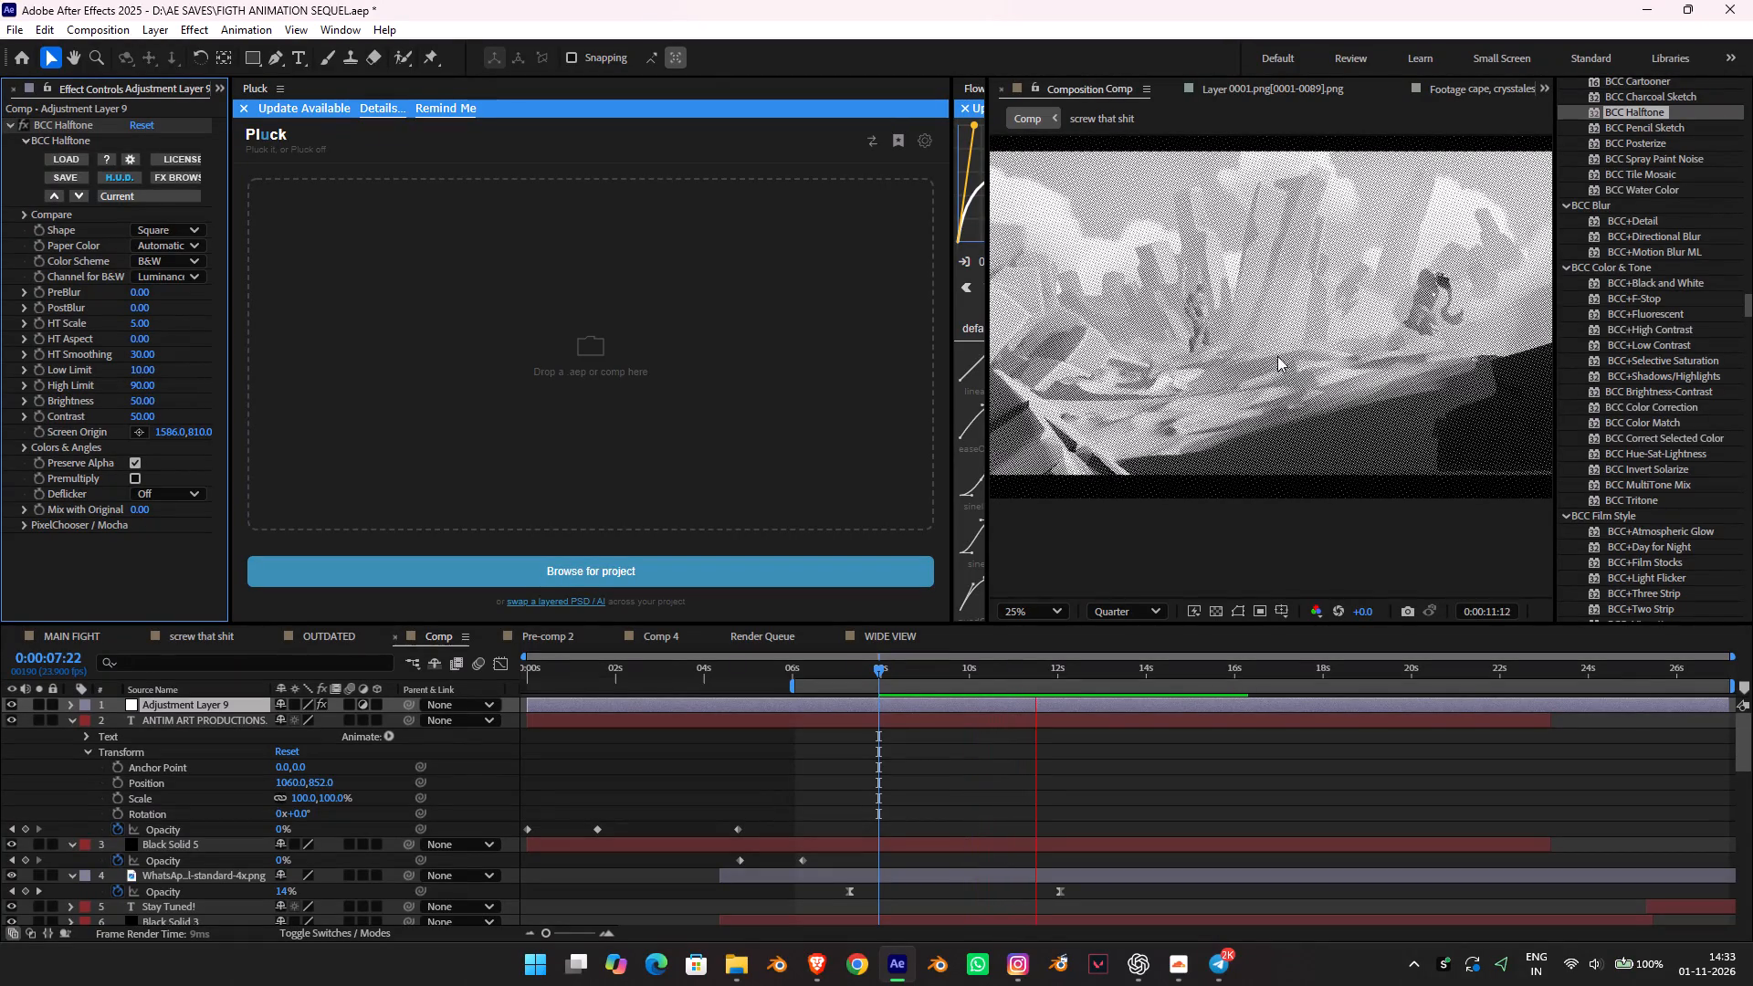
key(space)
scroll(1276, 348, down, 1)
key(space)
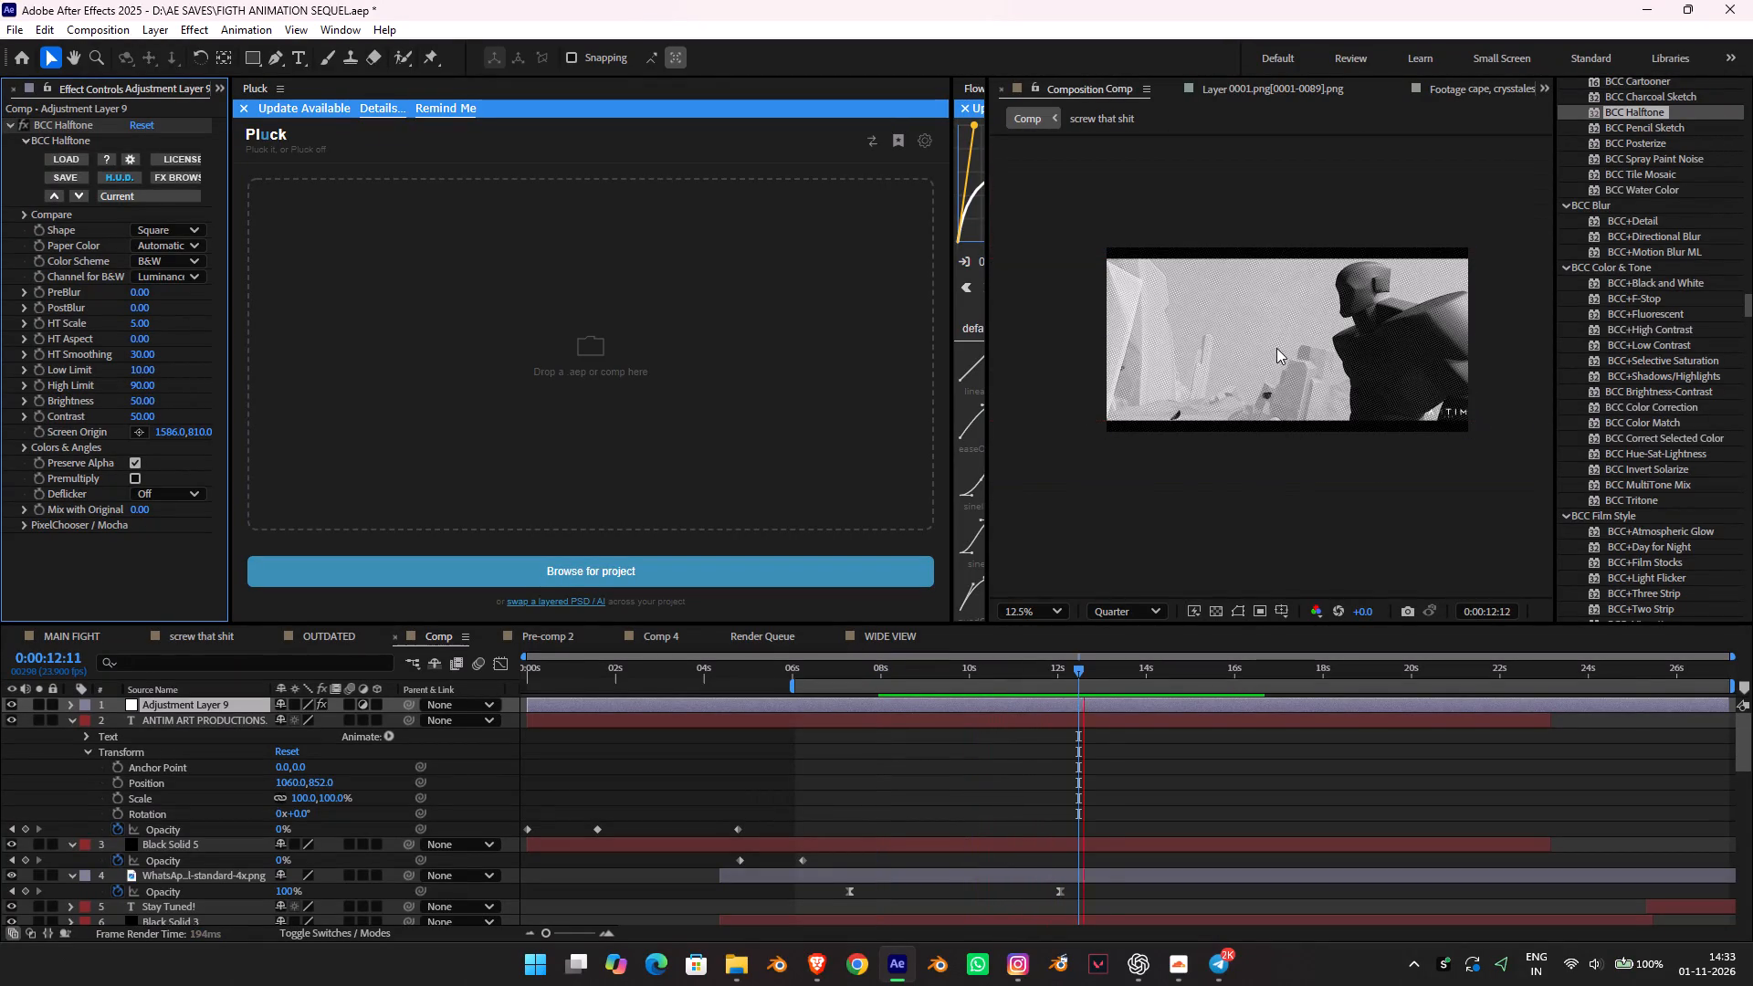
key(space)
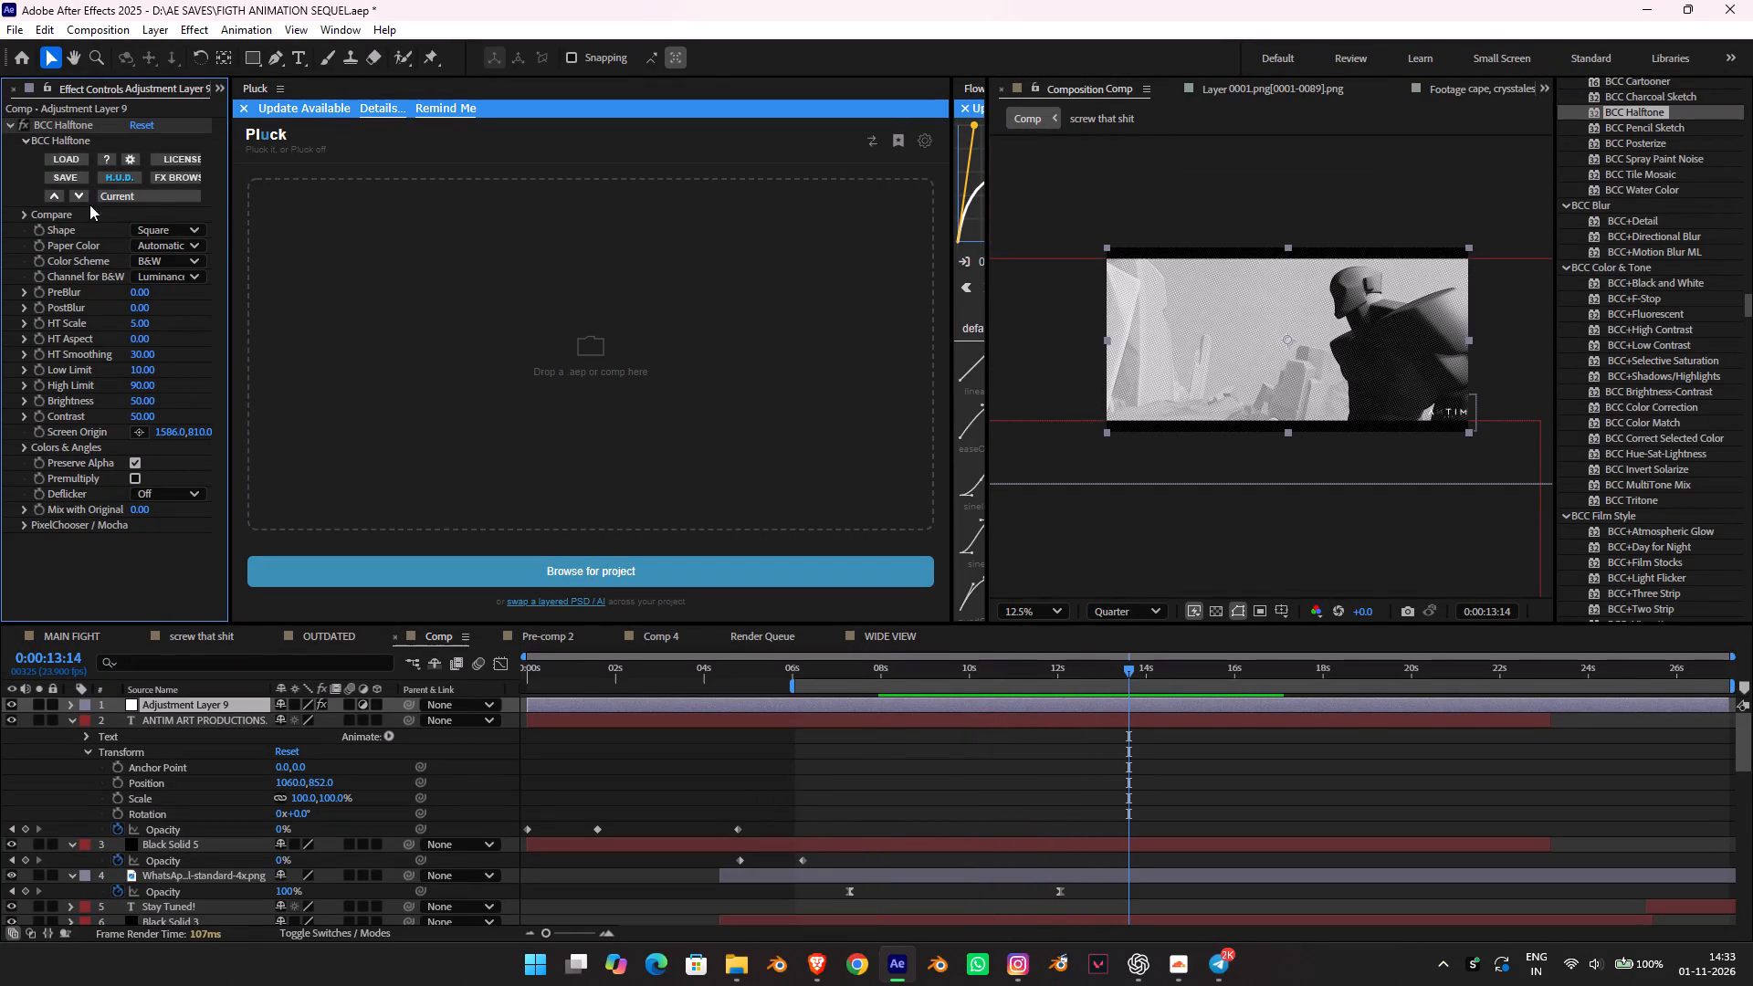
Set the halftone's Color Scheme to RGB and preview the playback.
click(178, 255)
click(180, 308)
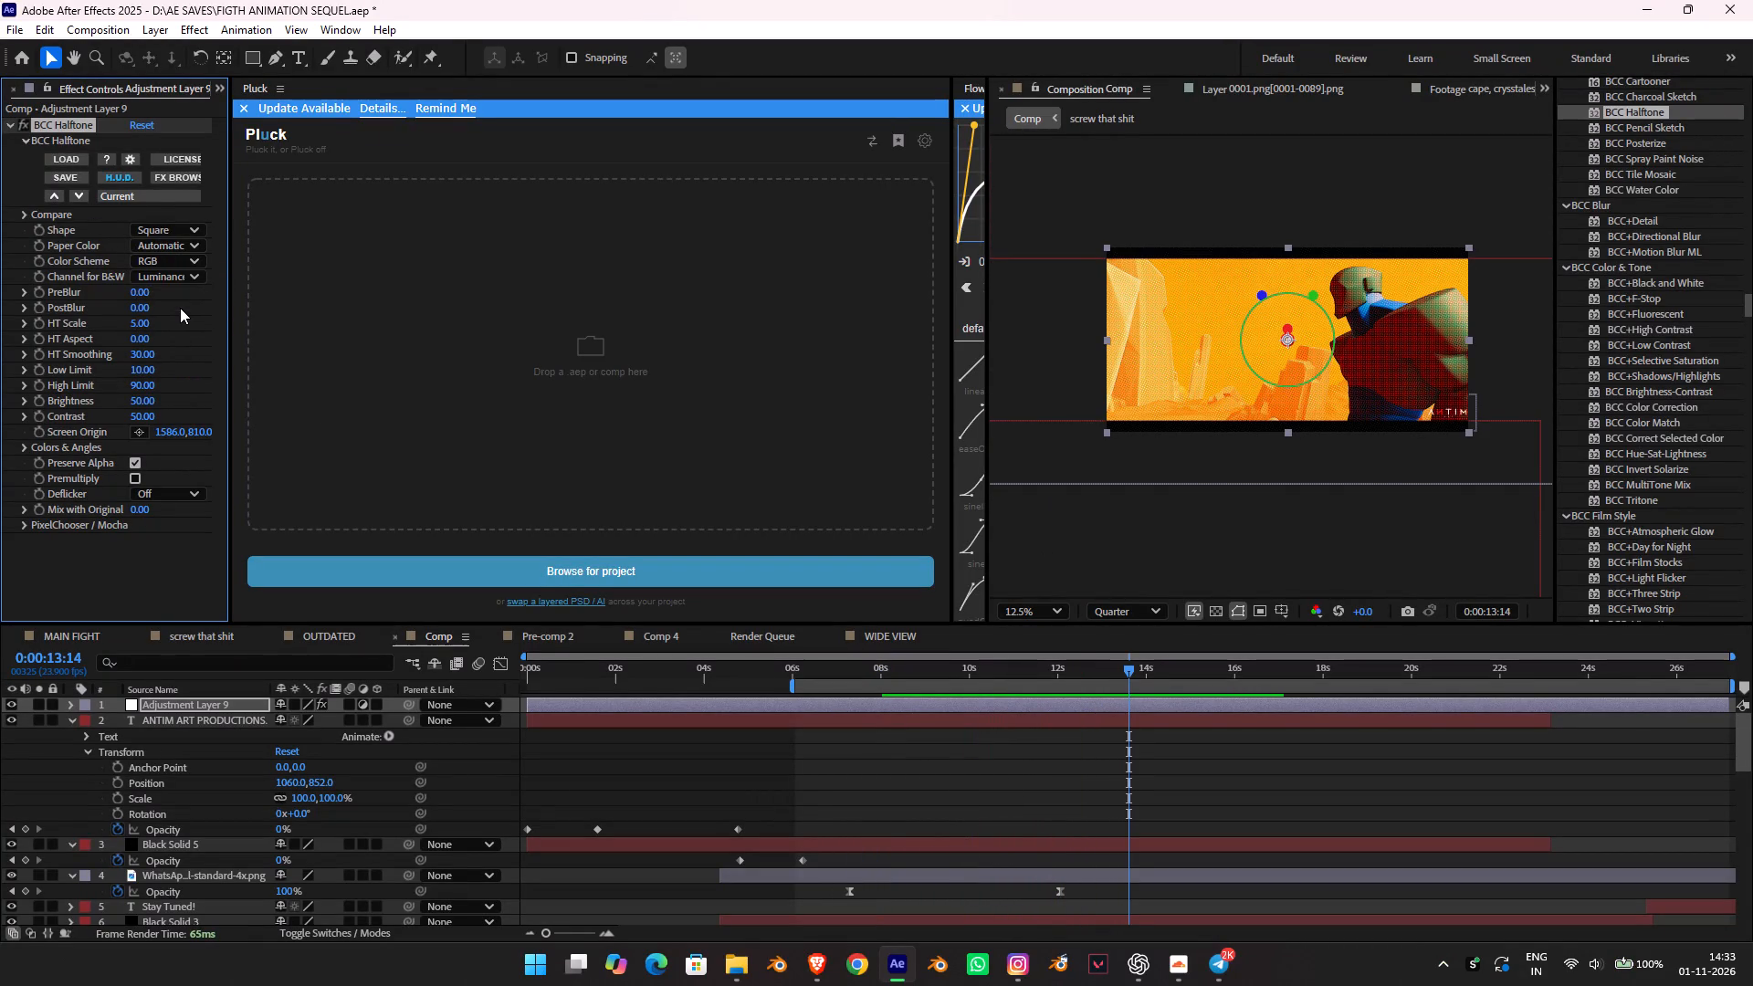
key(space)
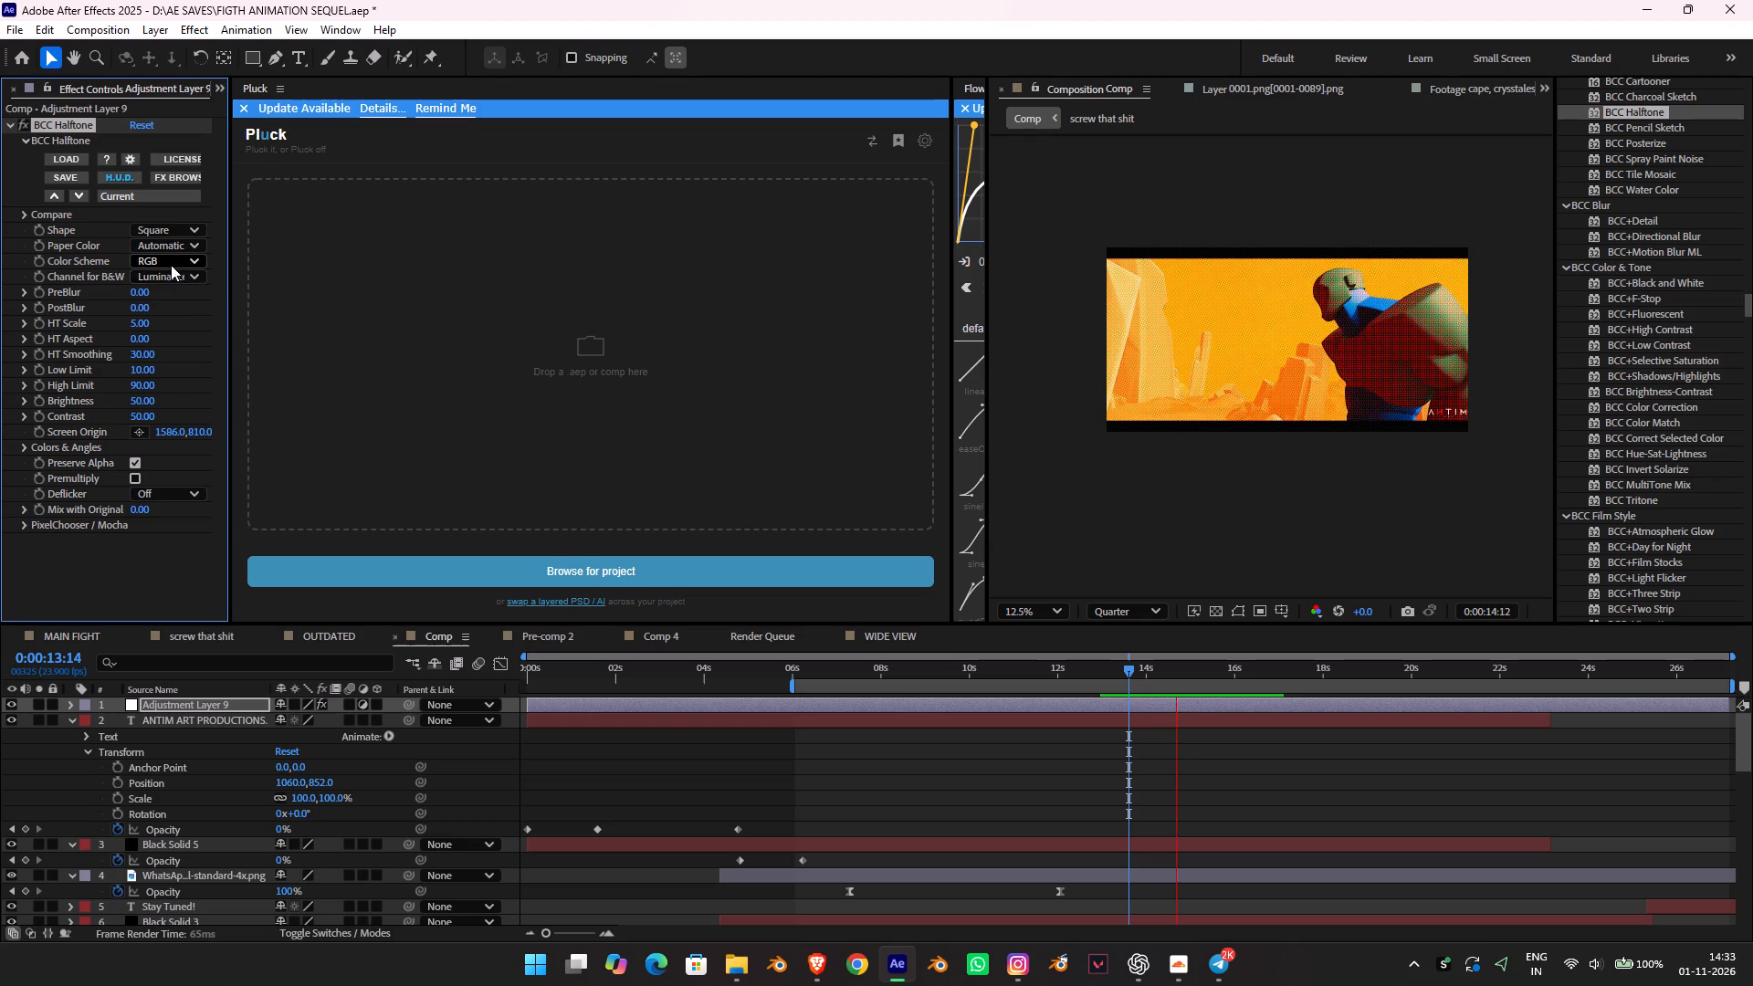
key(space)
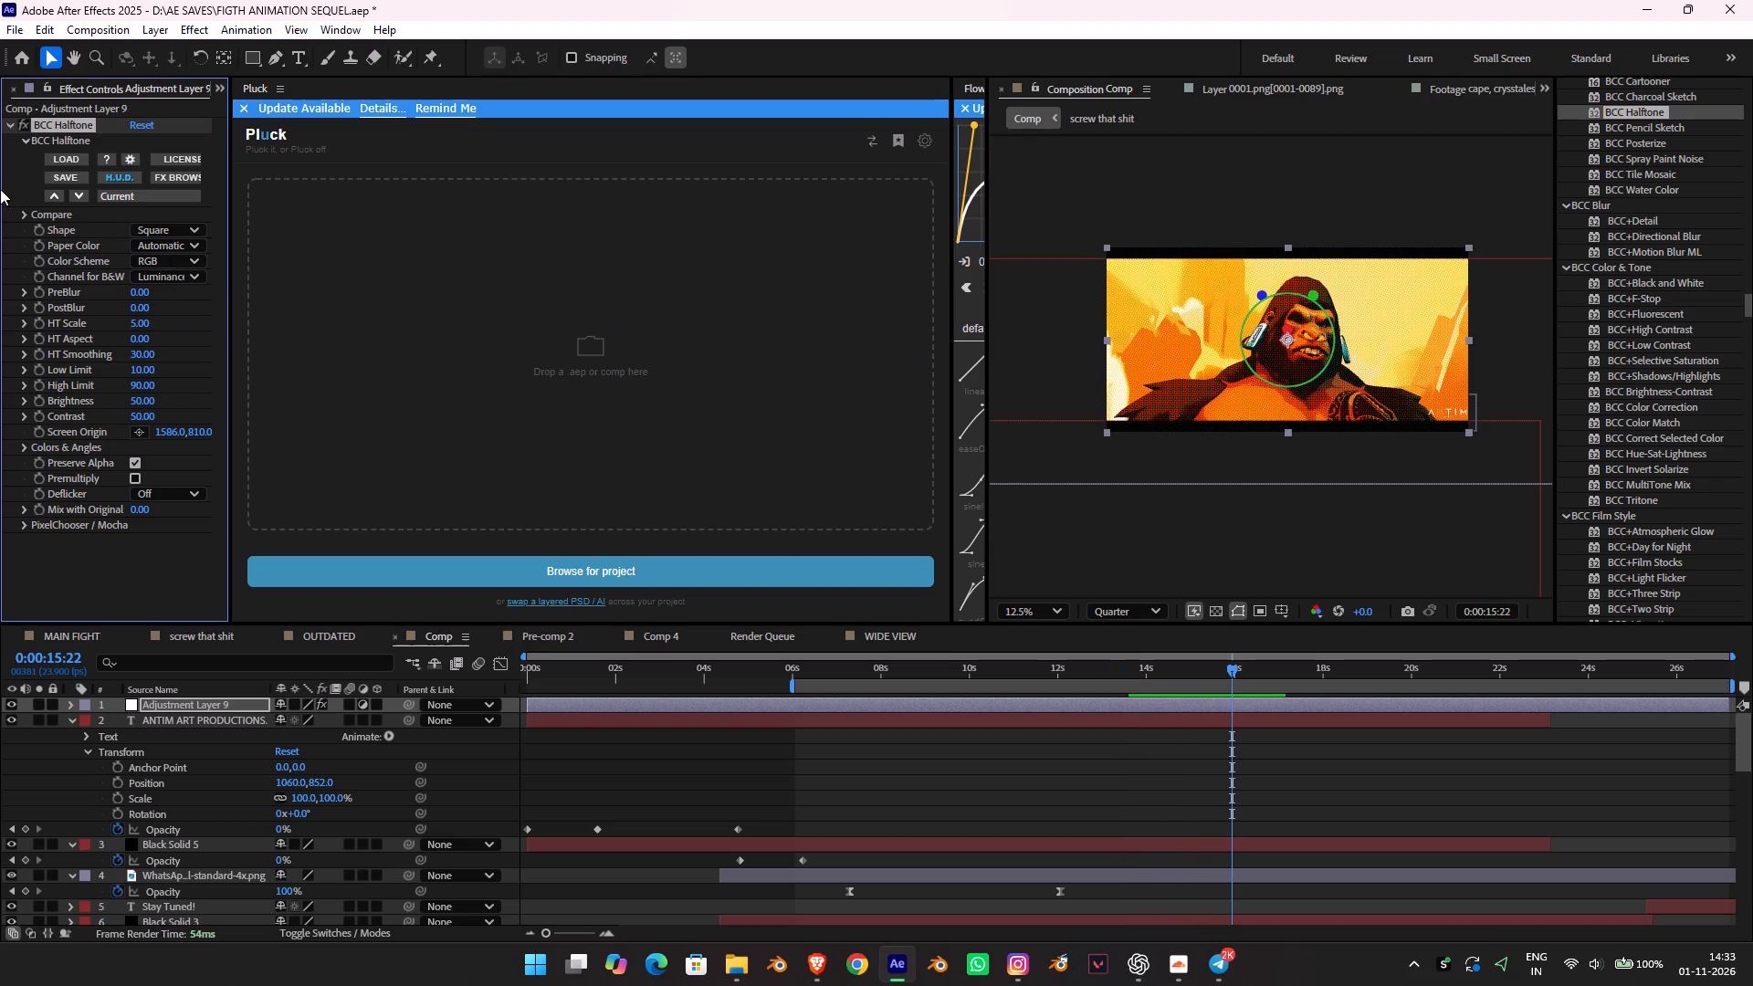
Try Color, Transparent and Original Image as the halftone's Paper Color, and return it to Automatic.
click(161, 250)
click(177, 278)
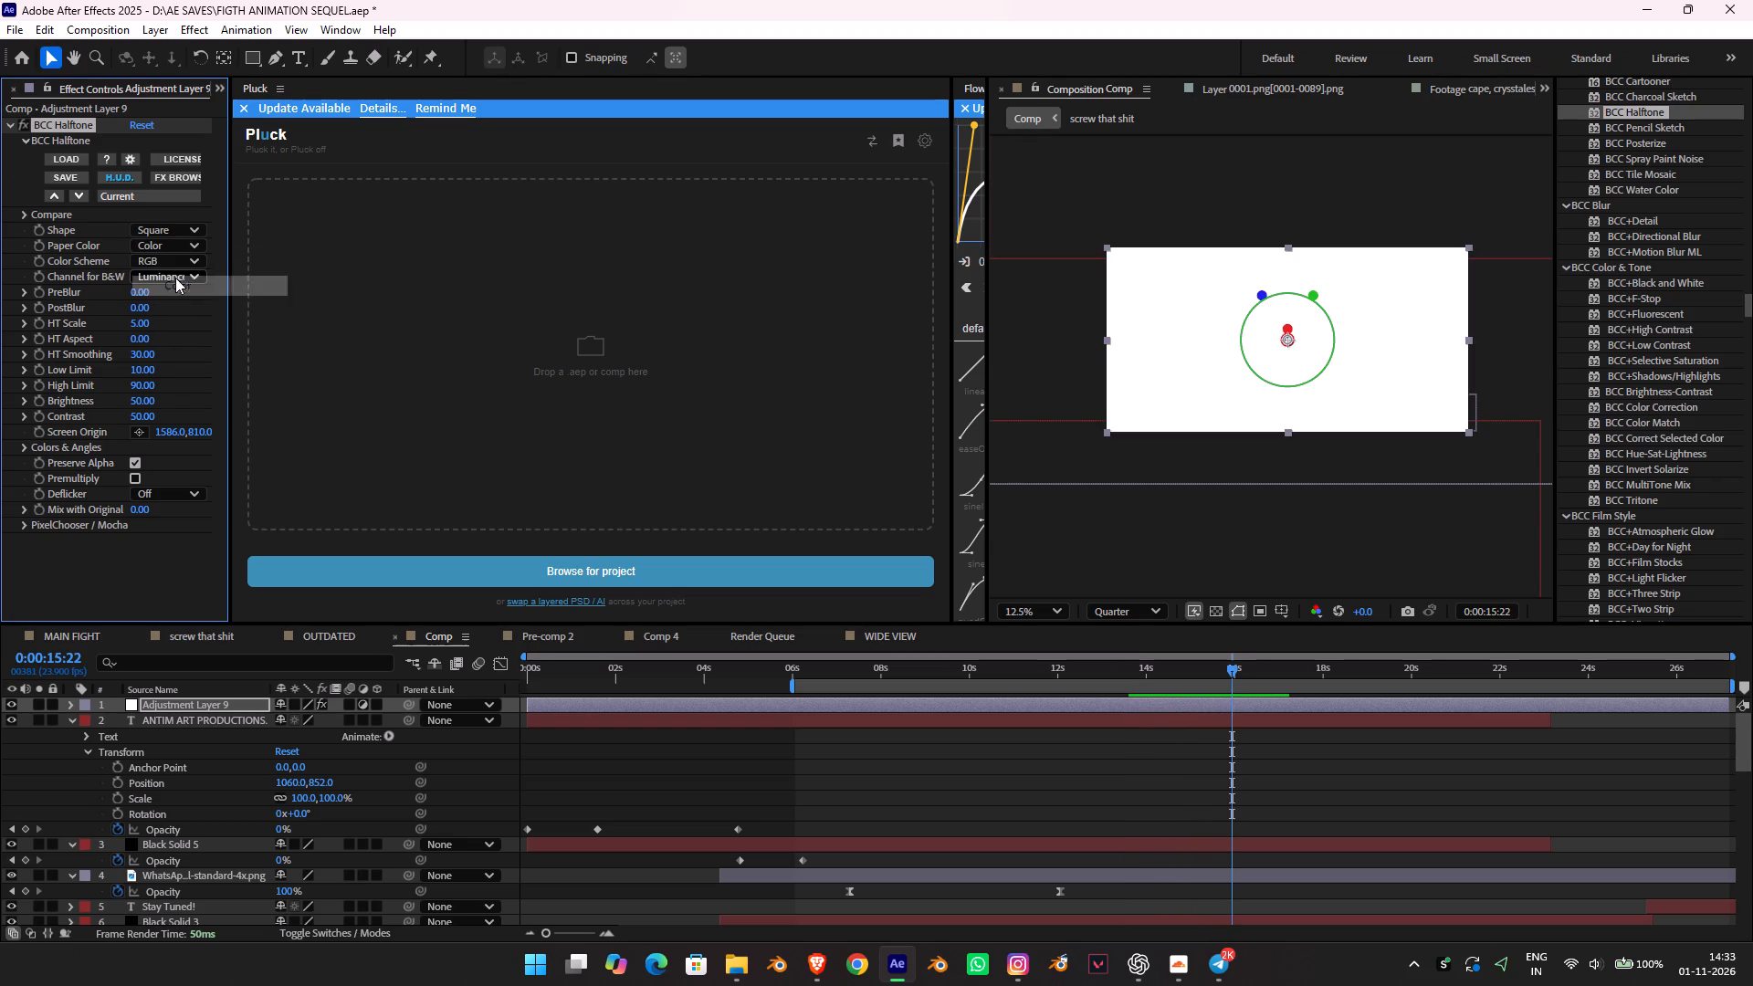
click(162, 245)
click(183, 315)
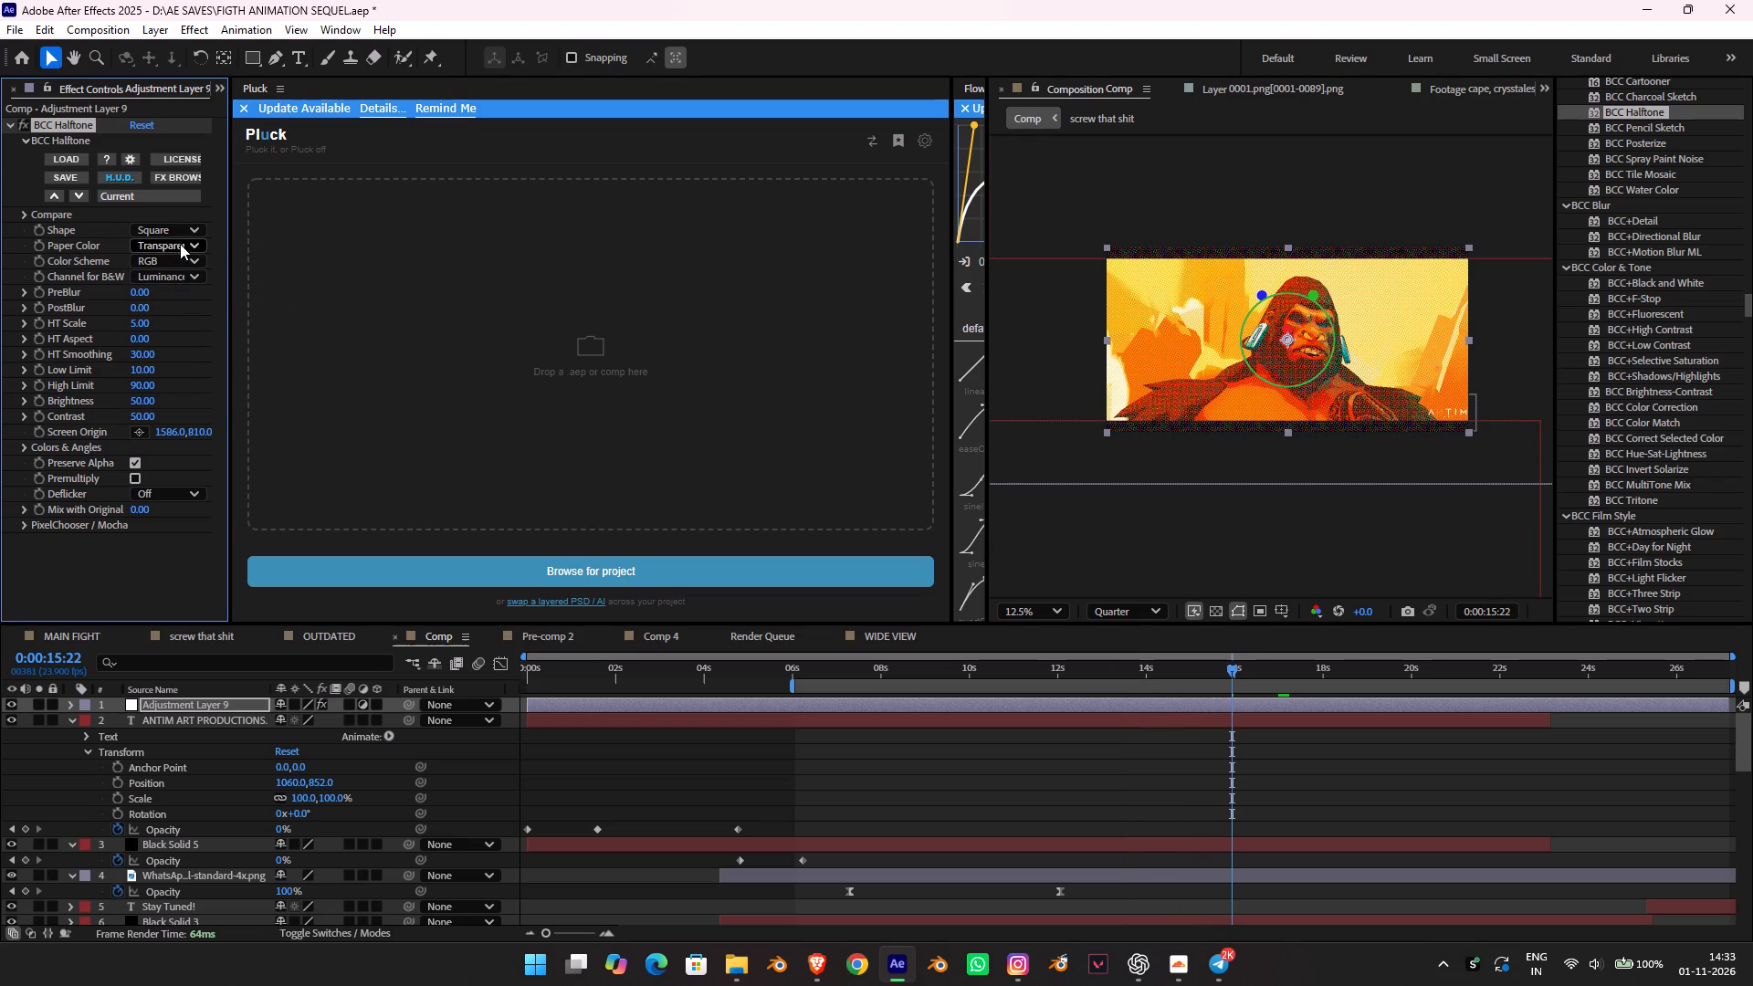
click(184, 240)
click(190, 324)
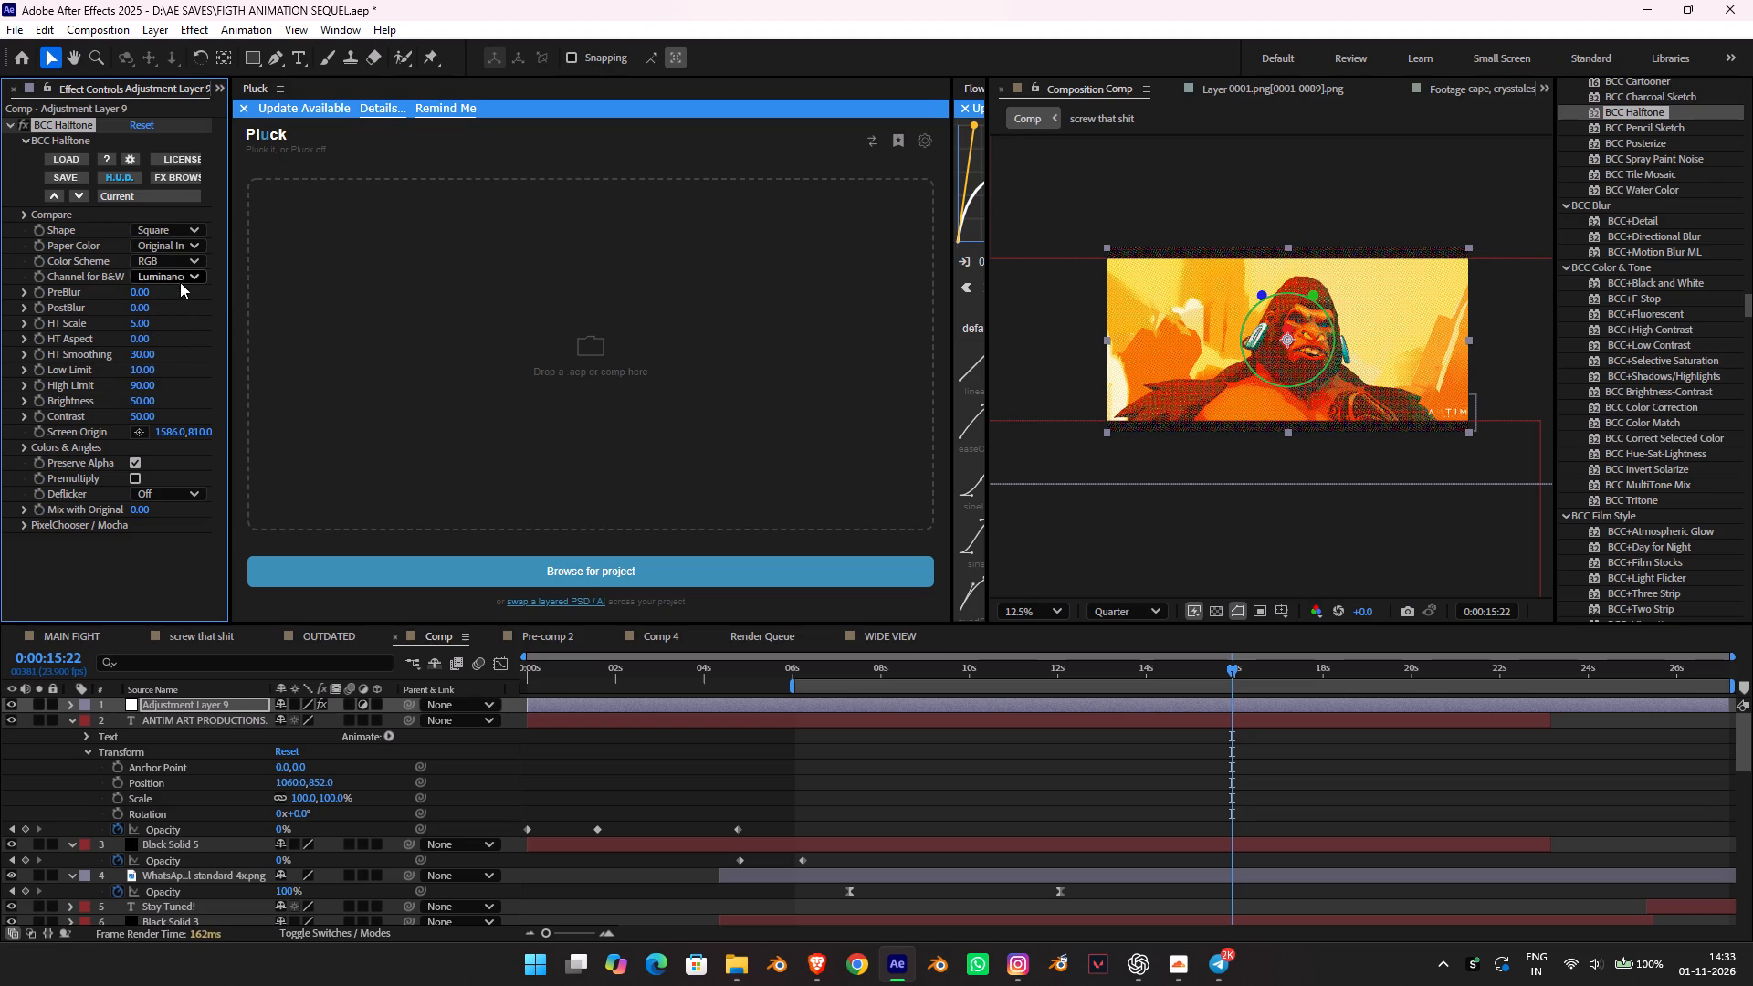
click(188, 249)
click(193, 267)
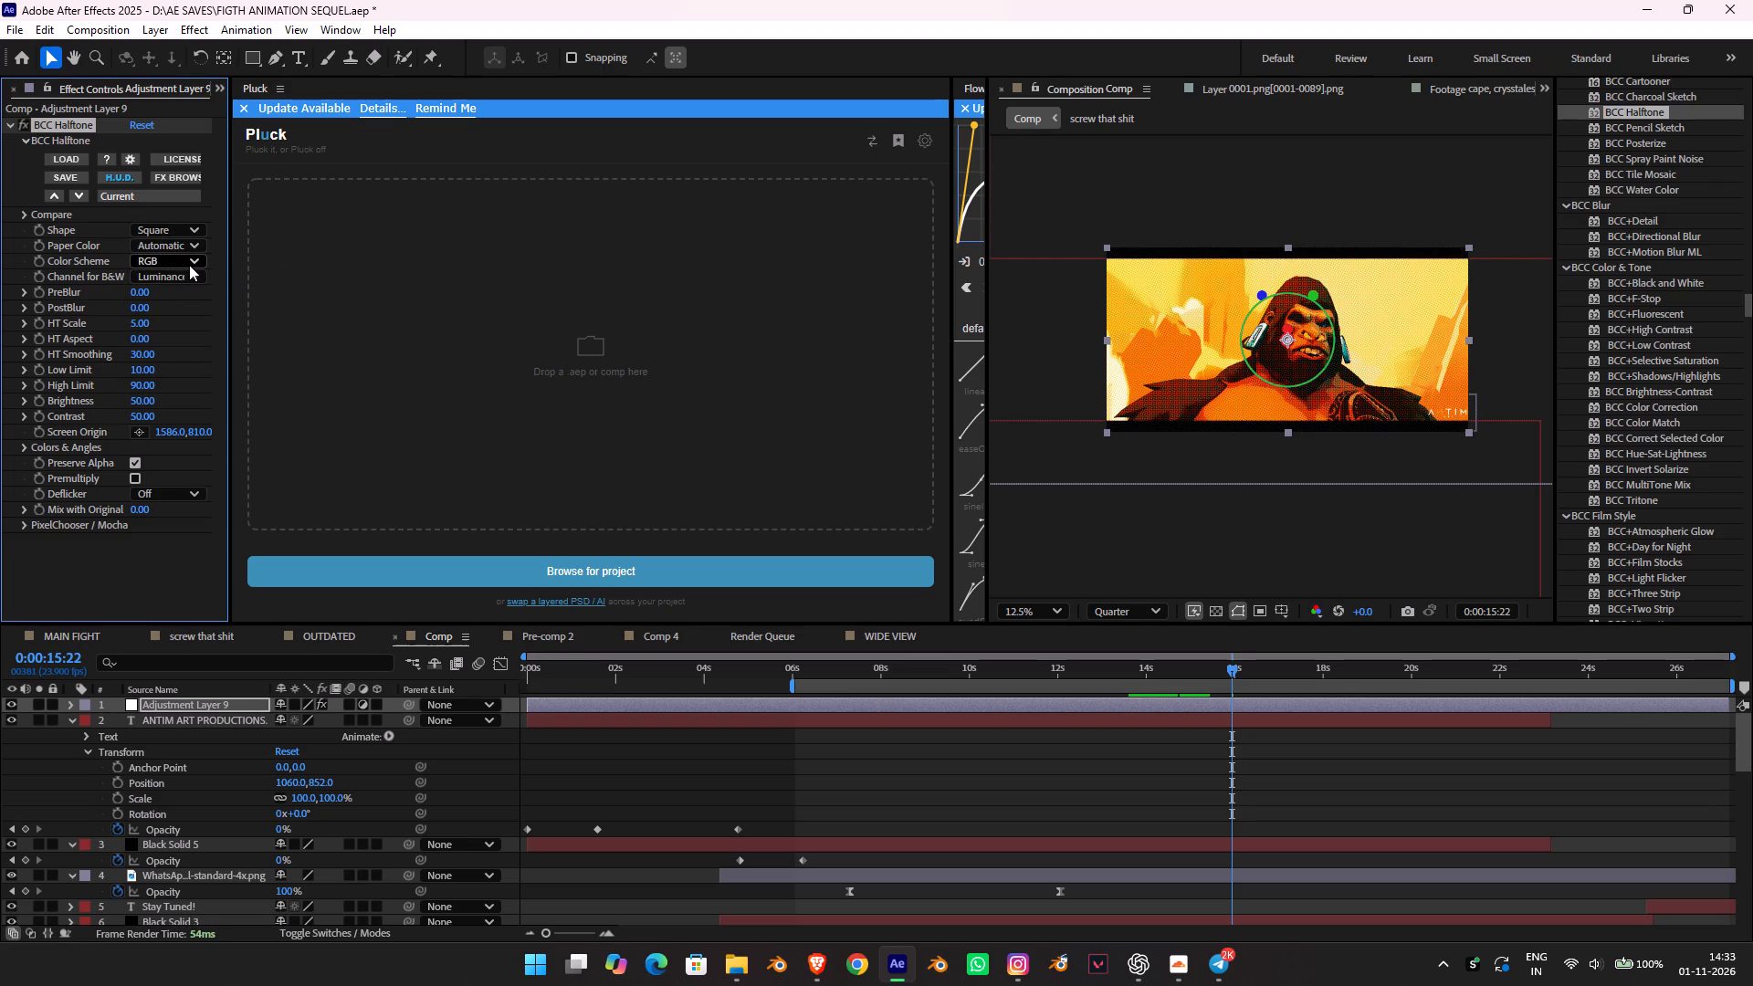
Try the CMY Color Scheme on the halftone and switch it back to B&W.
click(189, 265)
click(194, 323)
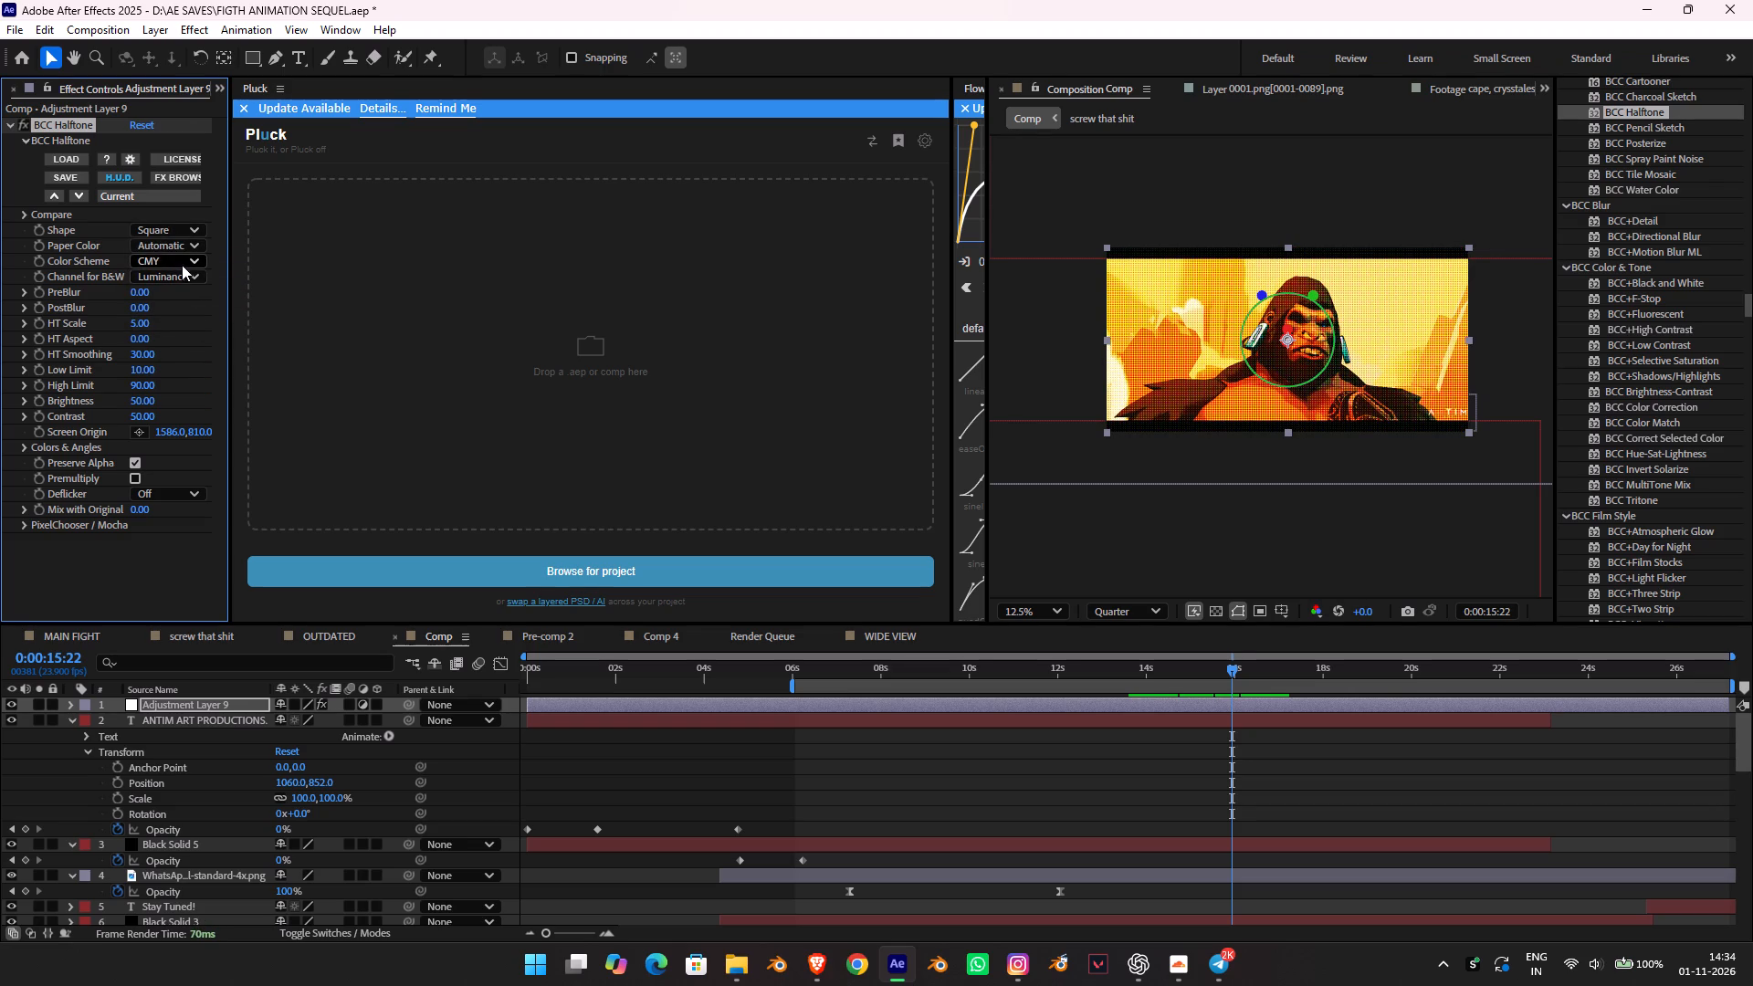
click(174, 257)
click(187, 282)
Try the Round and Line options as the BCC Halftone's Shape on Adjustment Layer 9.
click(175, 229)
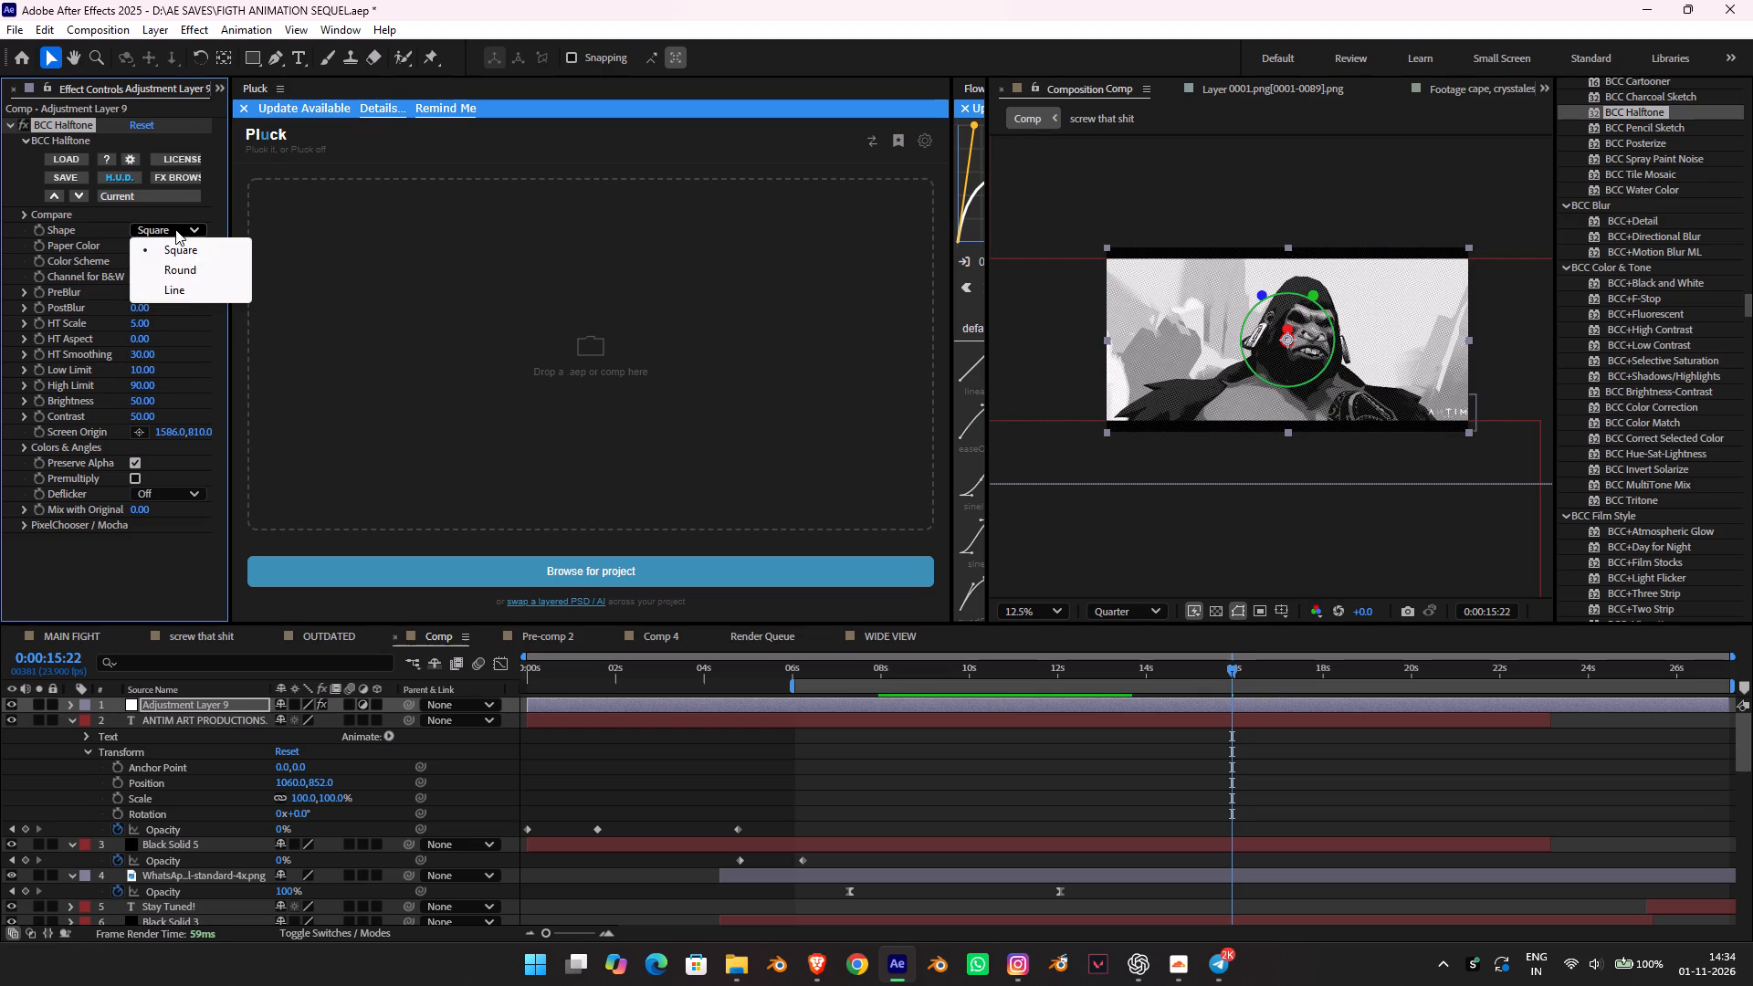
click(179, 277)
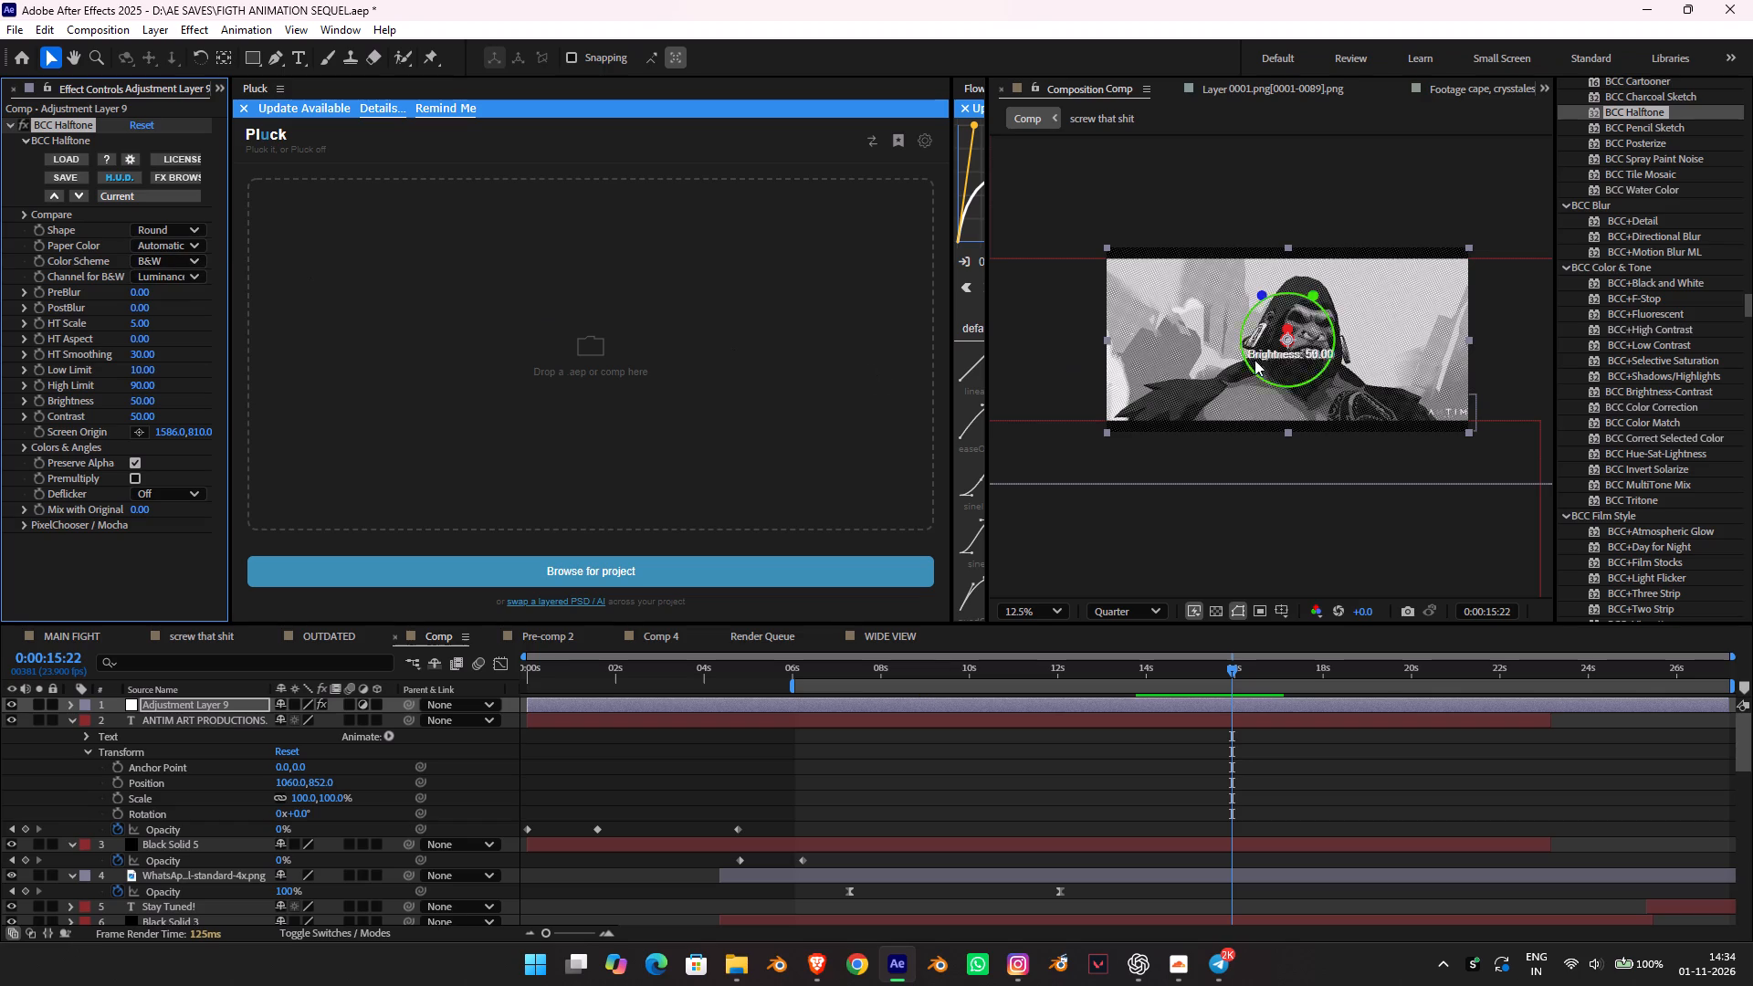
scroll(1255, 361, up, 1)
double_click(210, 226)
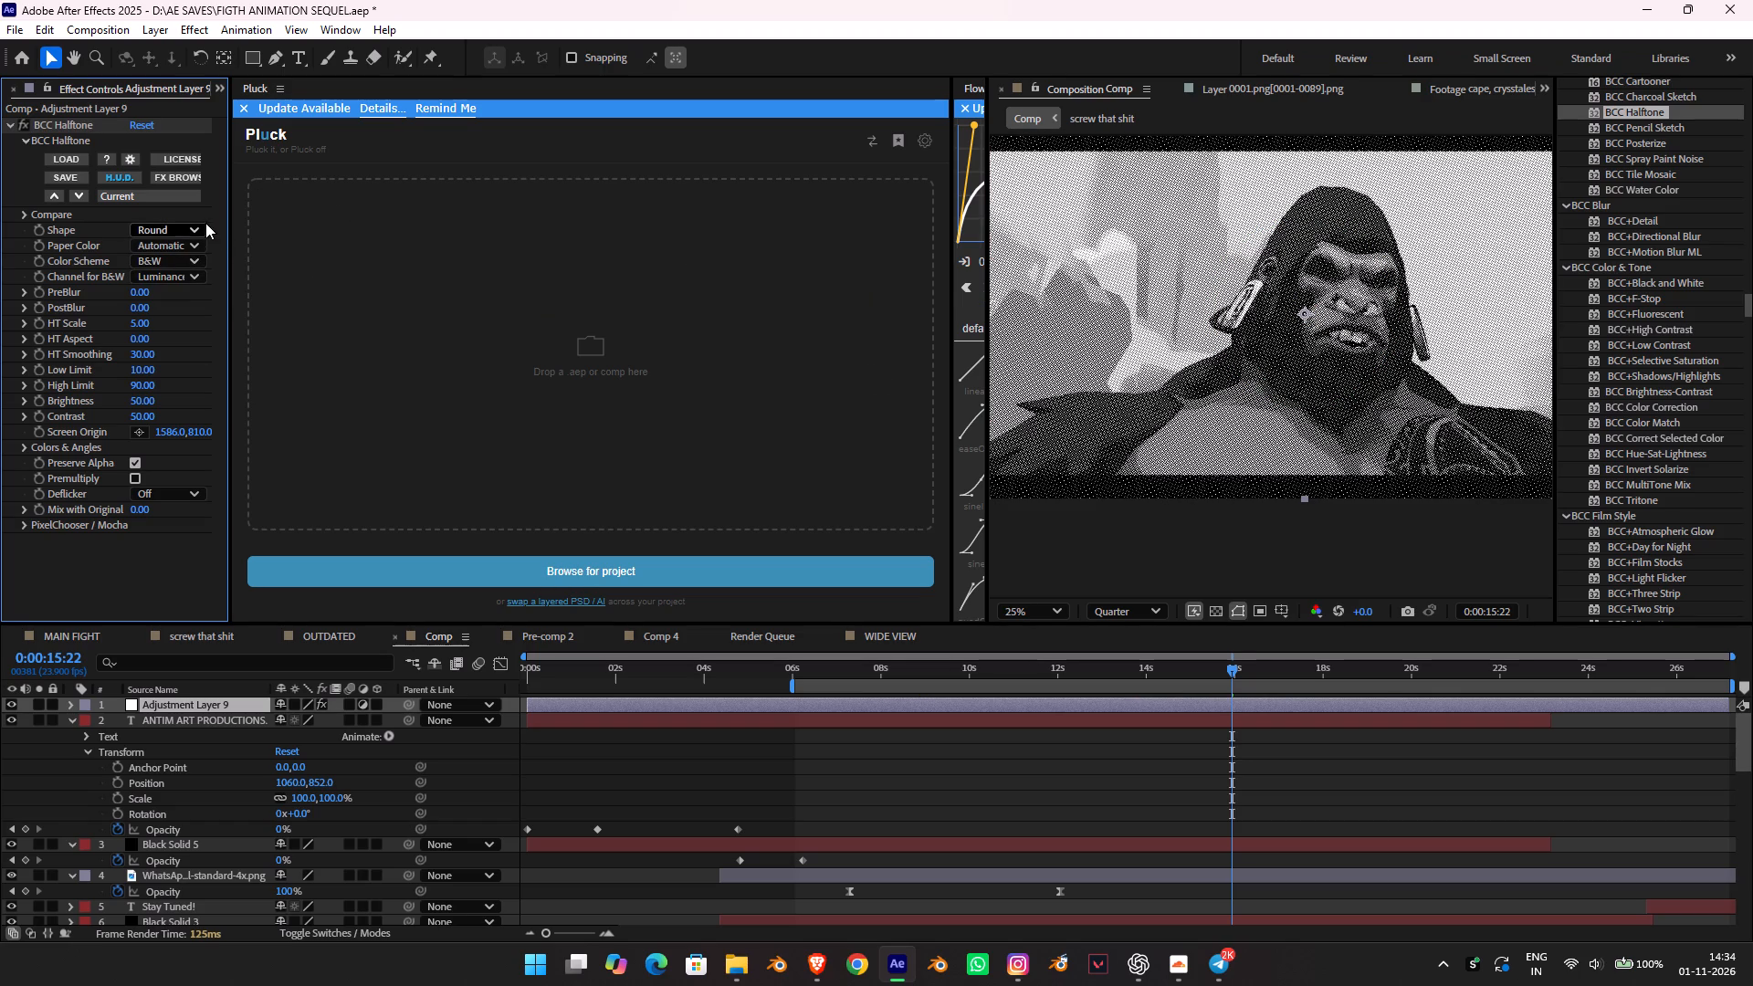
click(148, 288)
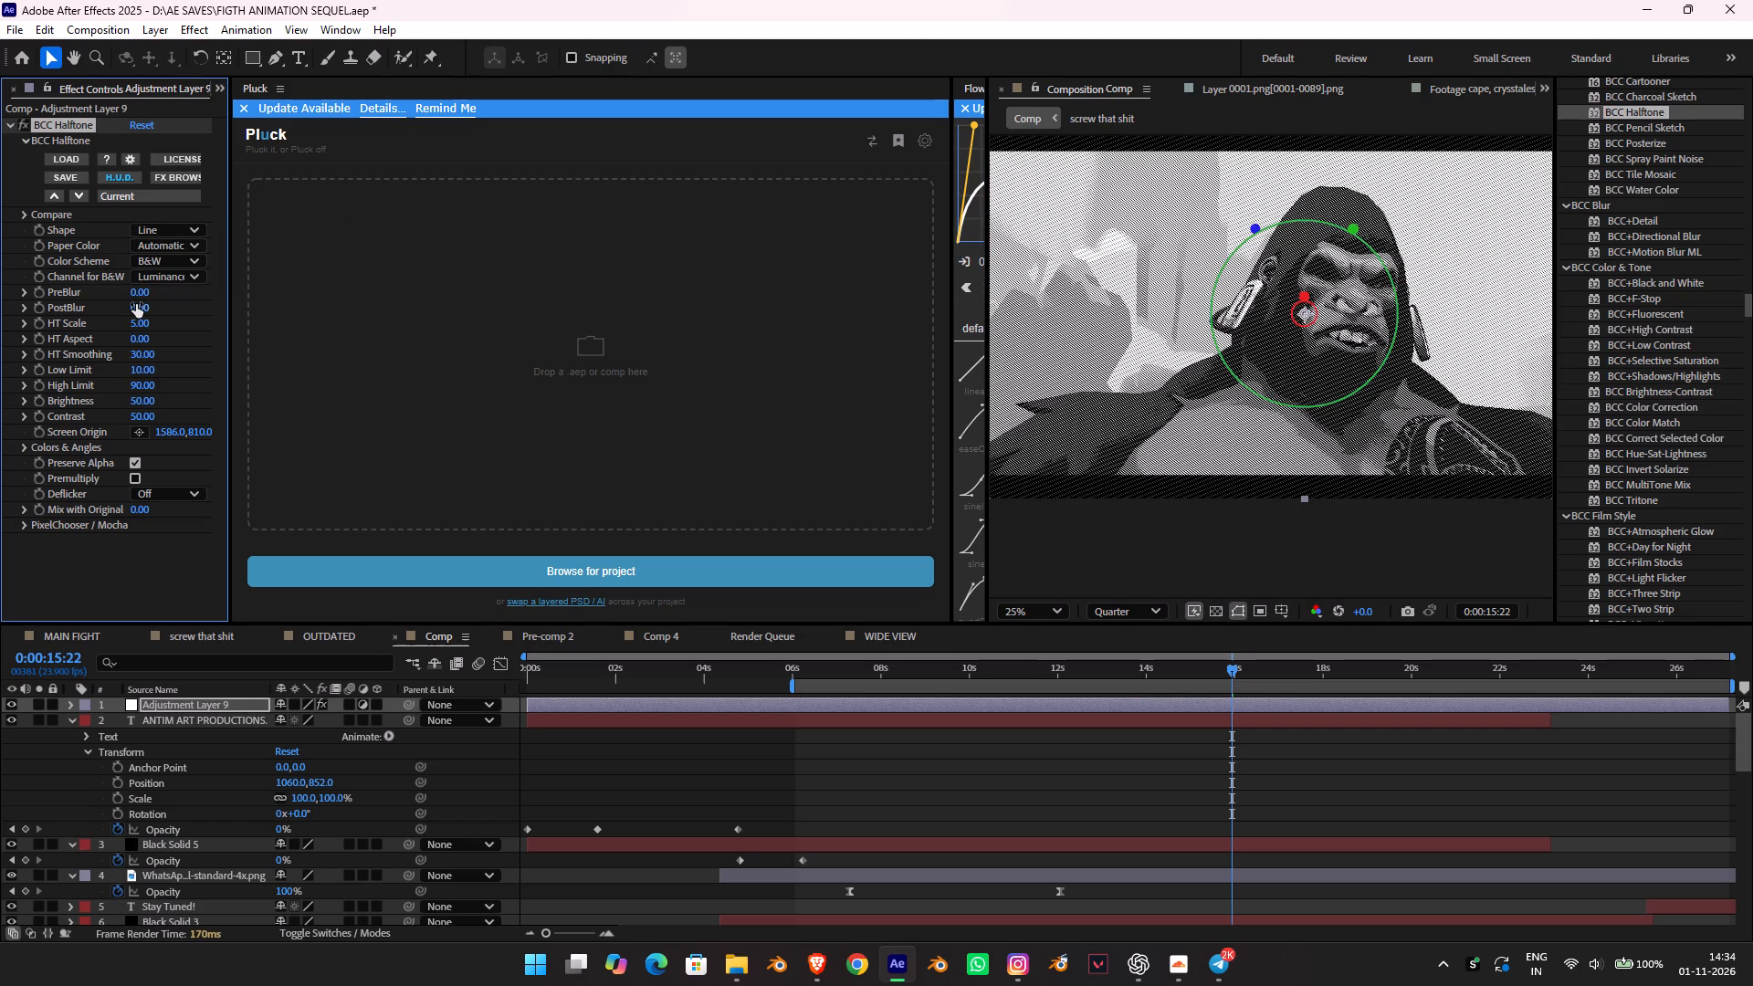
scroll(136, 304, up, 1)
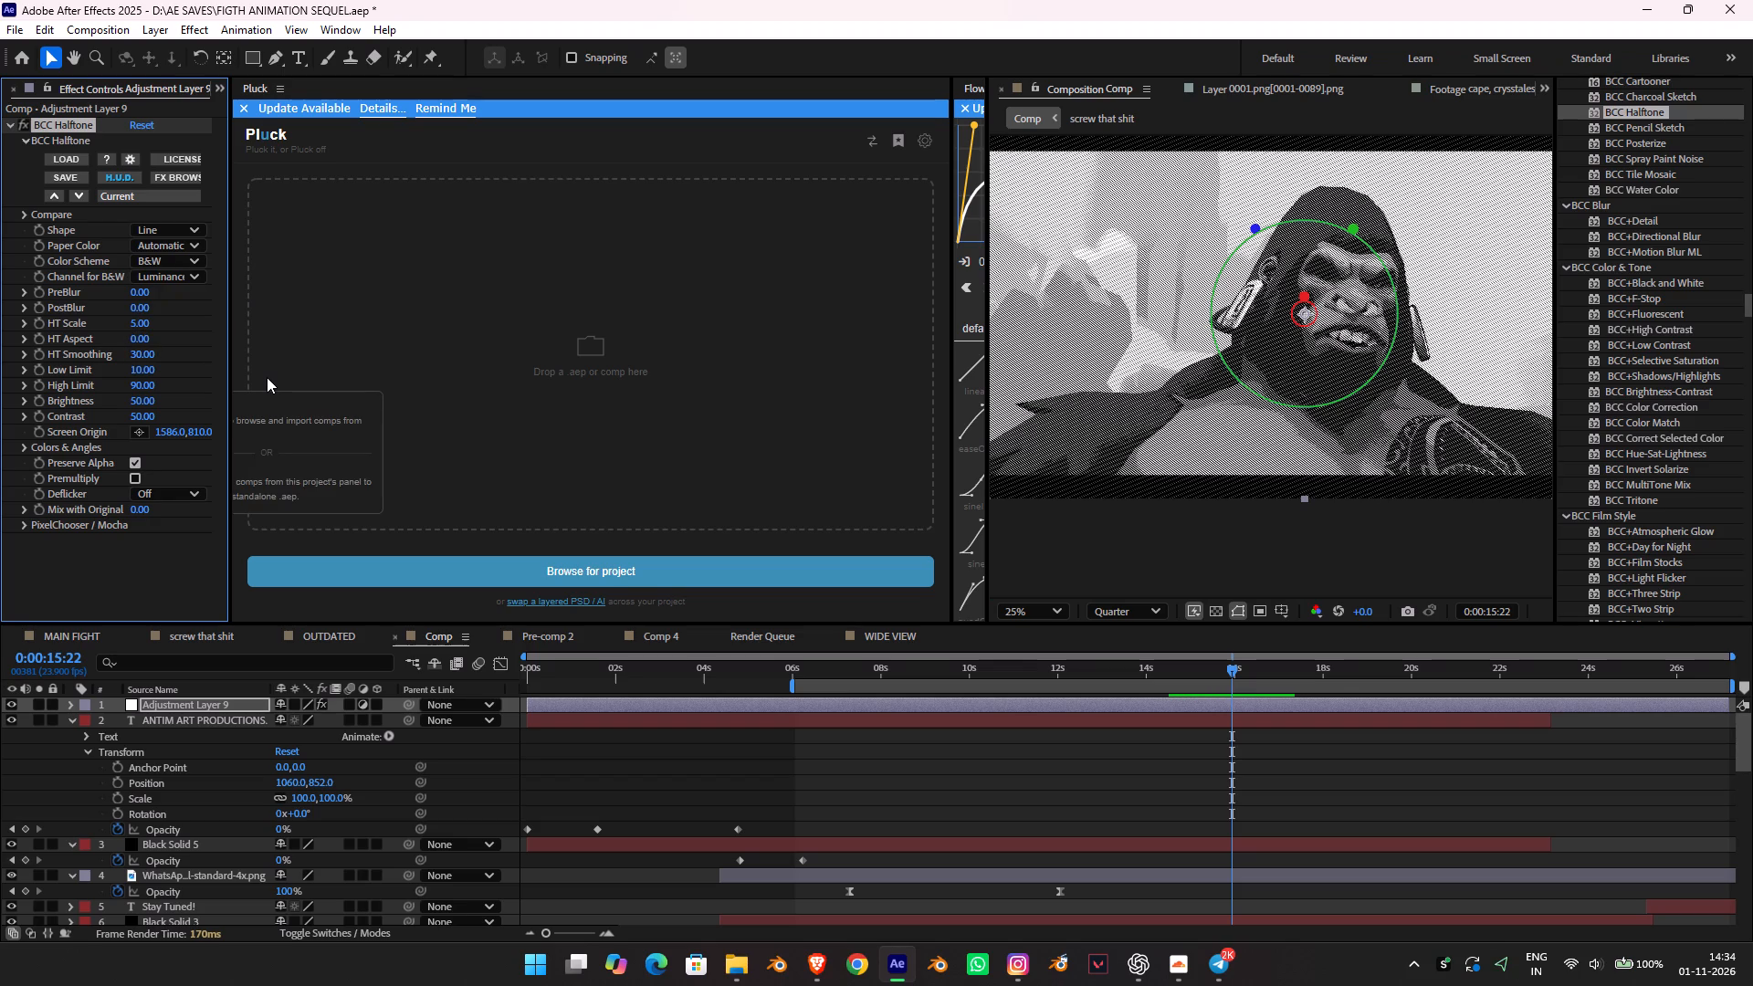
Preview and scrub the fight footage between about 14 and 17 seconds to examine the line halftone pattern.
key(space)
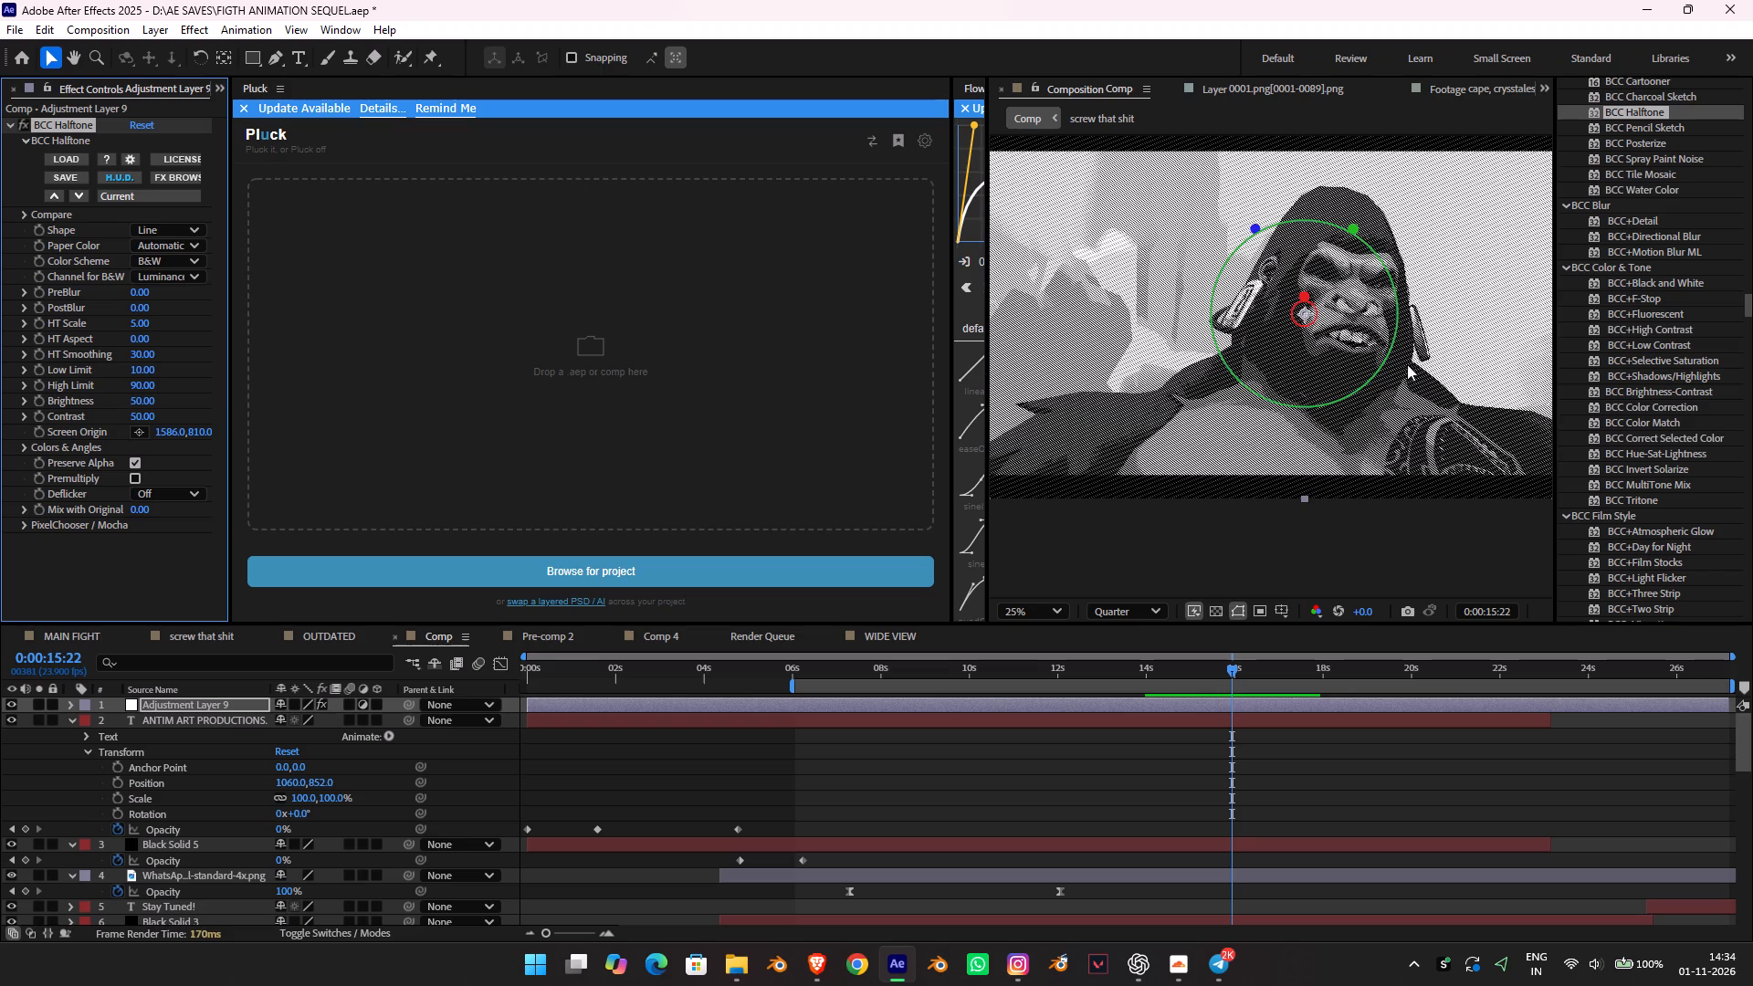
key(space)
alt+drag(1277, 666, 1253, 665)
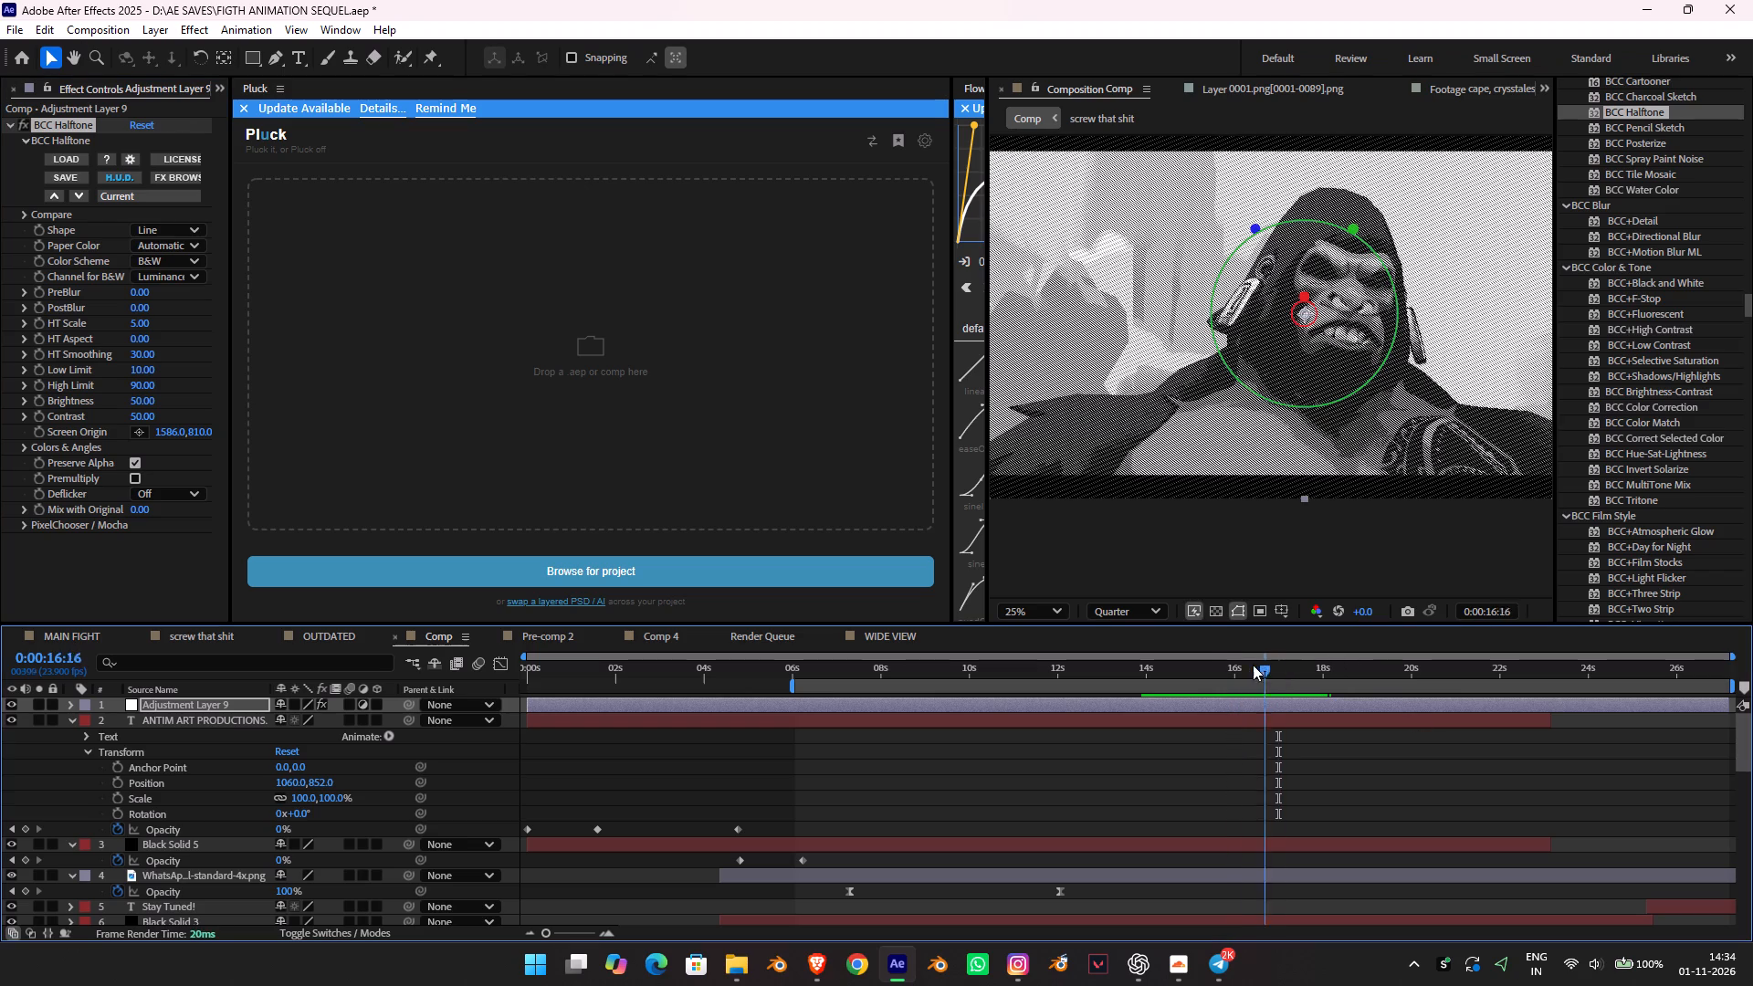
alt+drag(1253, 665, 1209, 664)
alt+scroll(1212, 652, down, 4)
alt+scroll(1224, 734, down, 5)
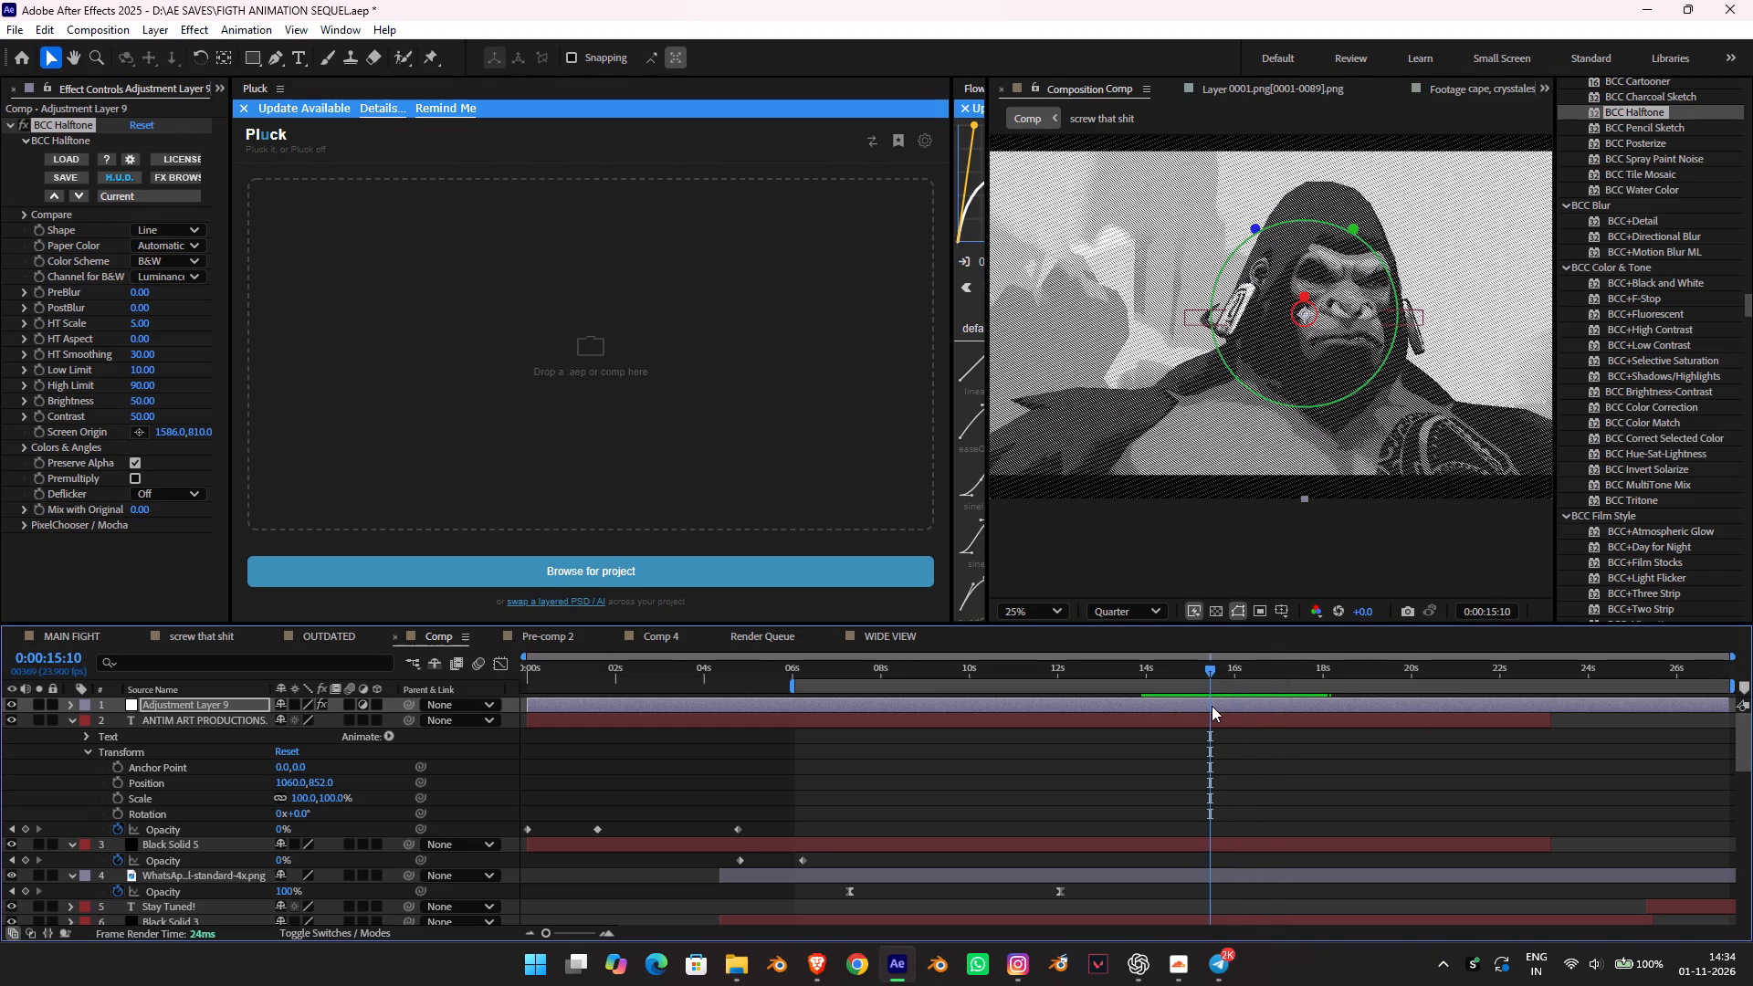
alt+scroll(1212, 712, up, 3)
alt+scroll(1213, 713, down, 5)
drag(1181, 670, 1174, 669)
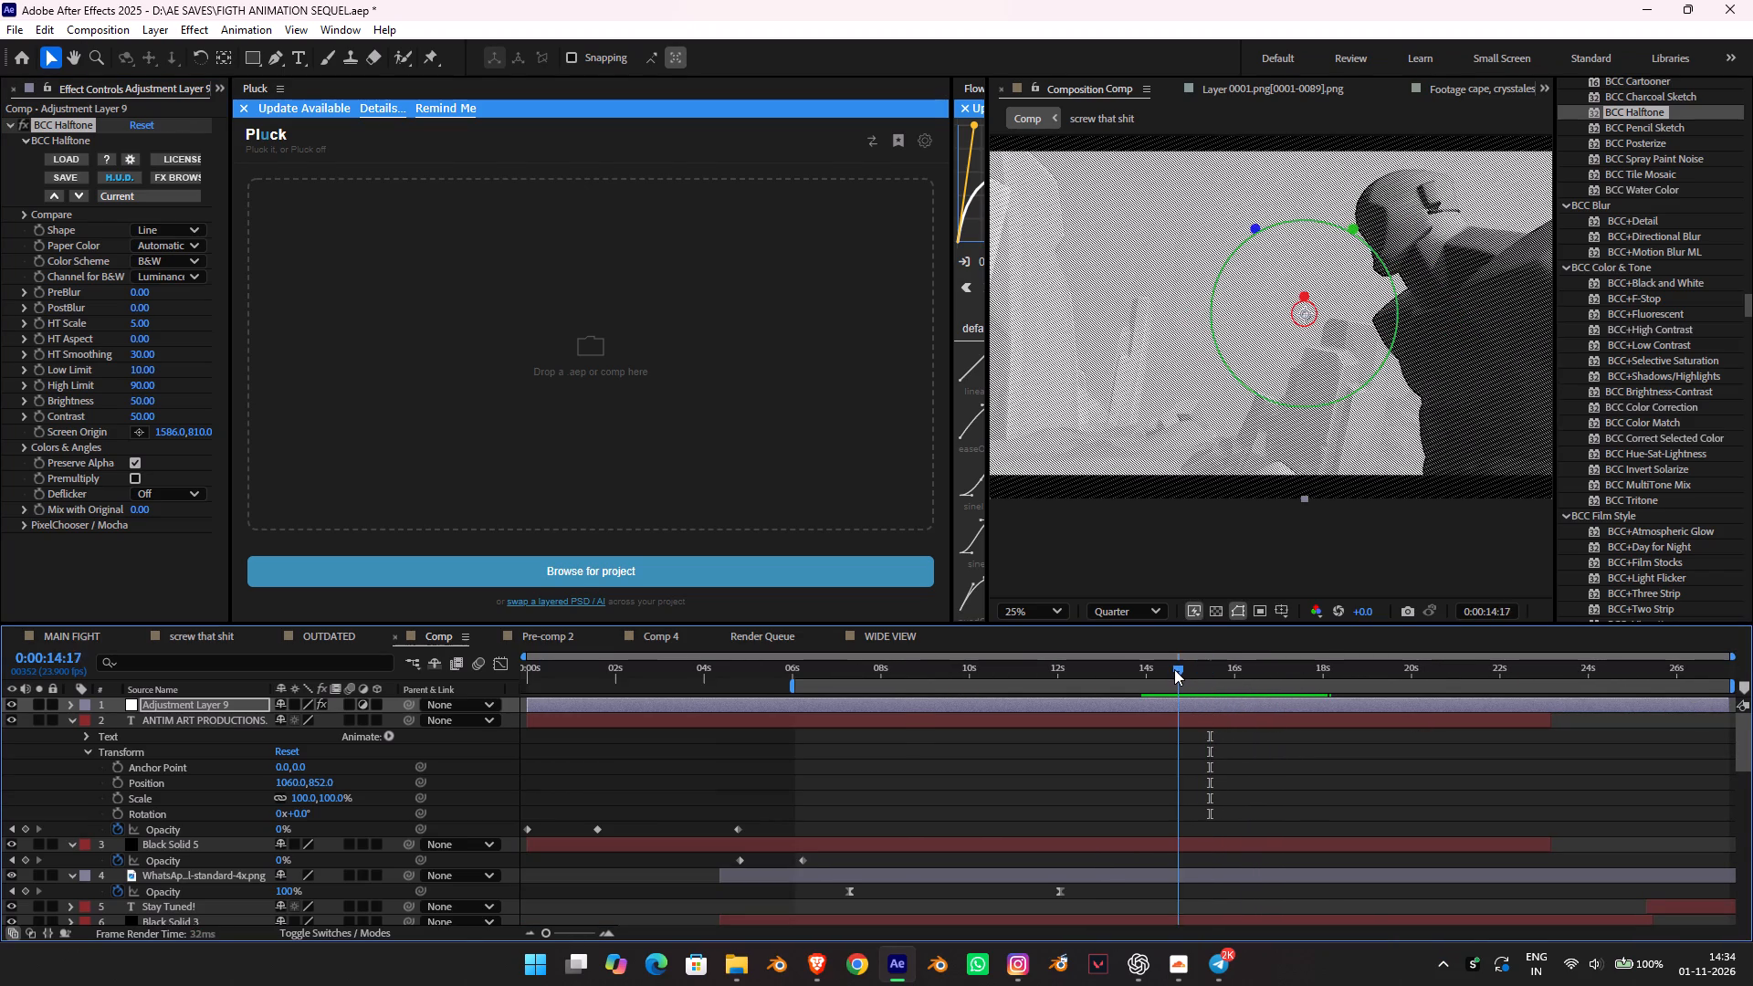
drag(1174, 669, 1169, 667)
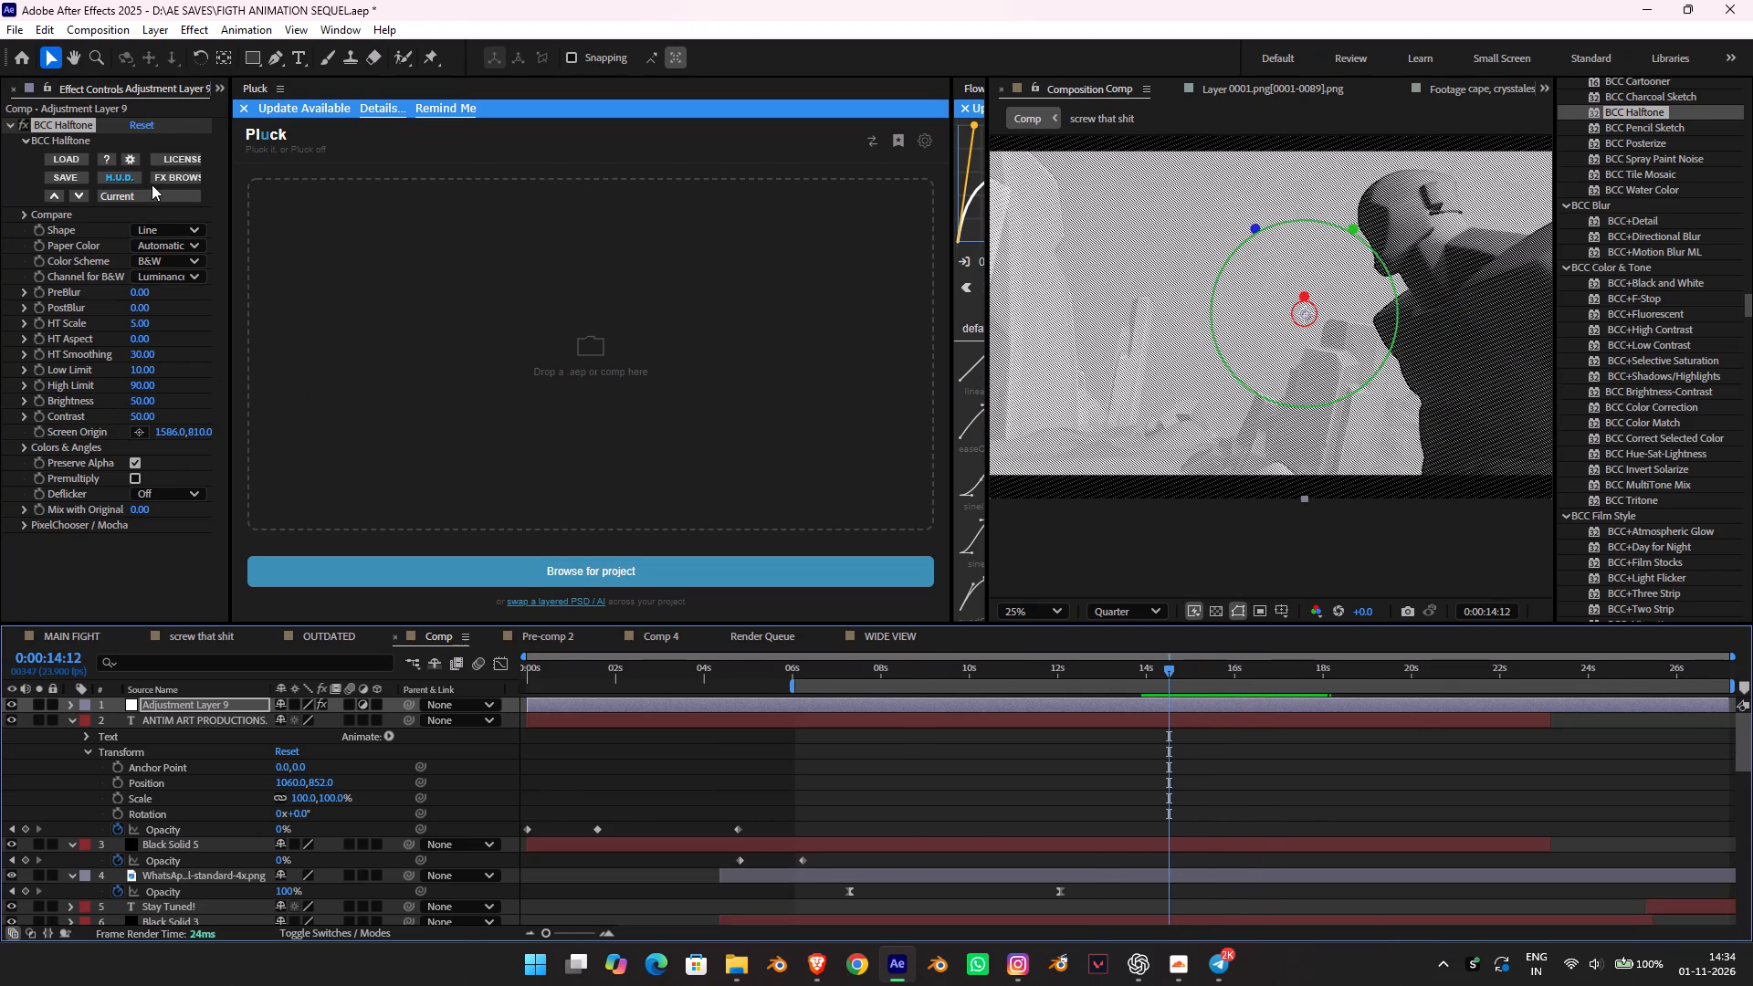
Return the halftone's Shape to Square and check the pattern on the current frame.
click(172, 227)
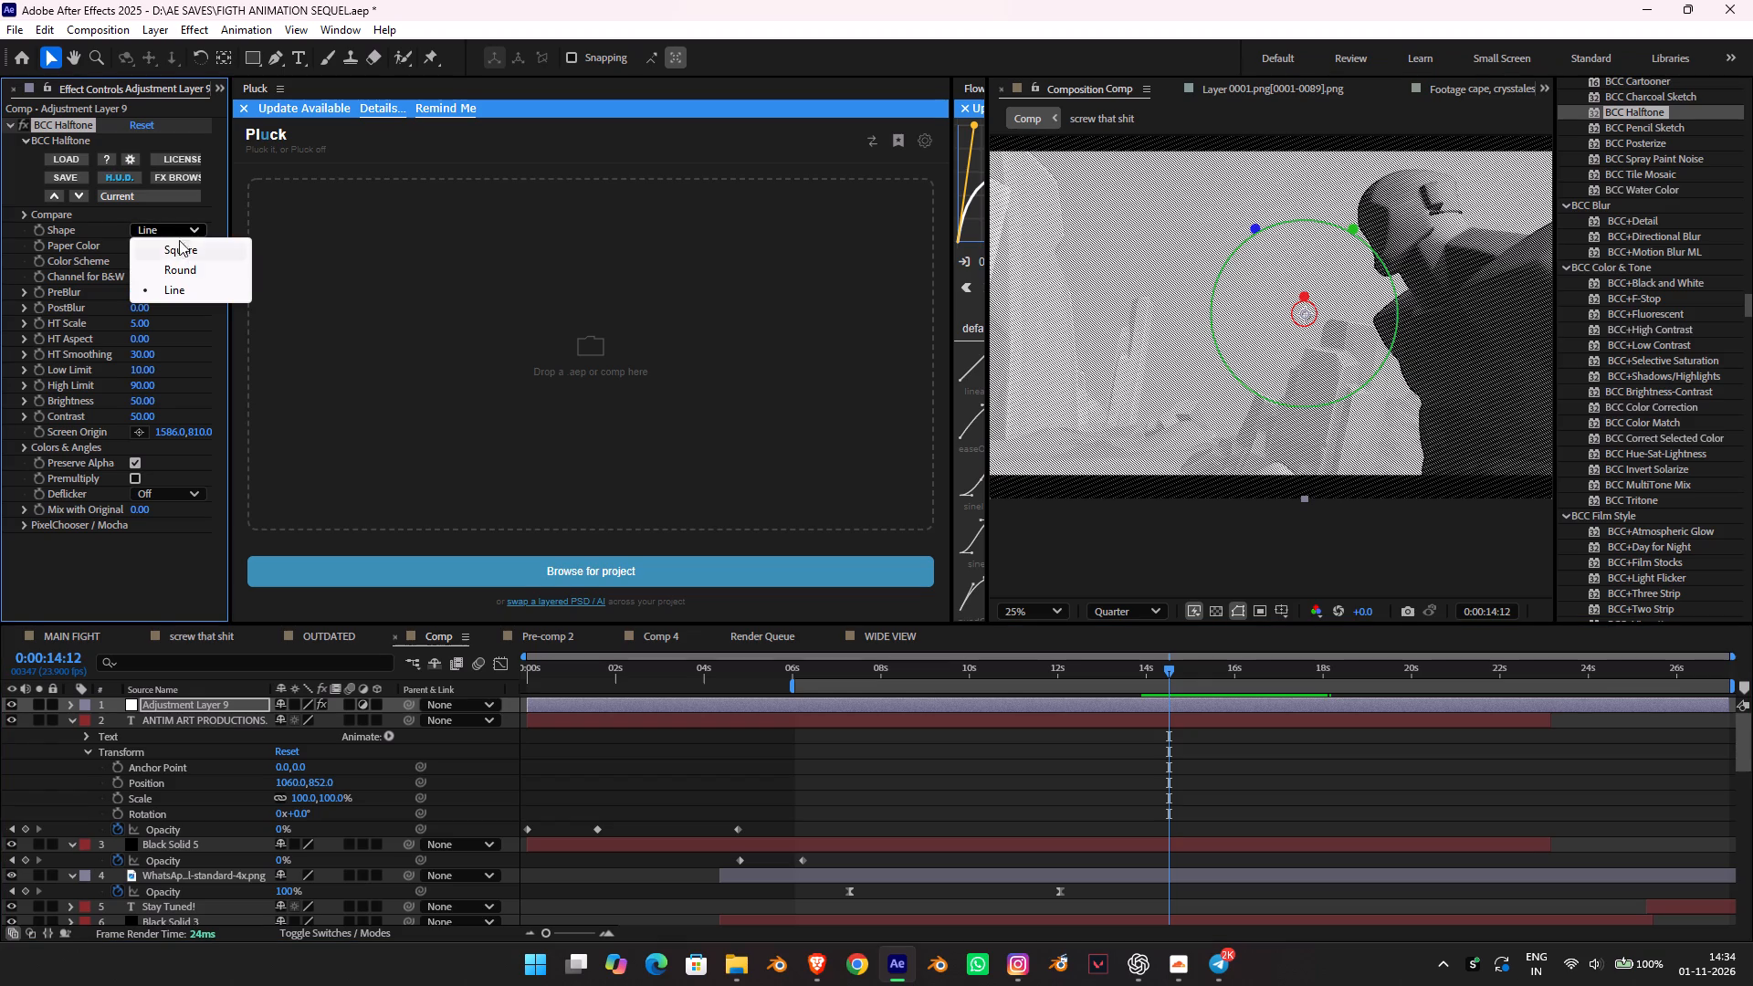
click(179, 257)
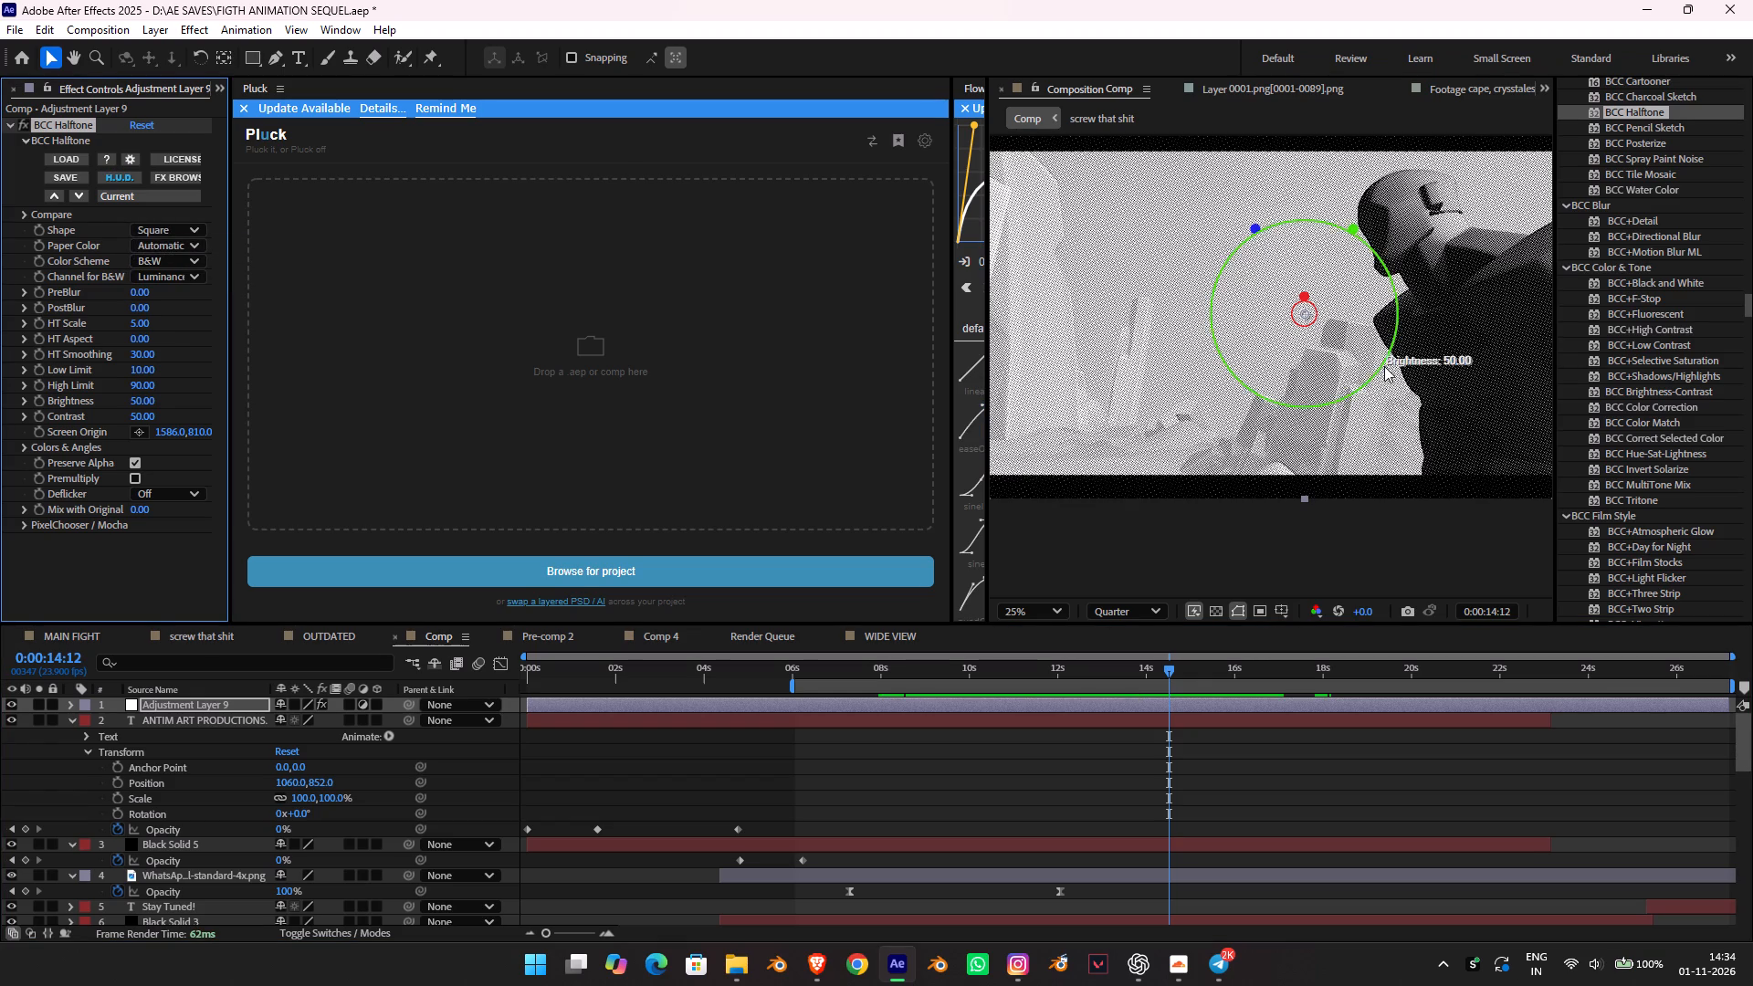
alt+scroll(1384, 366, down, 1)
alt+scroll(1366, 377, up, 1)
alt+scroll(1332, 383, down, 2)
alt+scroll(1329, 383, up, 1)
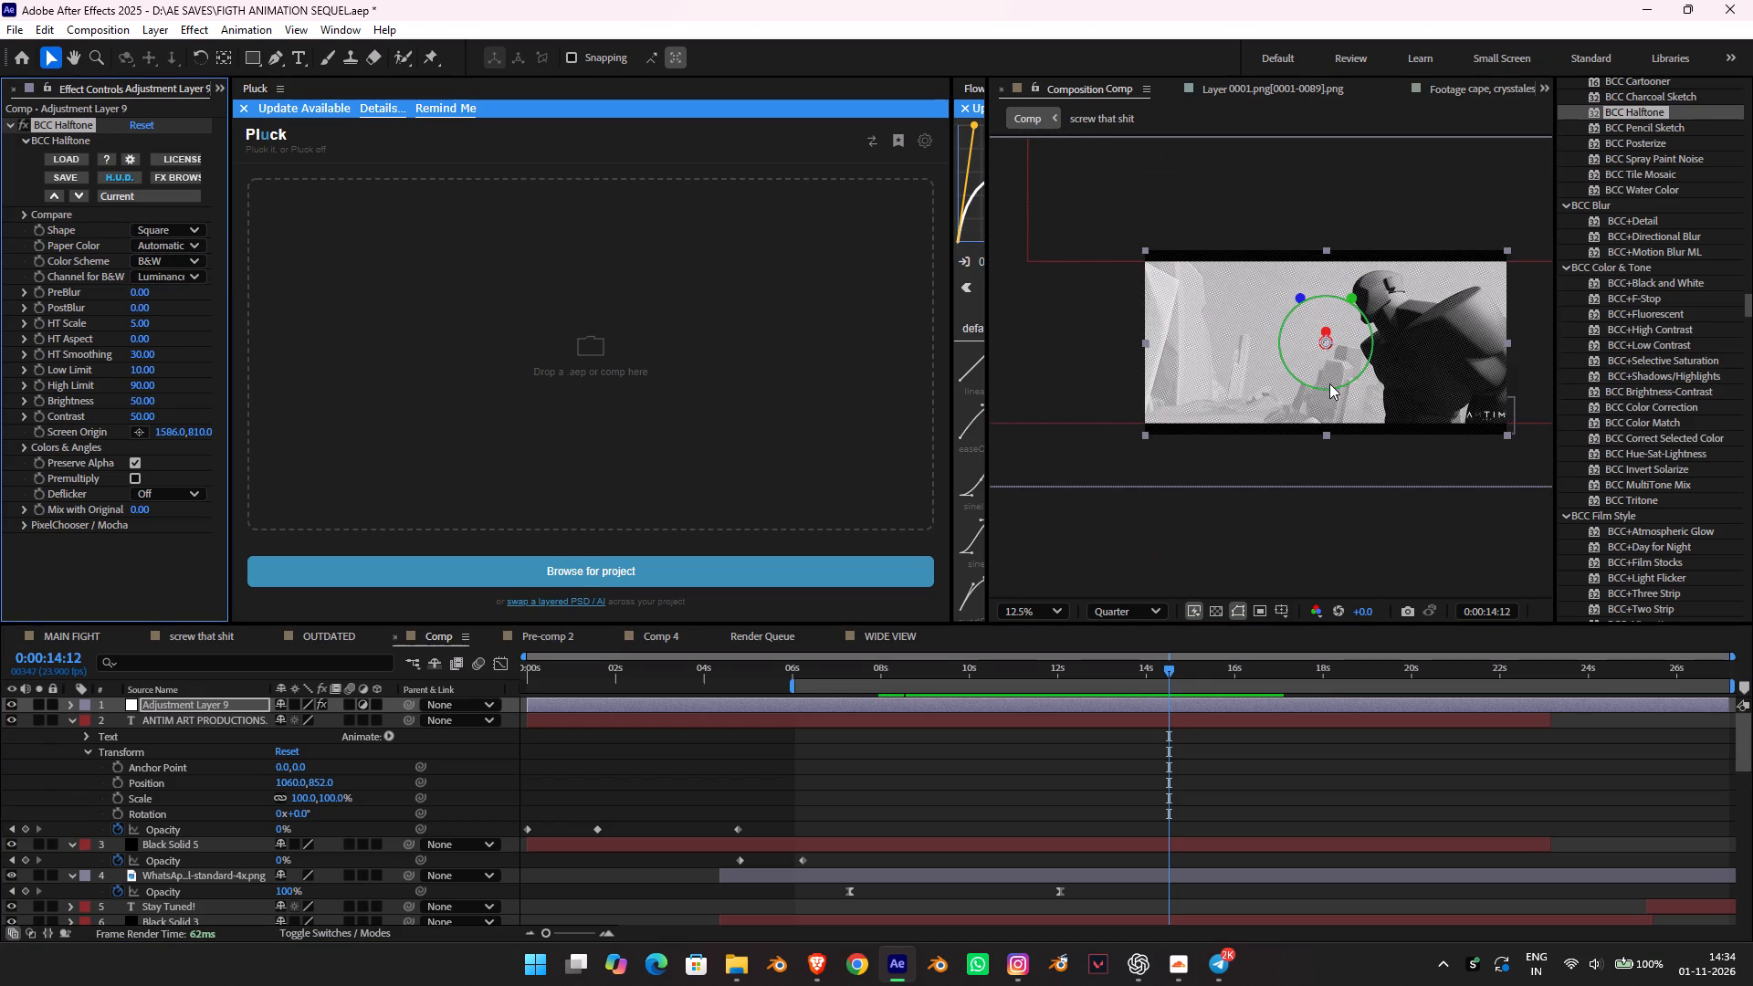
Preview the footage from about 14 seconds and again from 0:00:08:21, and examine the square halftone pattern up close.
key(space)
key(space)
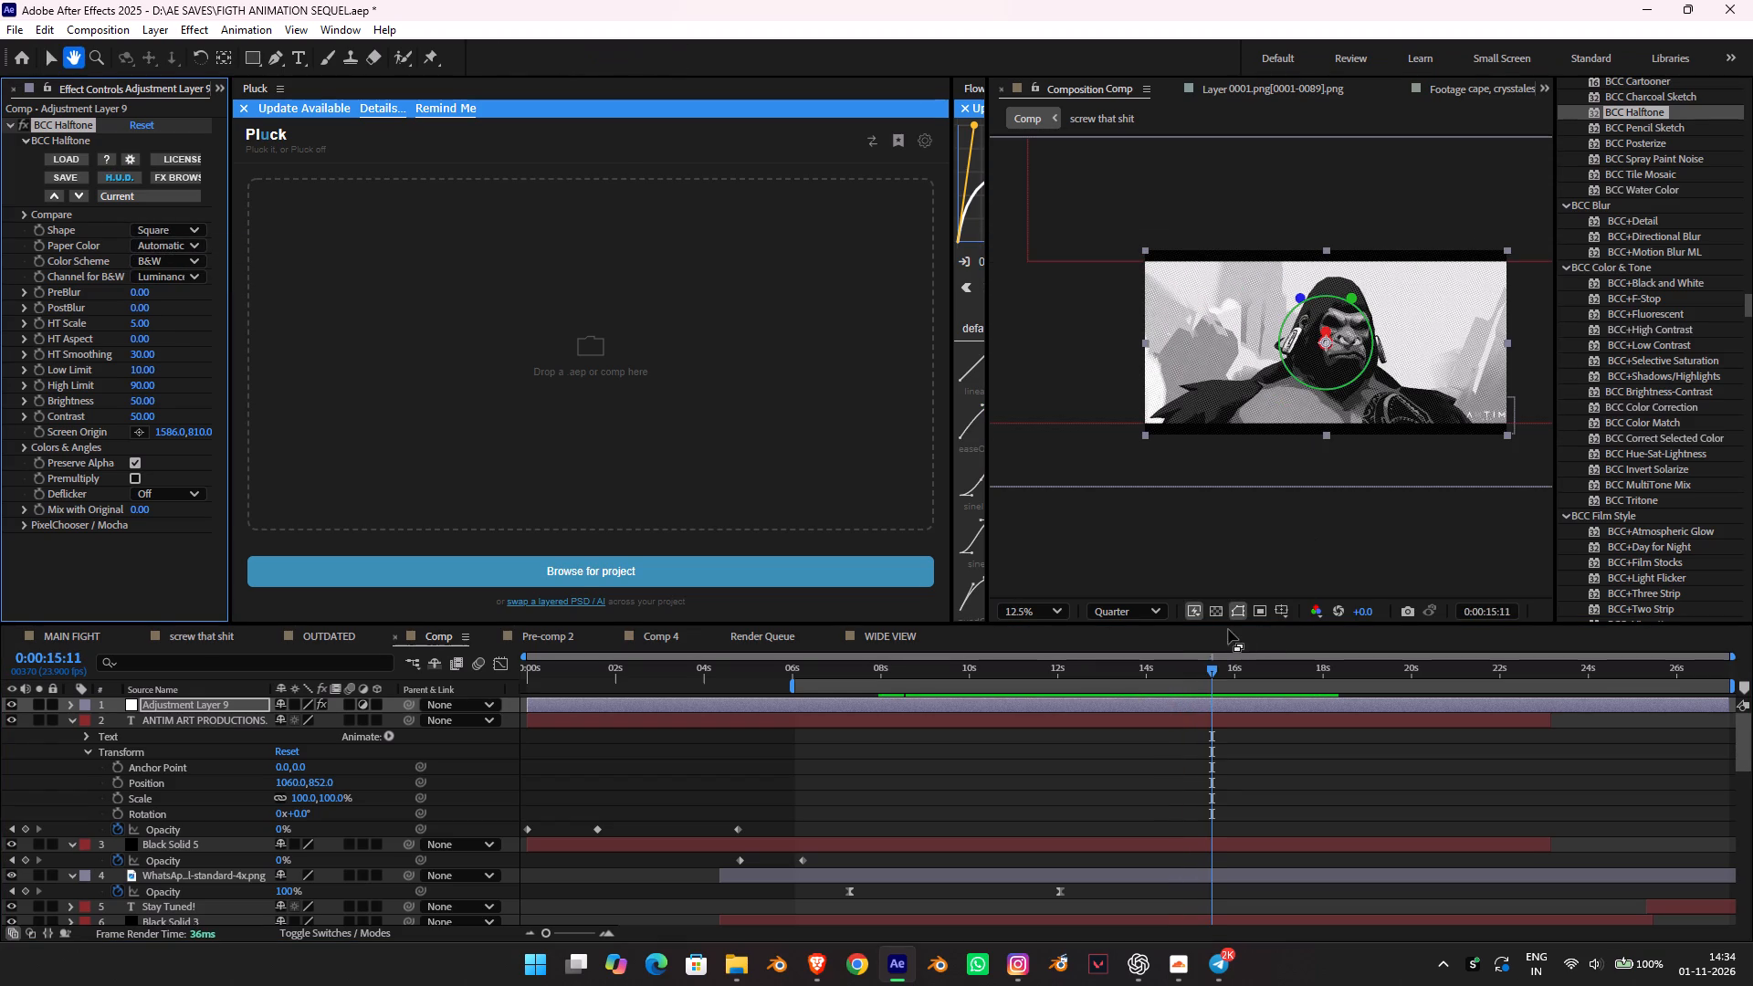
drag(1206, 660, 1013, 683)
click(930, 685)
click(905, 665)
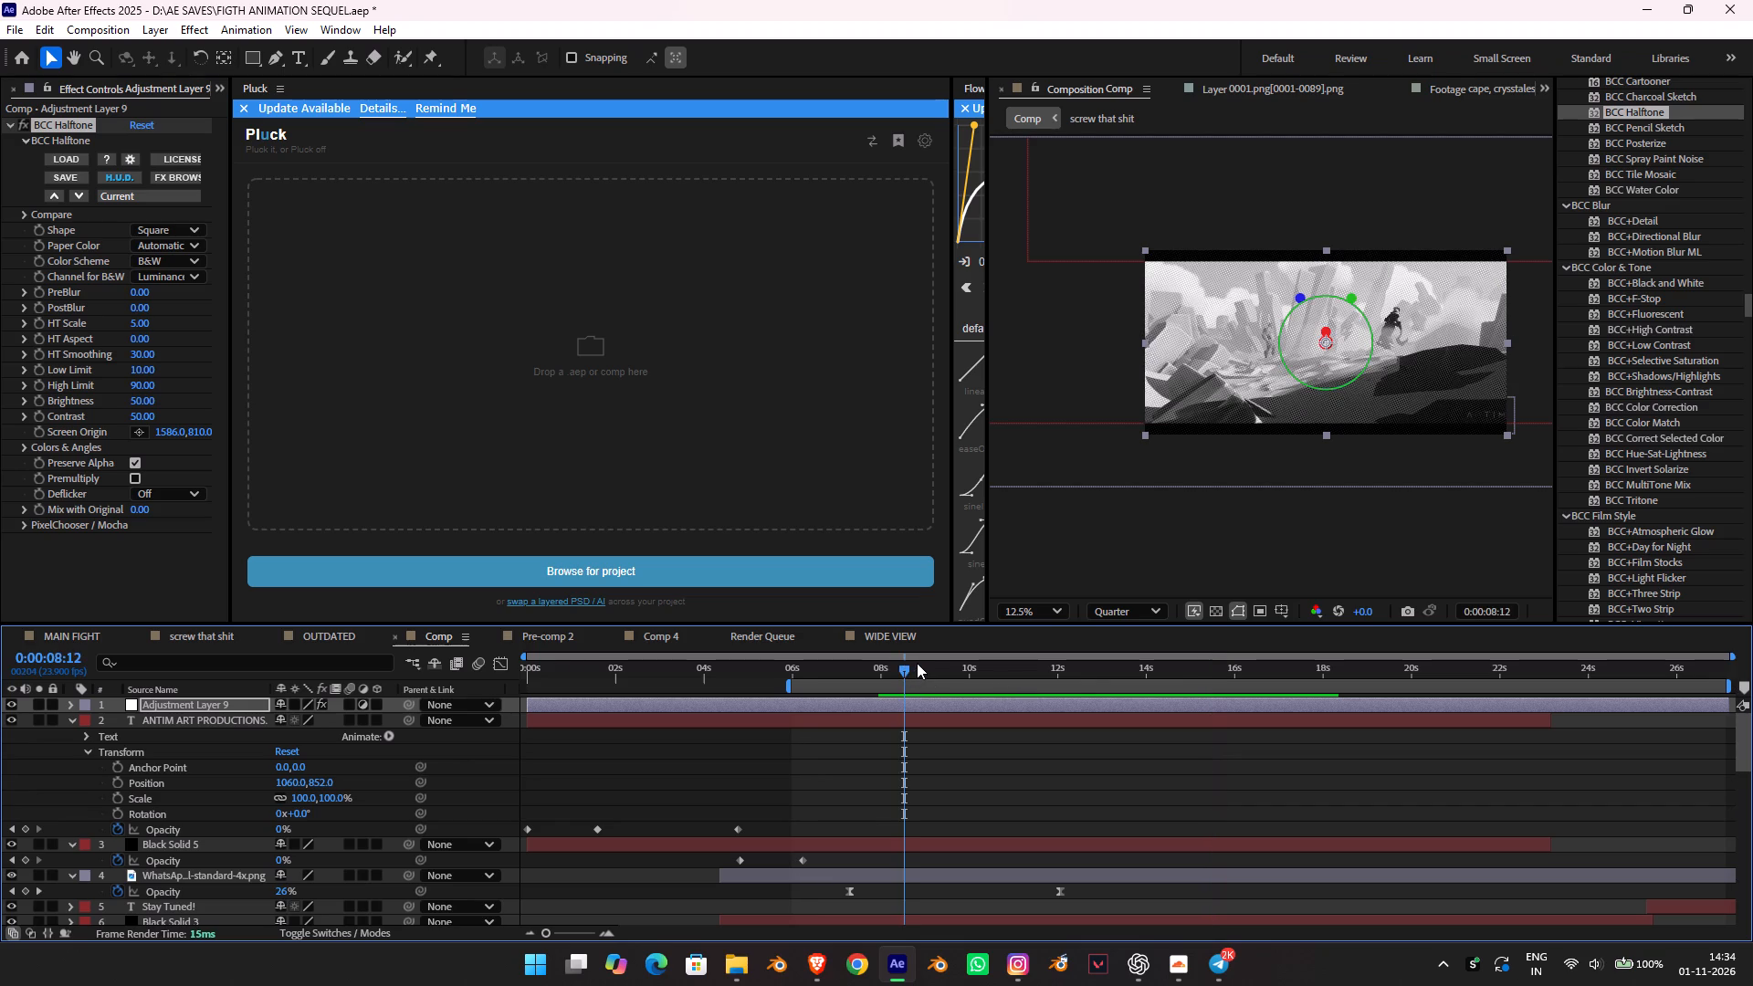
key(ctrl+z)
click(920, 663)
key(space)
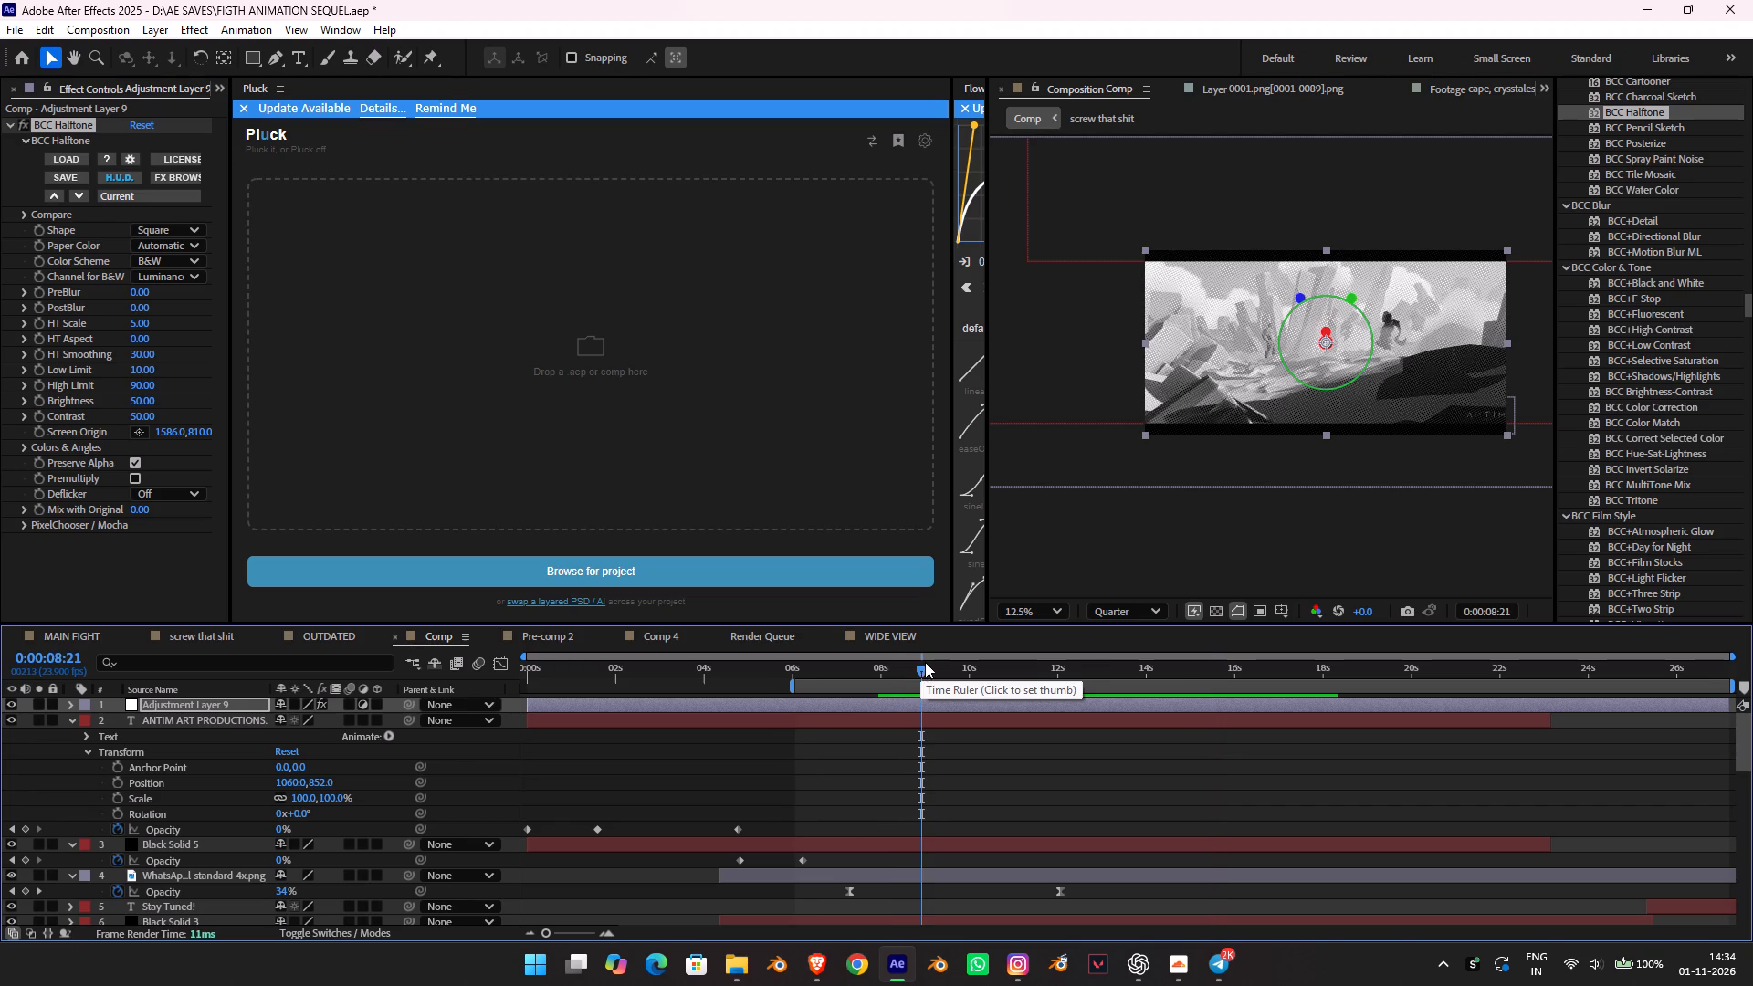
key(space)
scroll(1302, 416, up, 2)
scroll(1305, 401, down, 1)
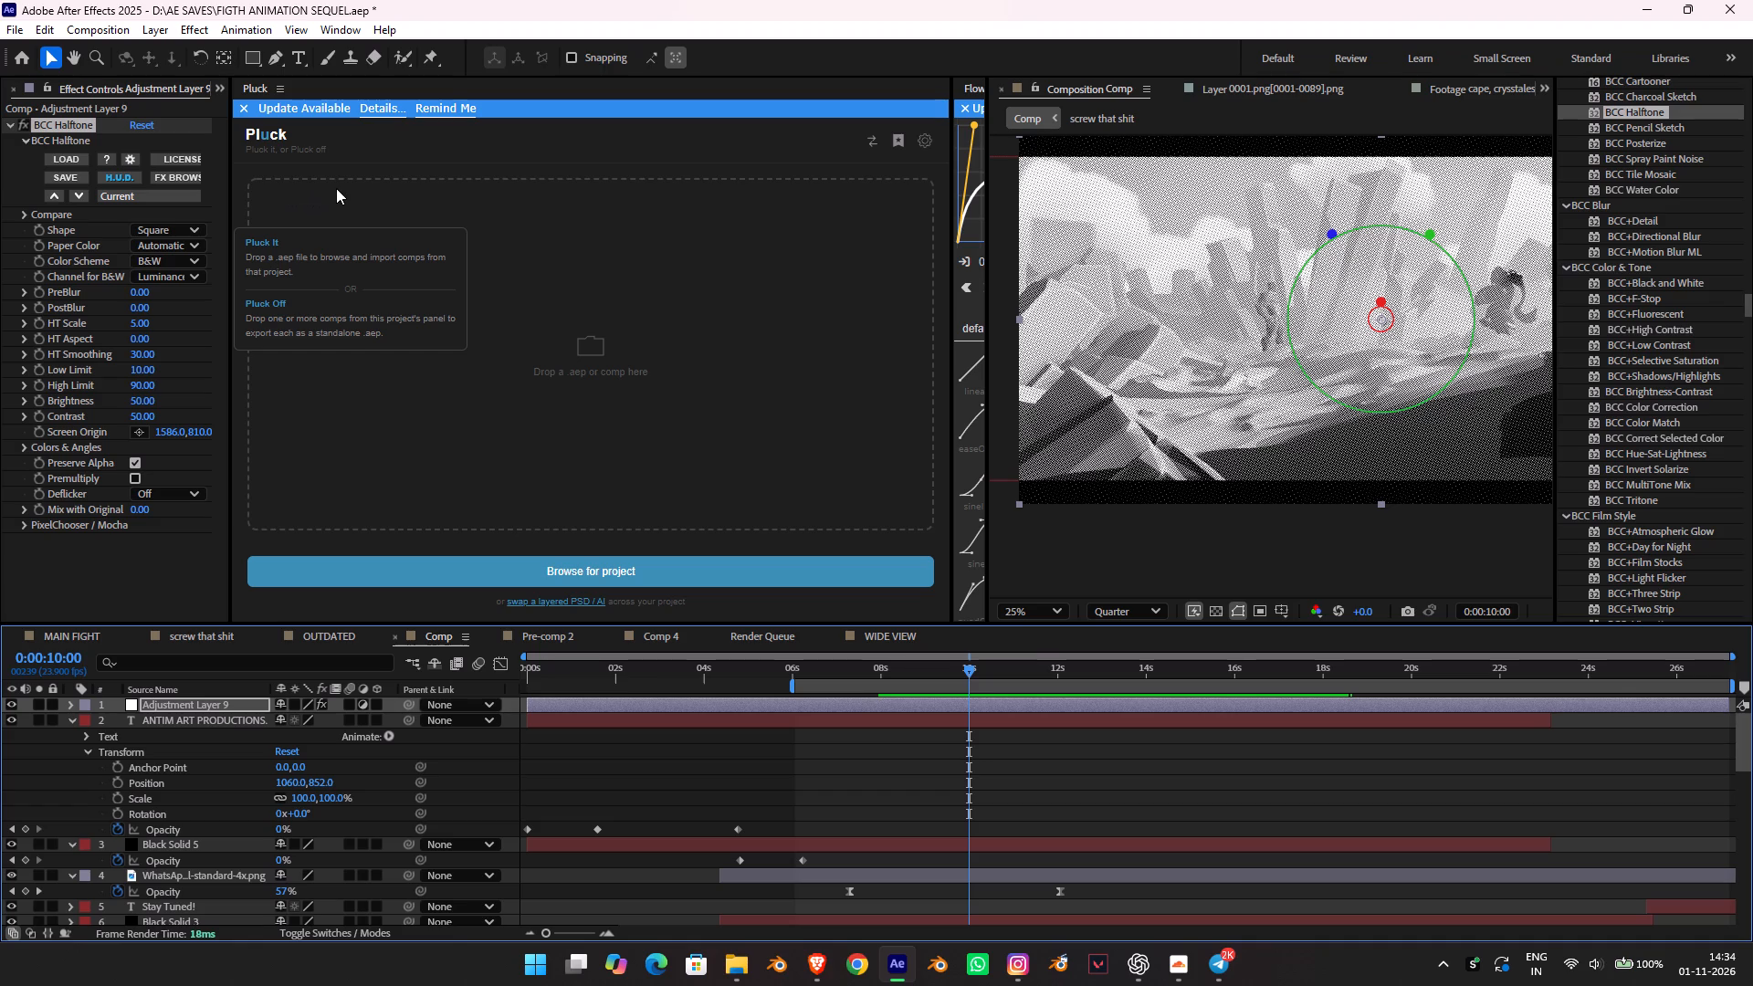
scroll(1370, 278, up, 1)
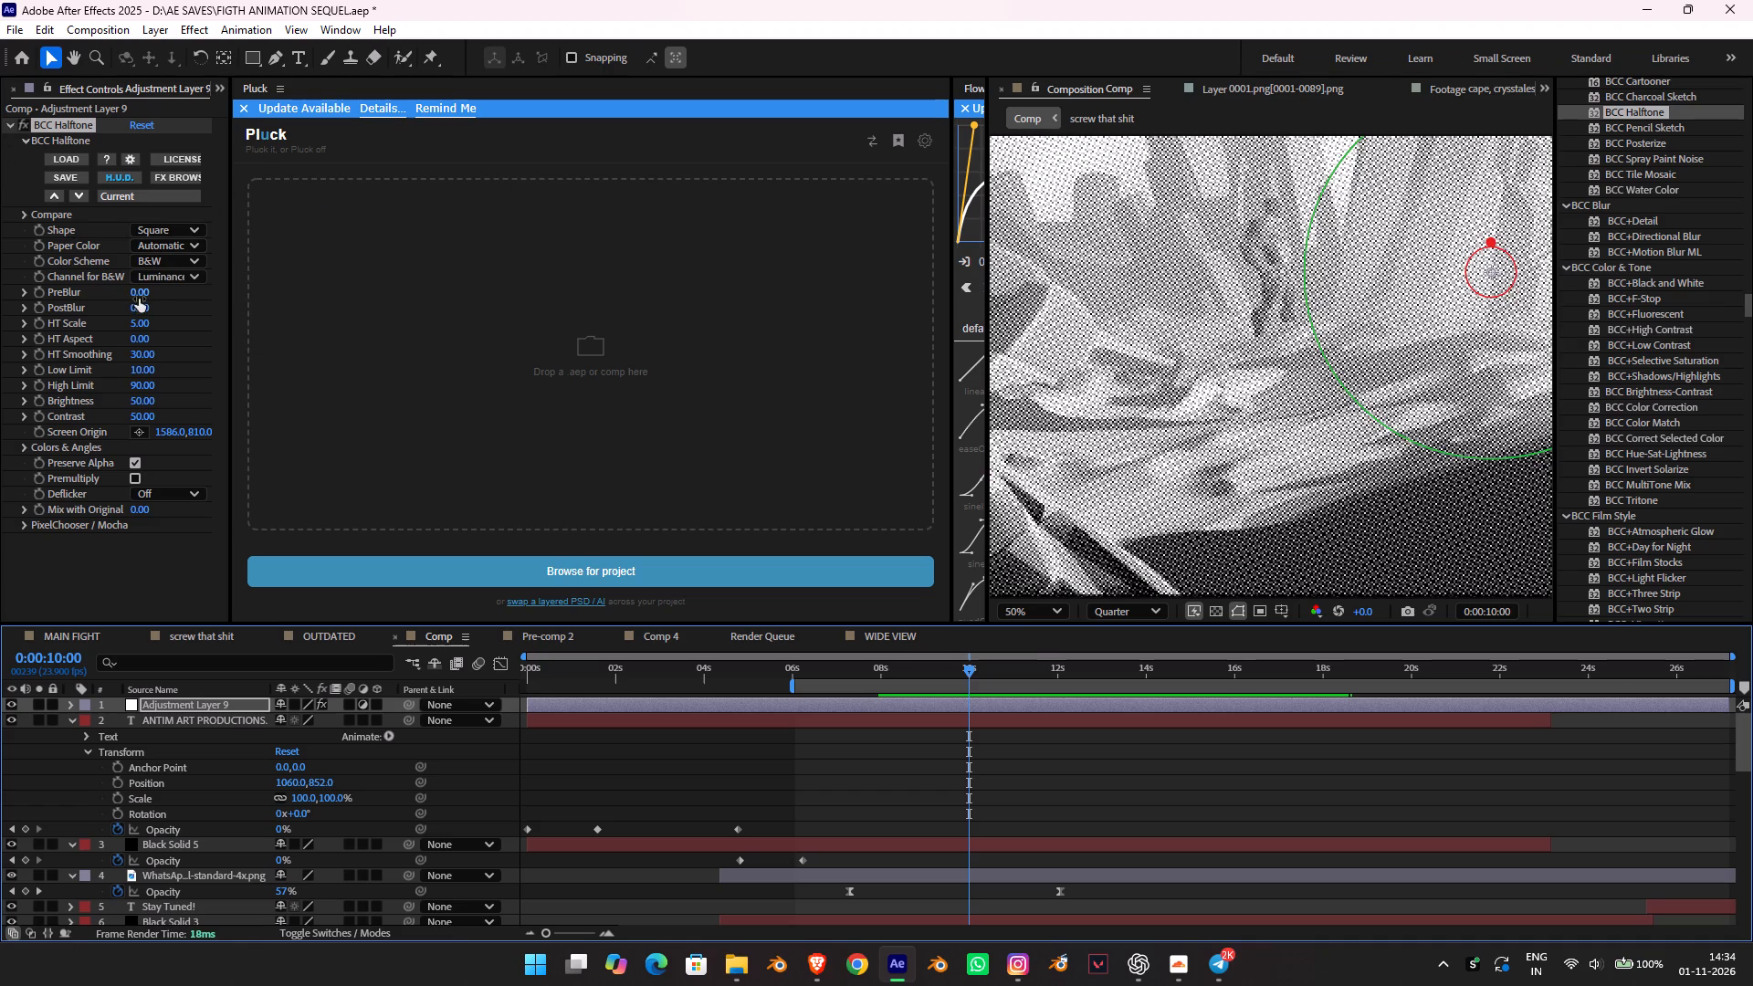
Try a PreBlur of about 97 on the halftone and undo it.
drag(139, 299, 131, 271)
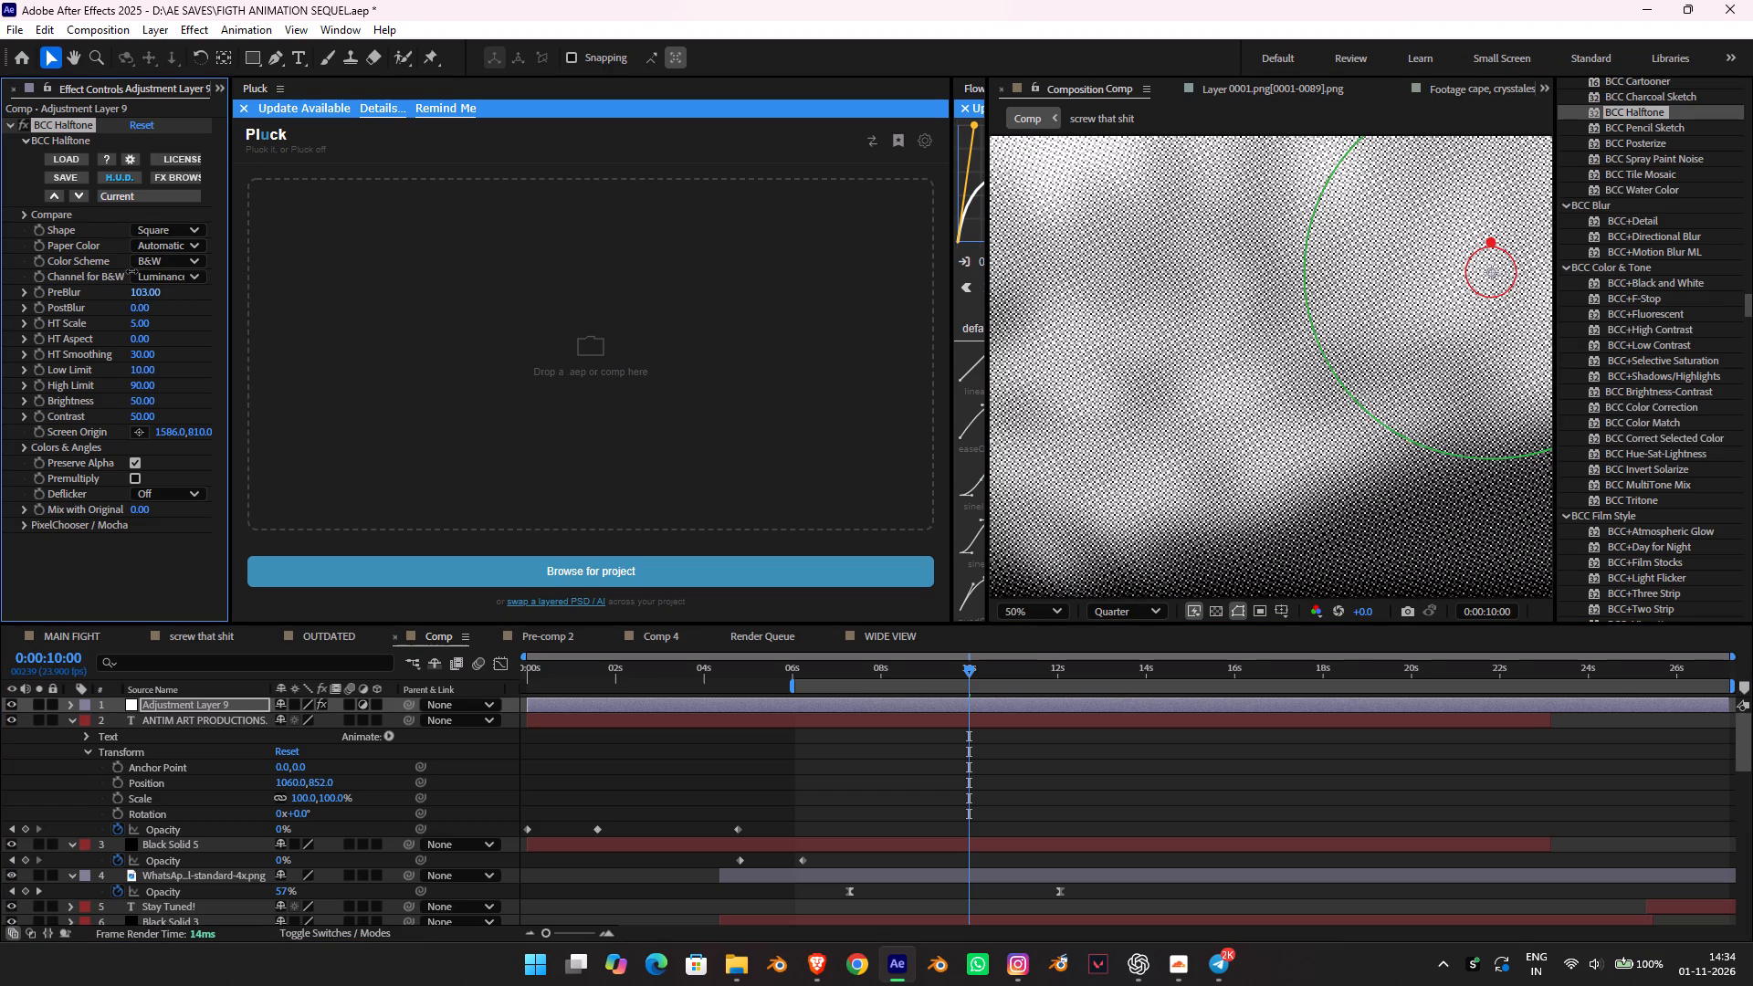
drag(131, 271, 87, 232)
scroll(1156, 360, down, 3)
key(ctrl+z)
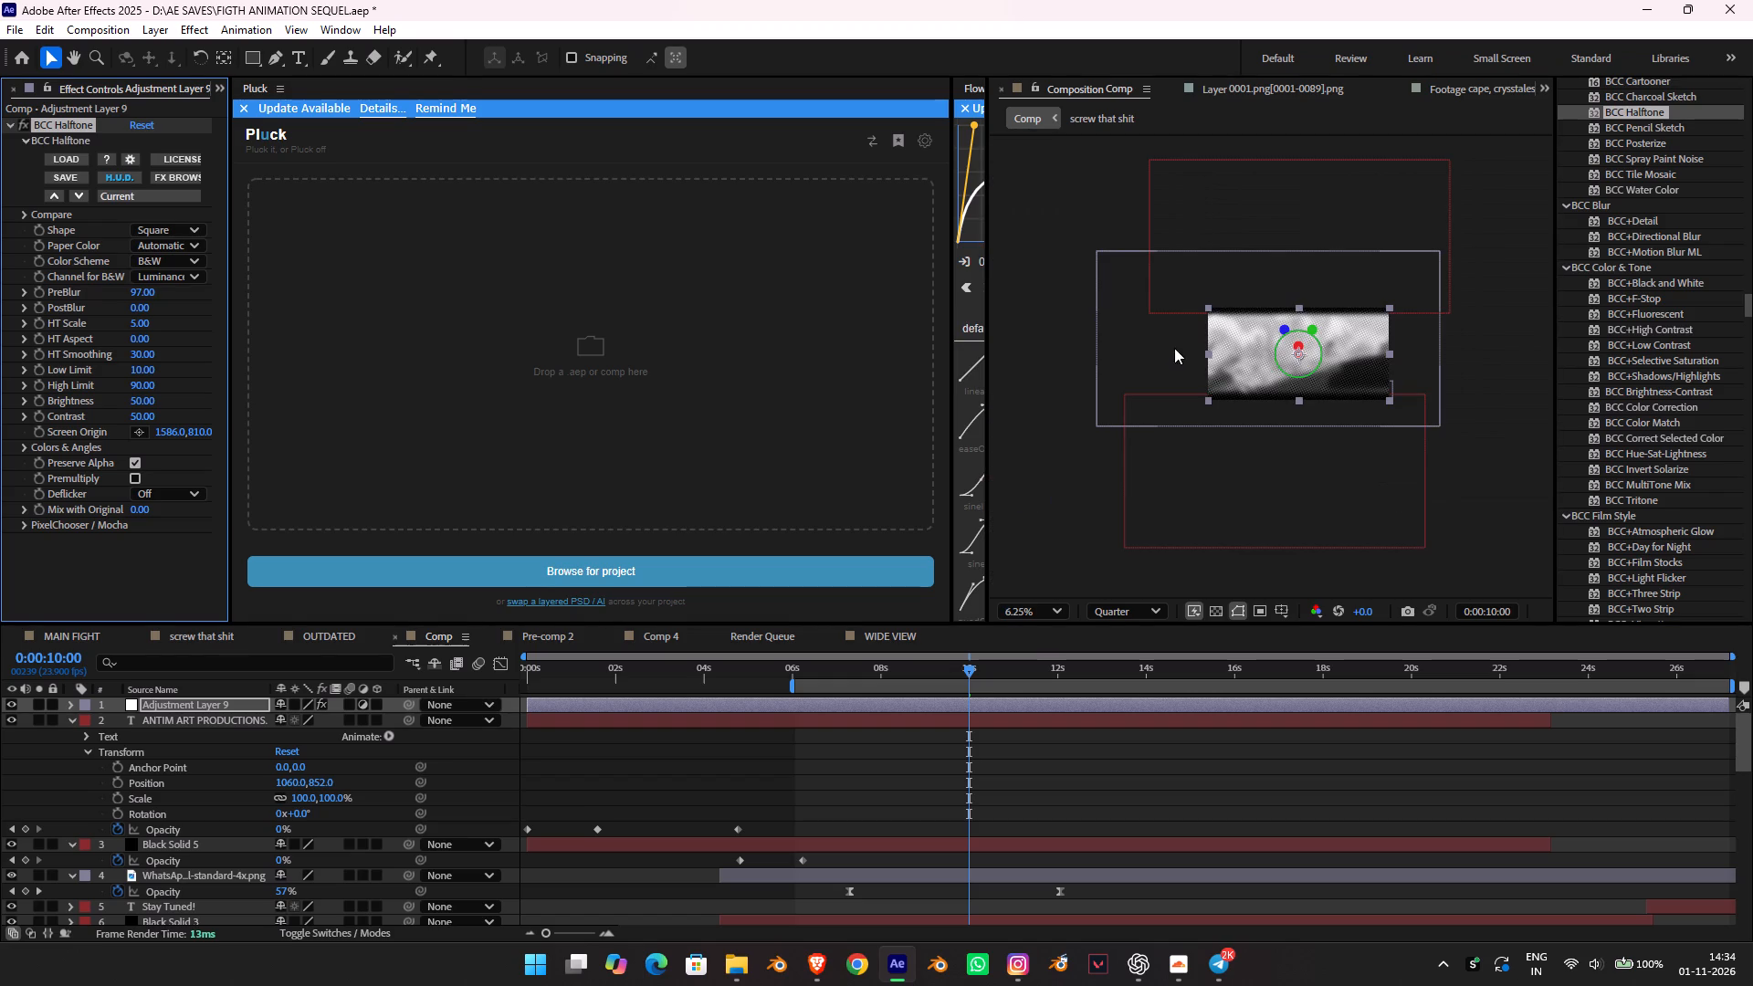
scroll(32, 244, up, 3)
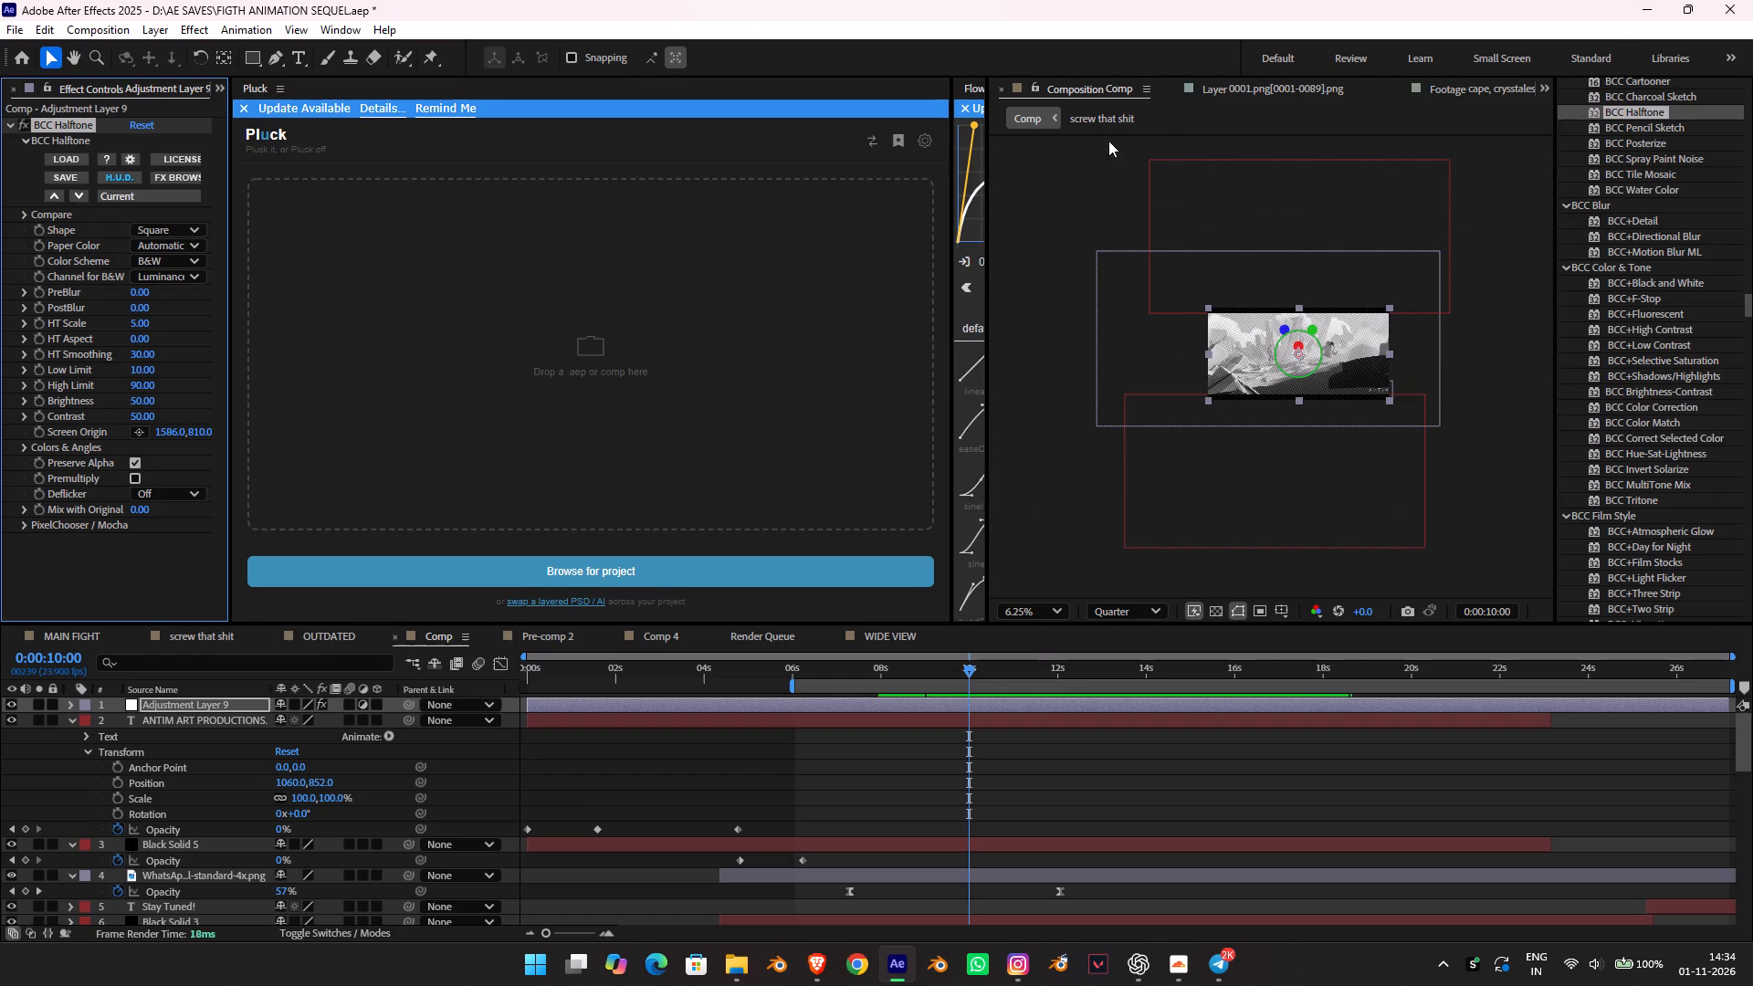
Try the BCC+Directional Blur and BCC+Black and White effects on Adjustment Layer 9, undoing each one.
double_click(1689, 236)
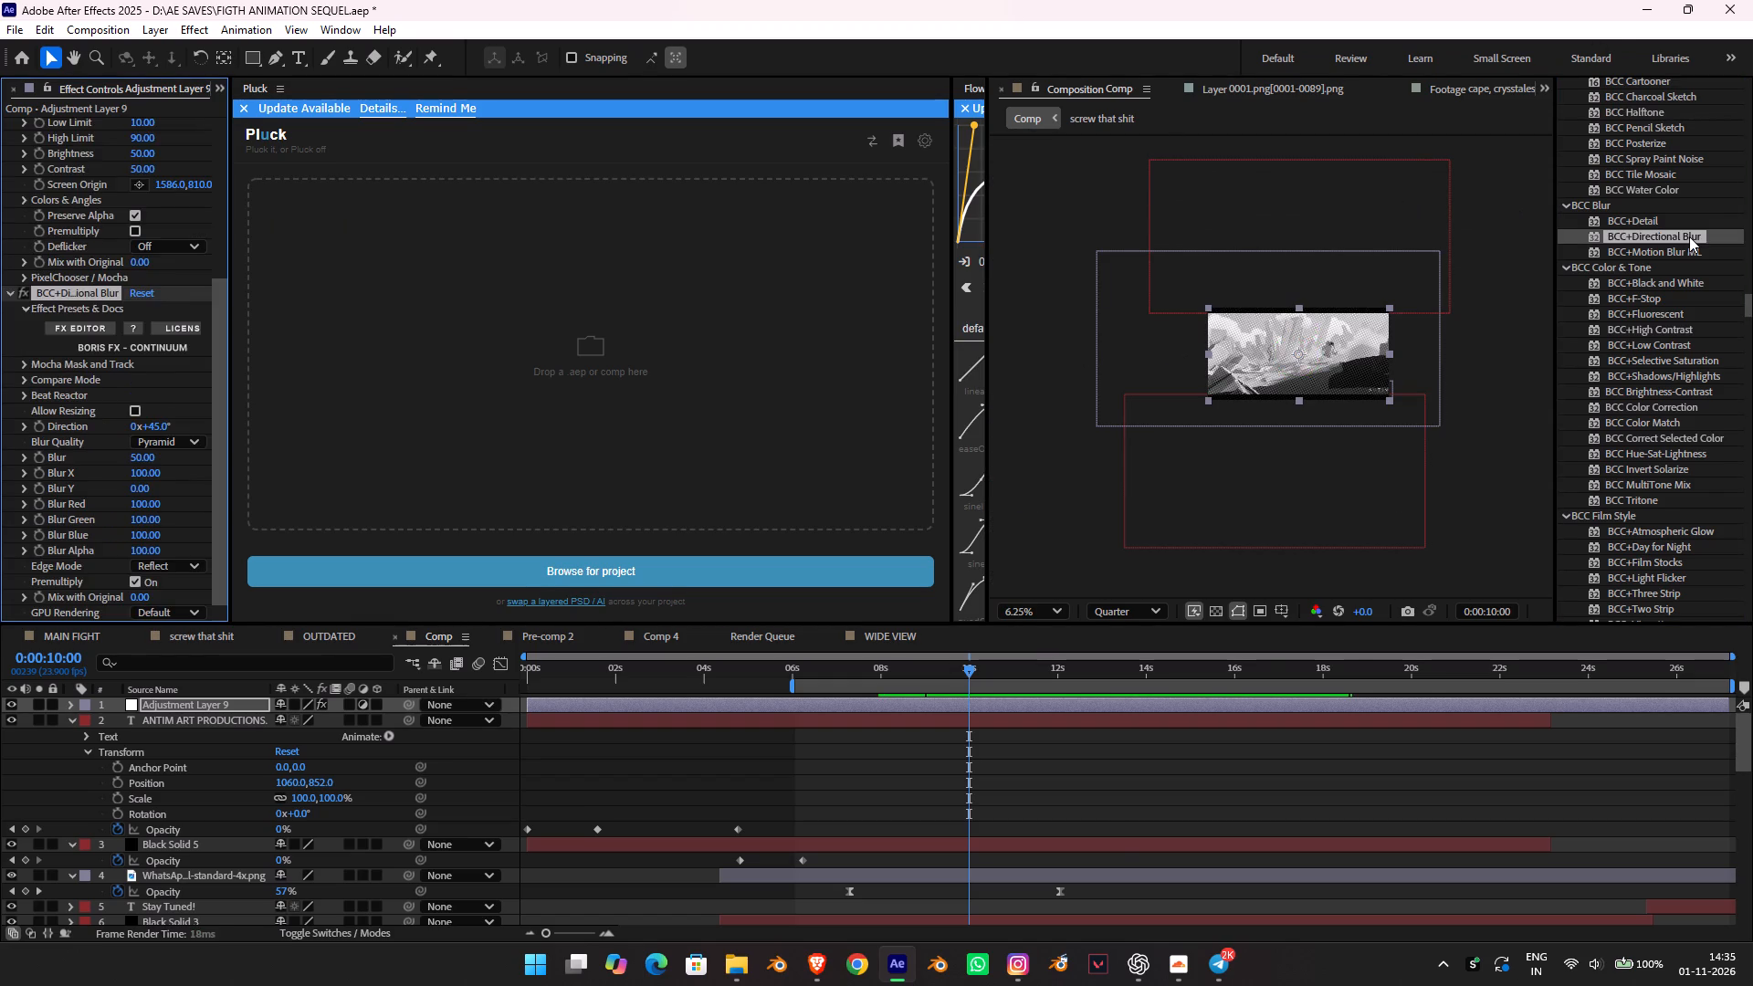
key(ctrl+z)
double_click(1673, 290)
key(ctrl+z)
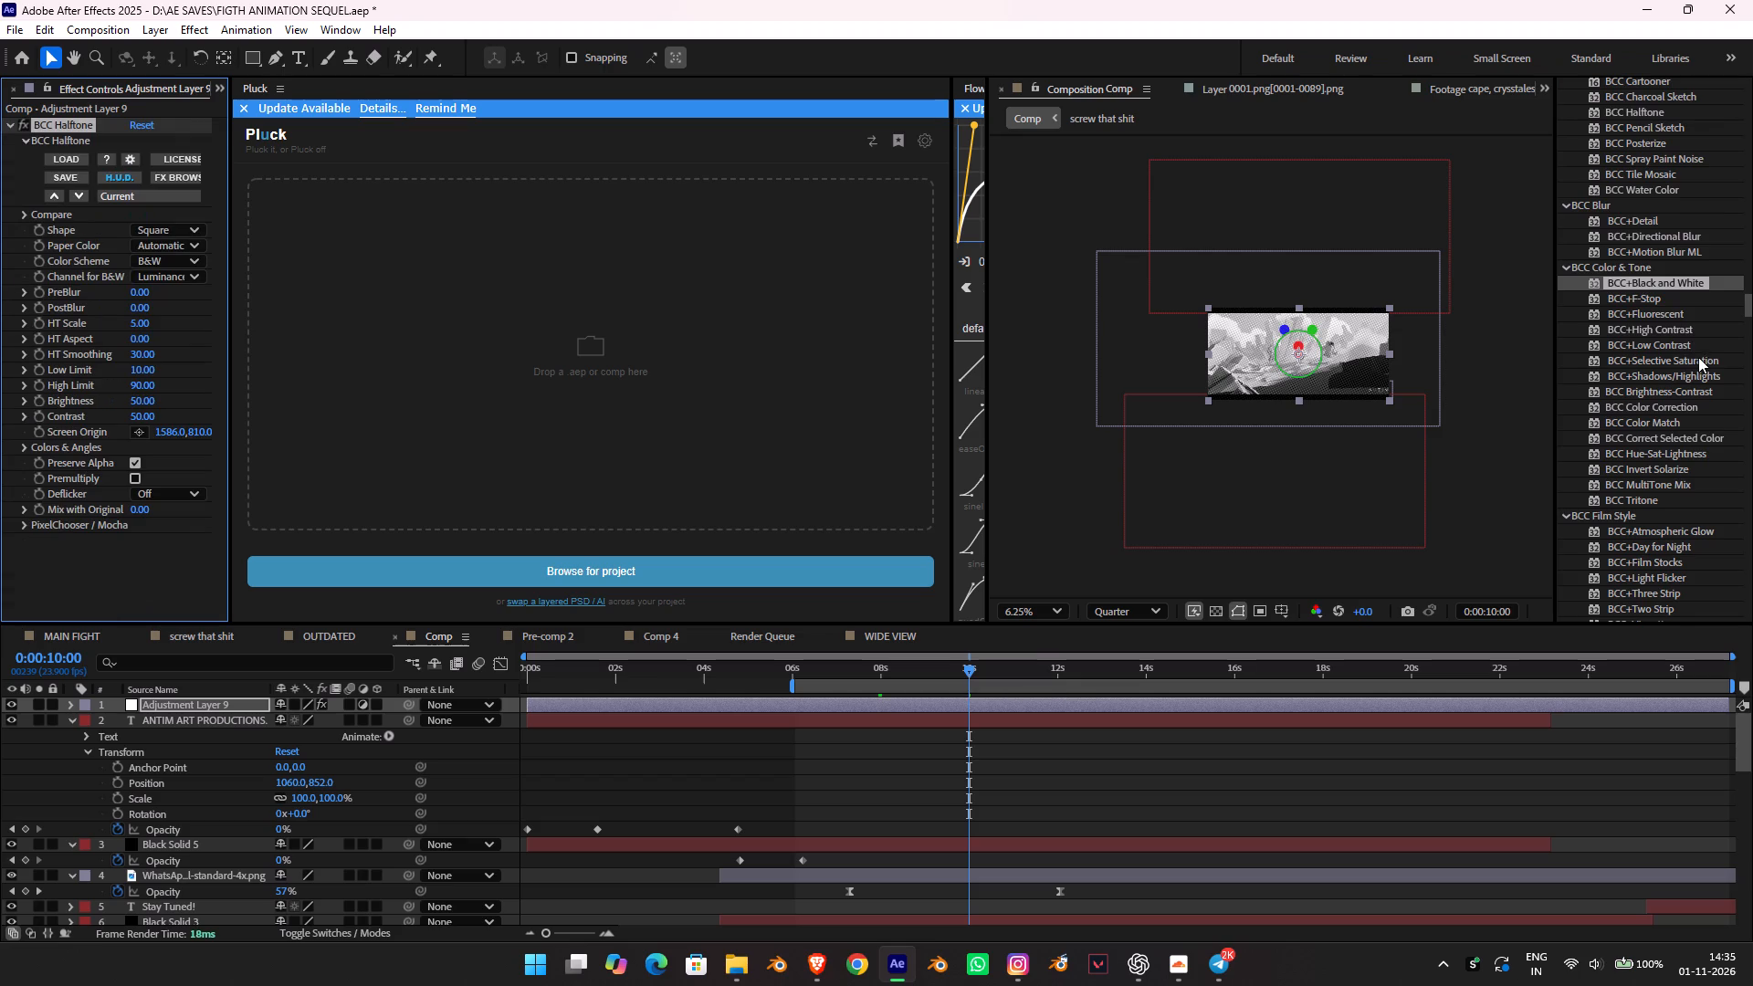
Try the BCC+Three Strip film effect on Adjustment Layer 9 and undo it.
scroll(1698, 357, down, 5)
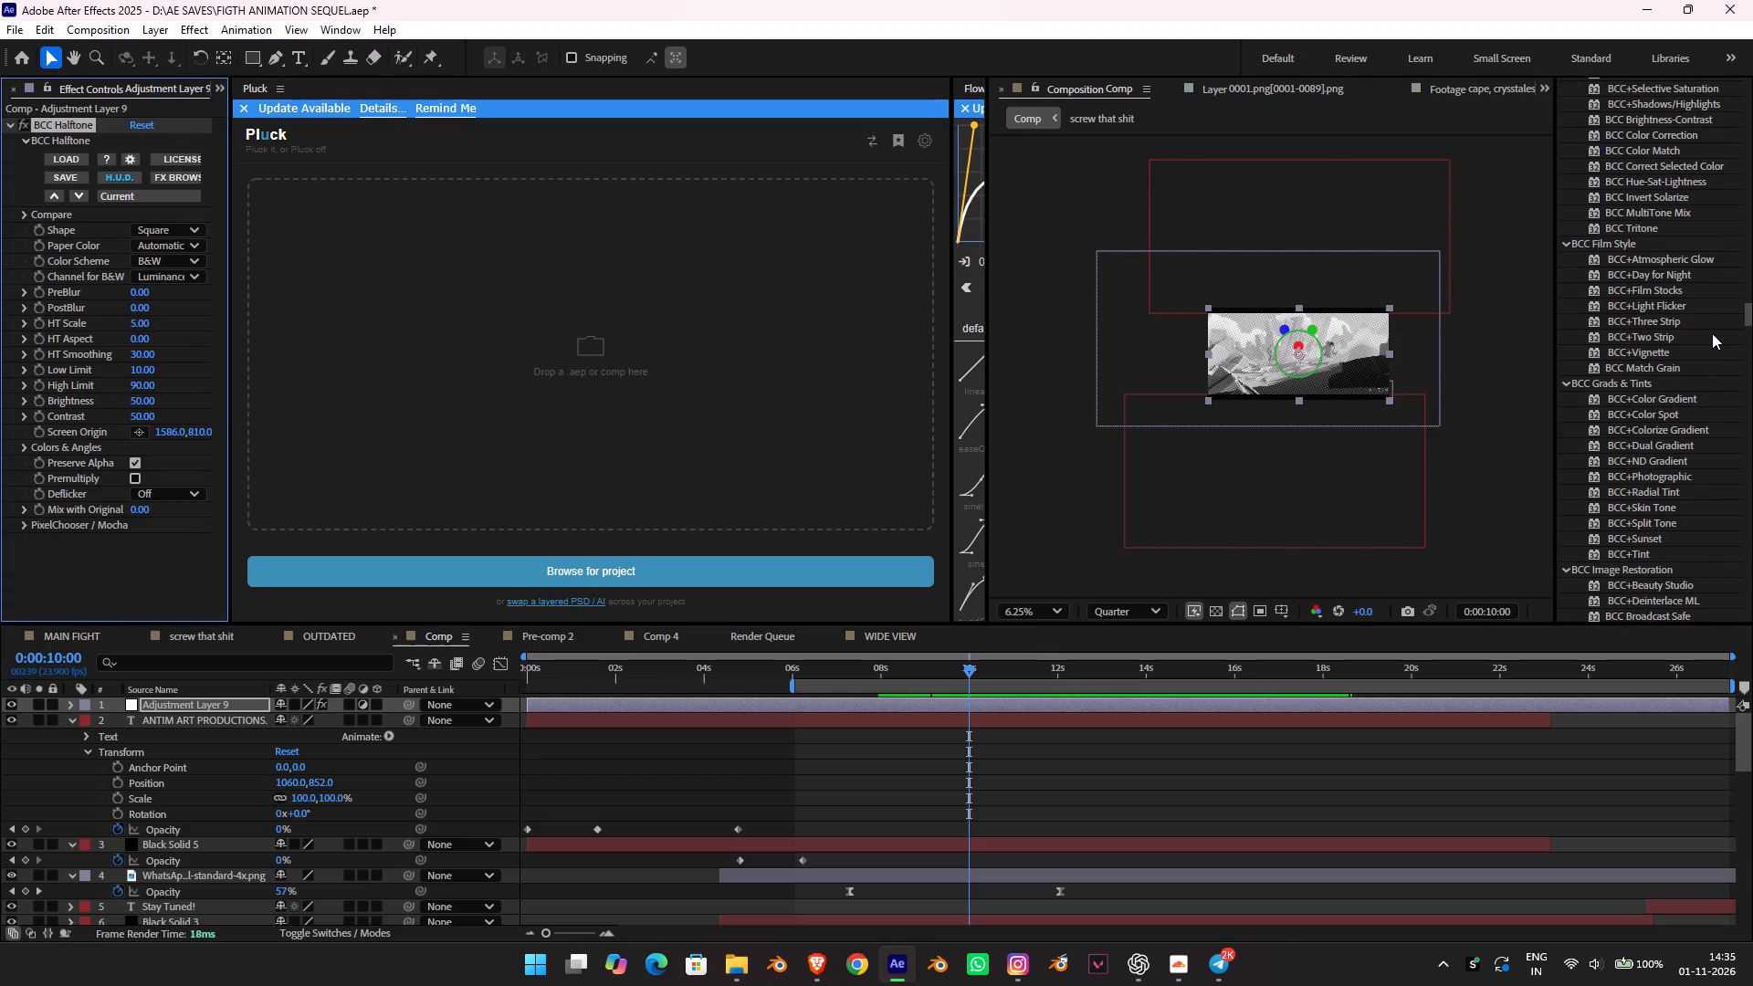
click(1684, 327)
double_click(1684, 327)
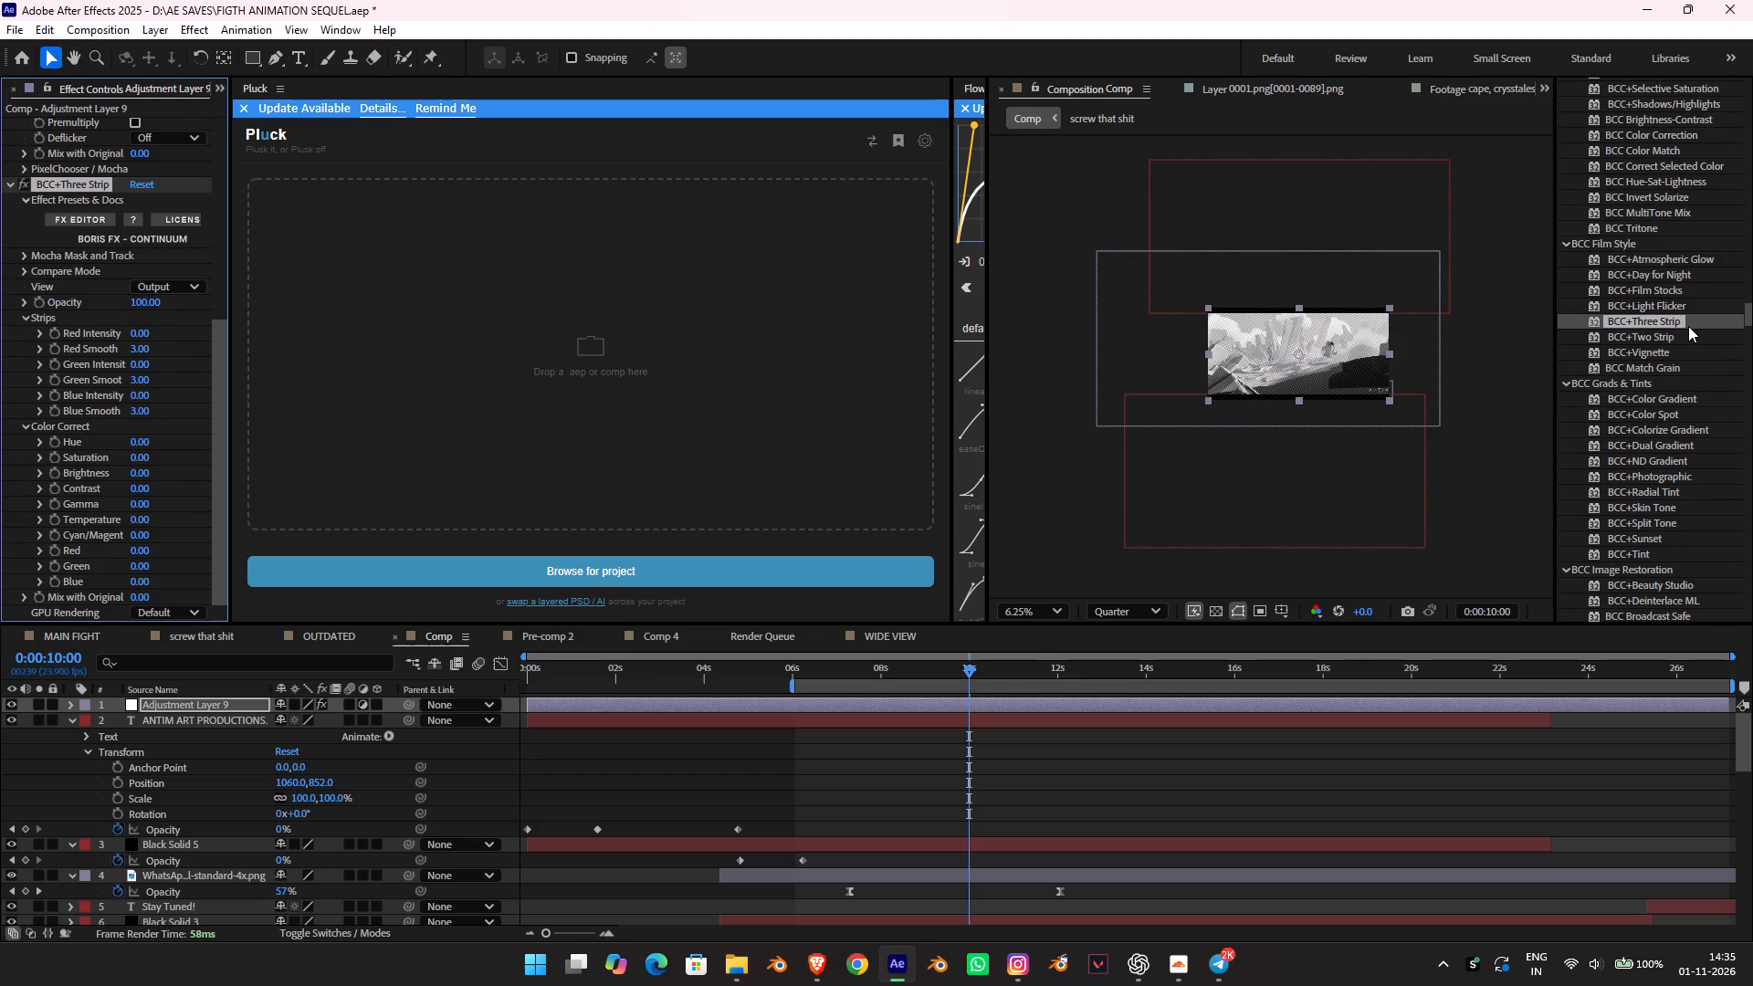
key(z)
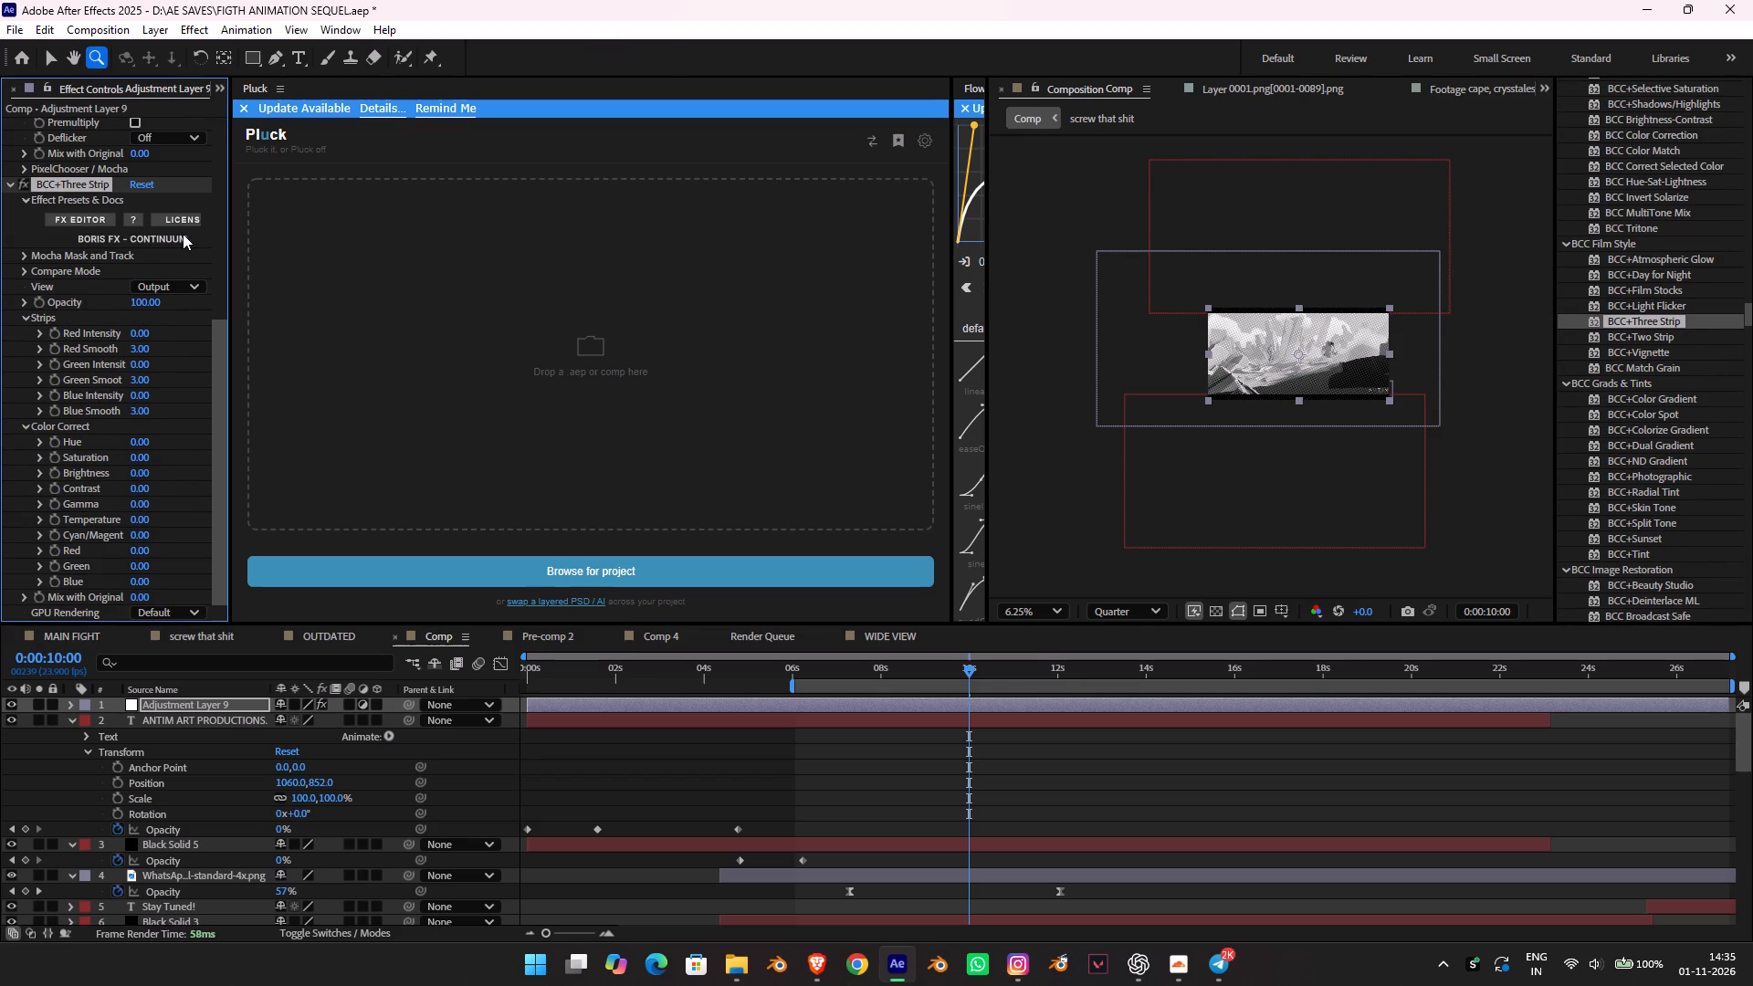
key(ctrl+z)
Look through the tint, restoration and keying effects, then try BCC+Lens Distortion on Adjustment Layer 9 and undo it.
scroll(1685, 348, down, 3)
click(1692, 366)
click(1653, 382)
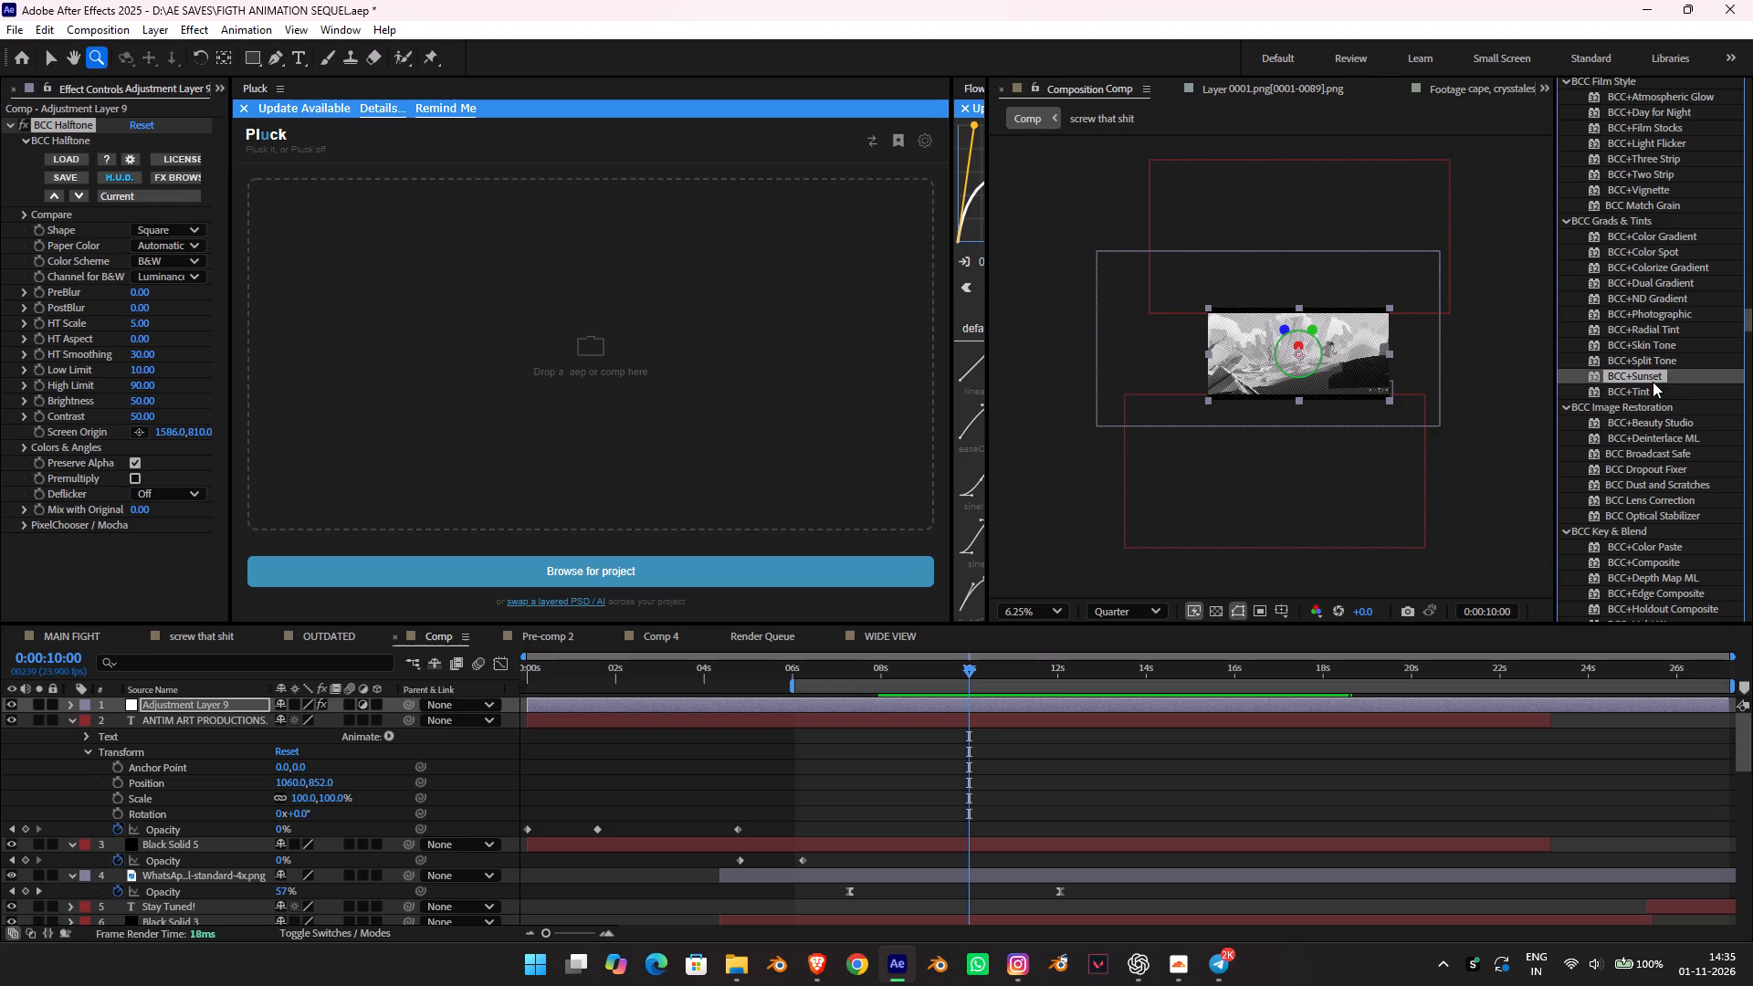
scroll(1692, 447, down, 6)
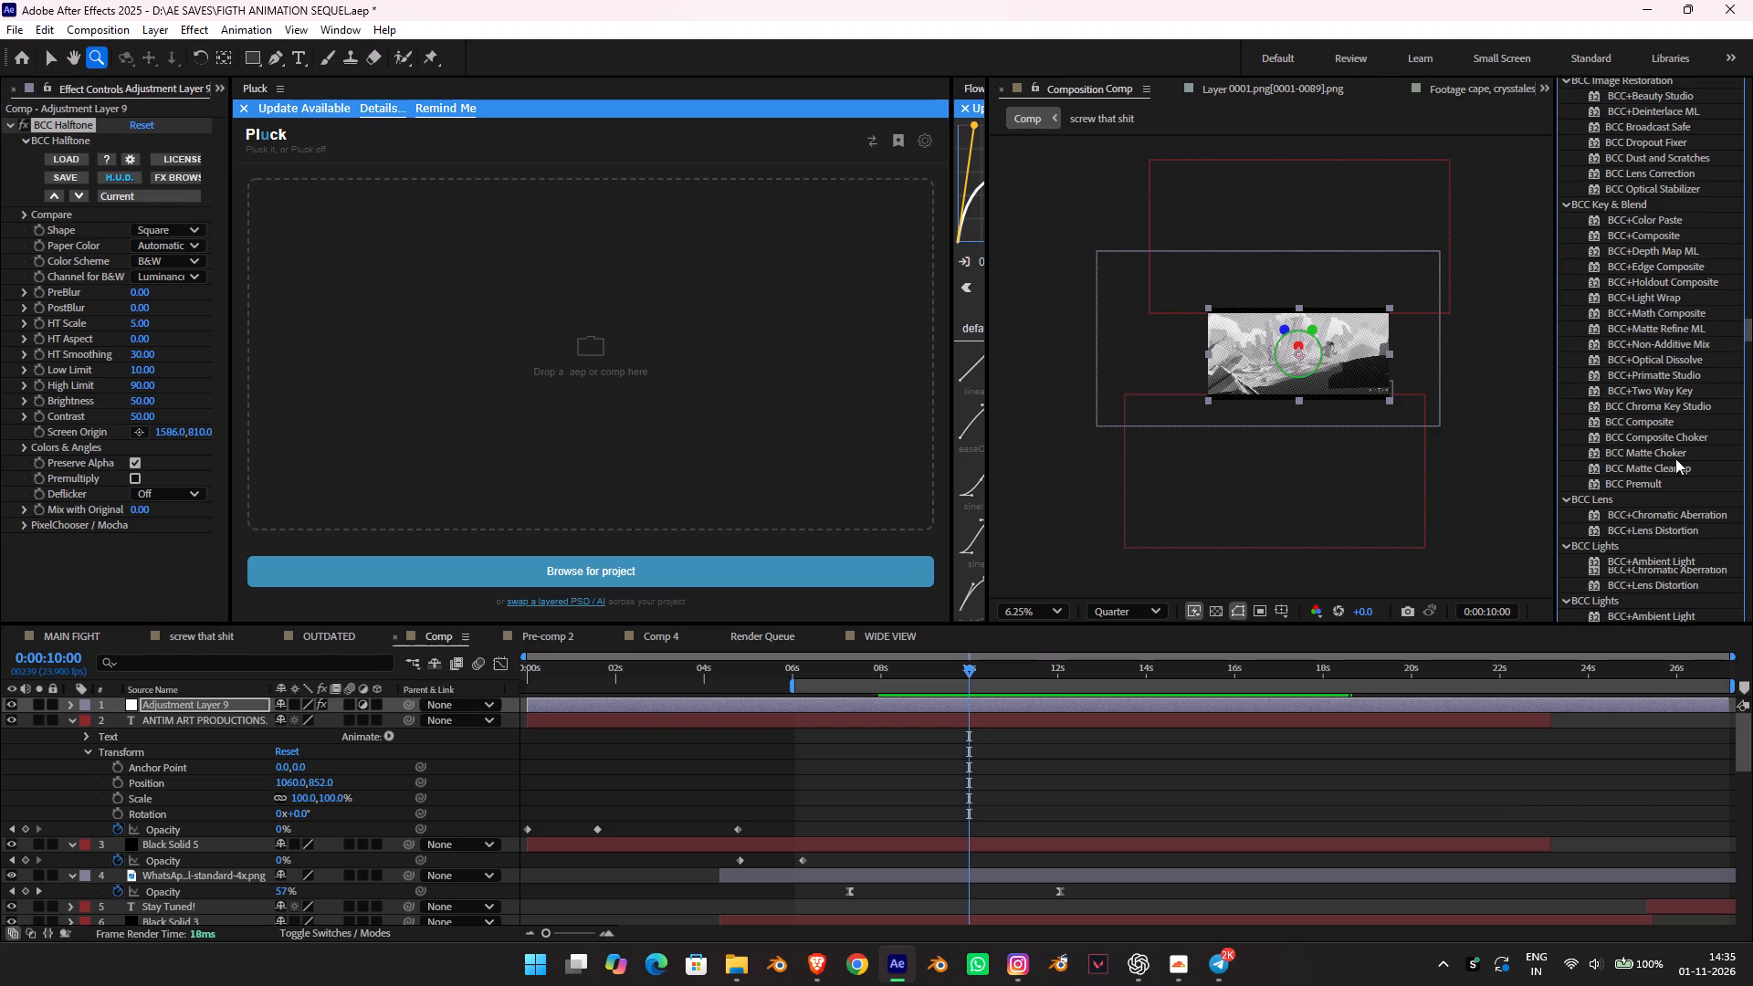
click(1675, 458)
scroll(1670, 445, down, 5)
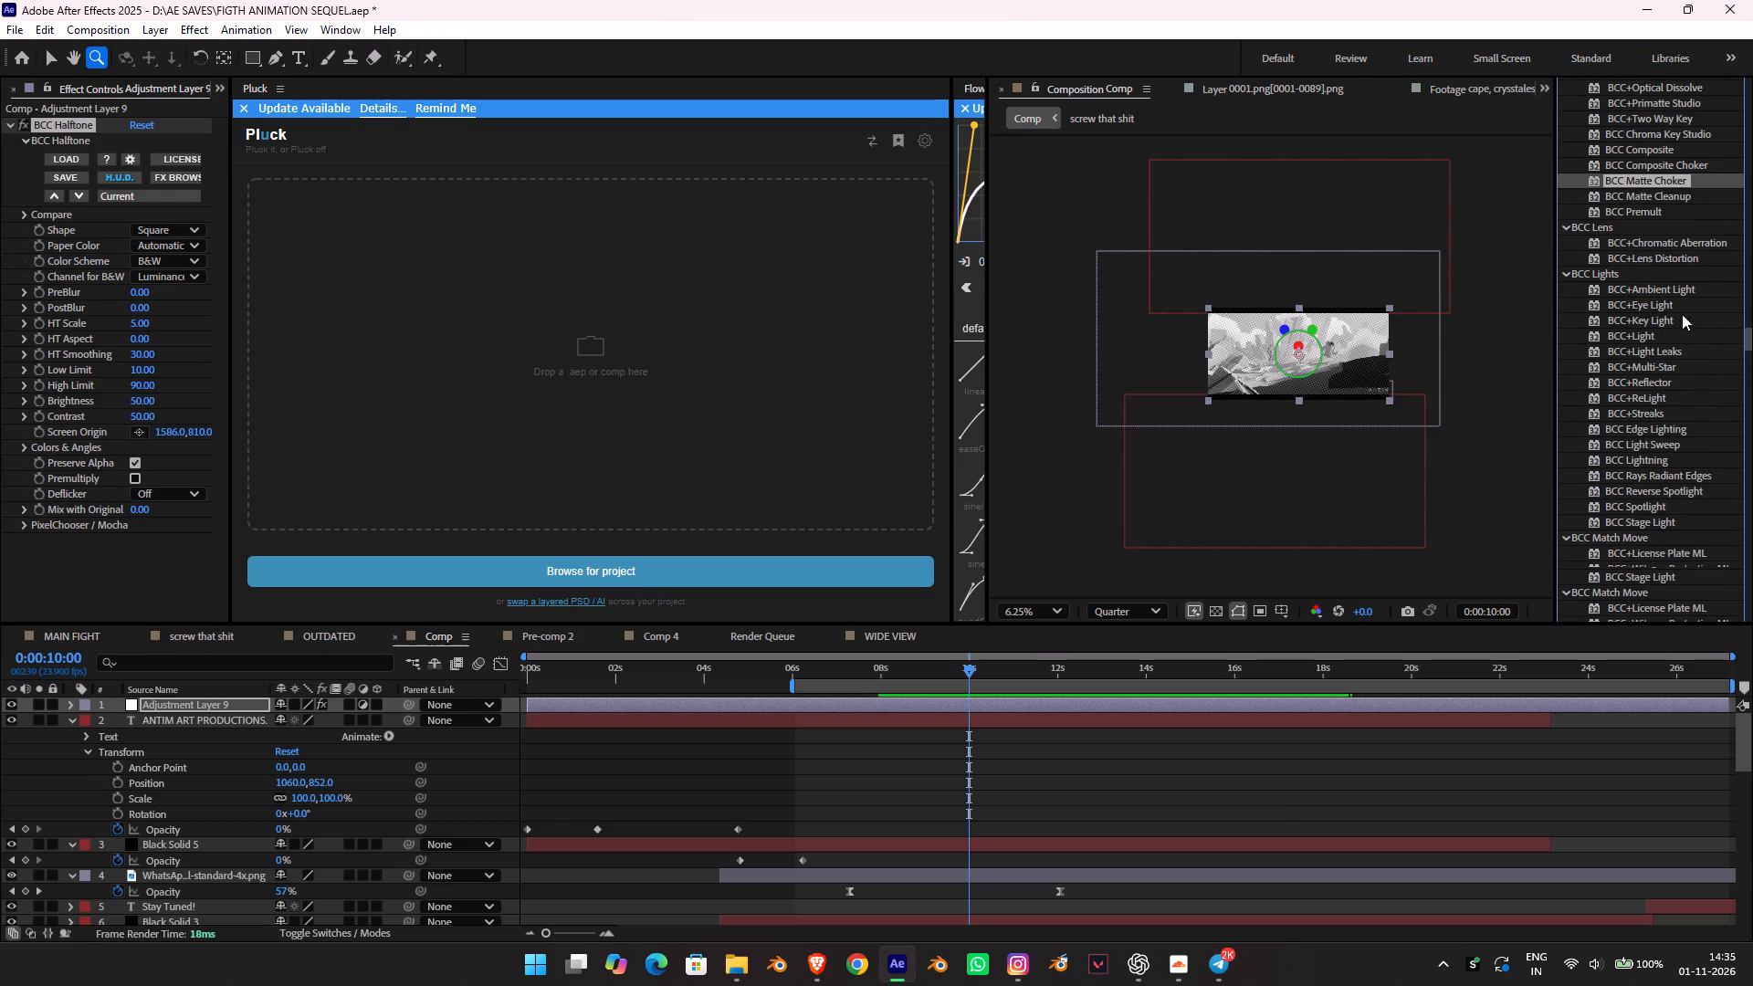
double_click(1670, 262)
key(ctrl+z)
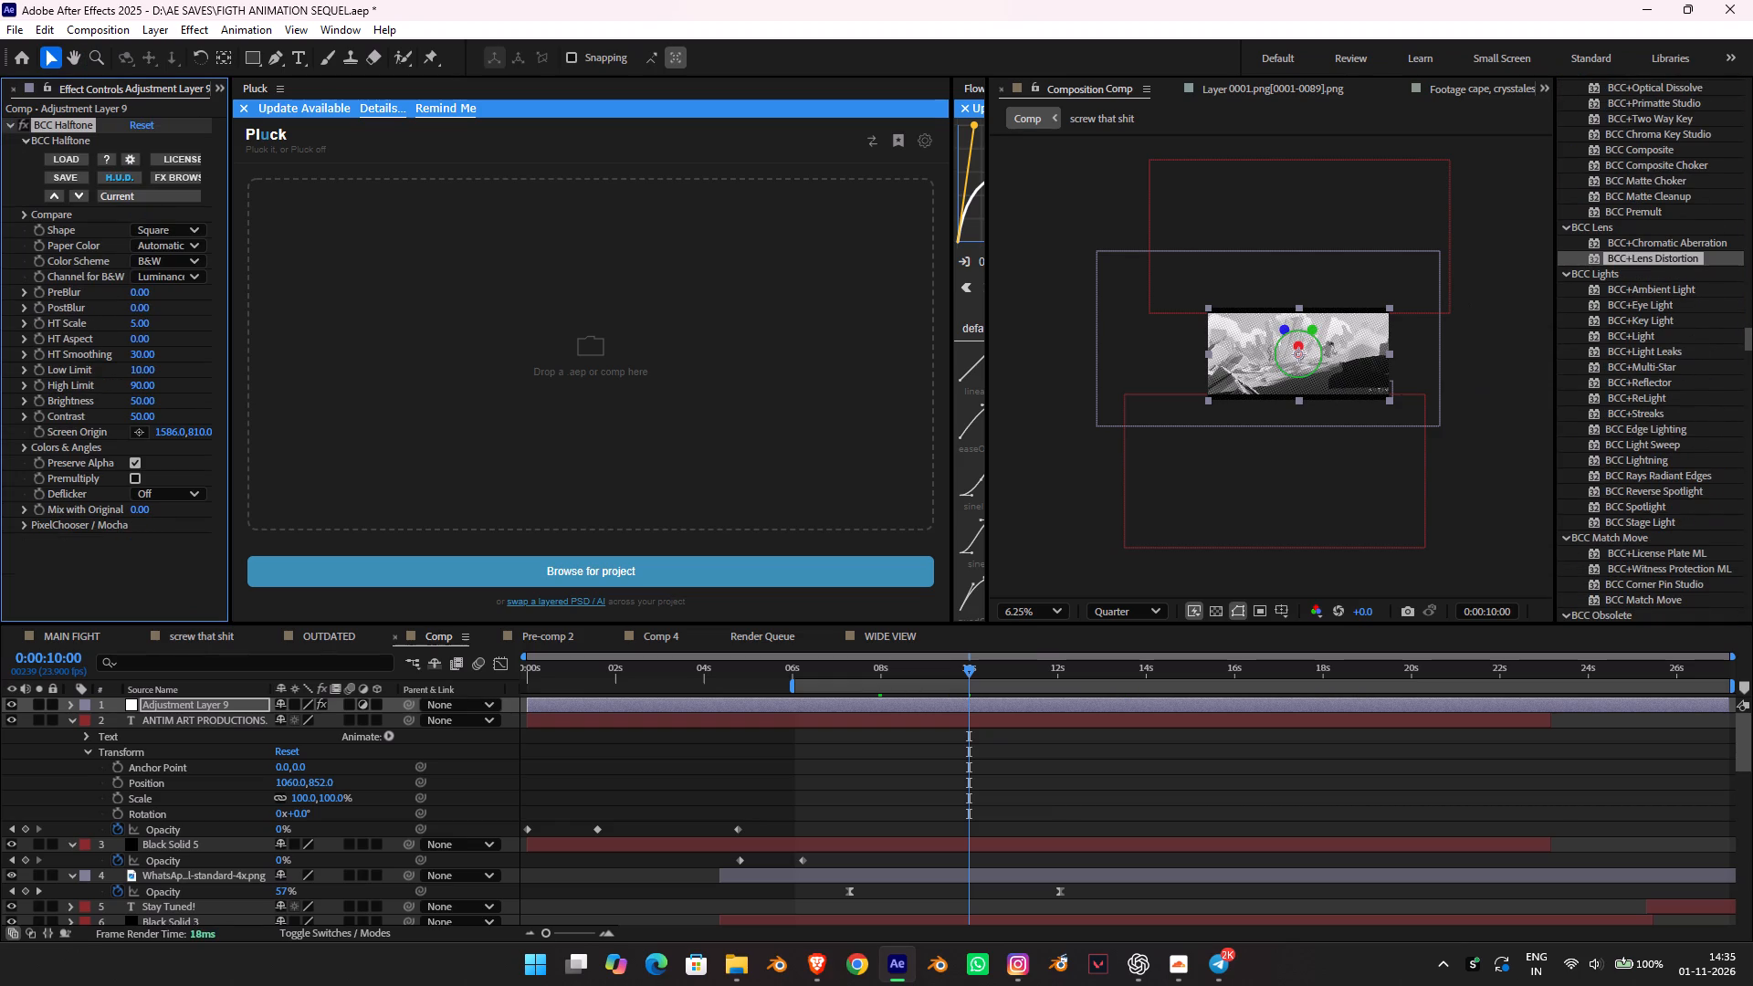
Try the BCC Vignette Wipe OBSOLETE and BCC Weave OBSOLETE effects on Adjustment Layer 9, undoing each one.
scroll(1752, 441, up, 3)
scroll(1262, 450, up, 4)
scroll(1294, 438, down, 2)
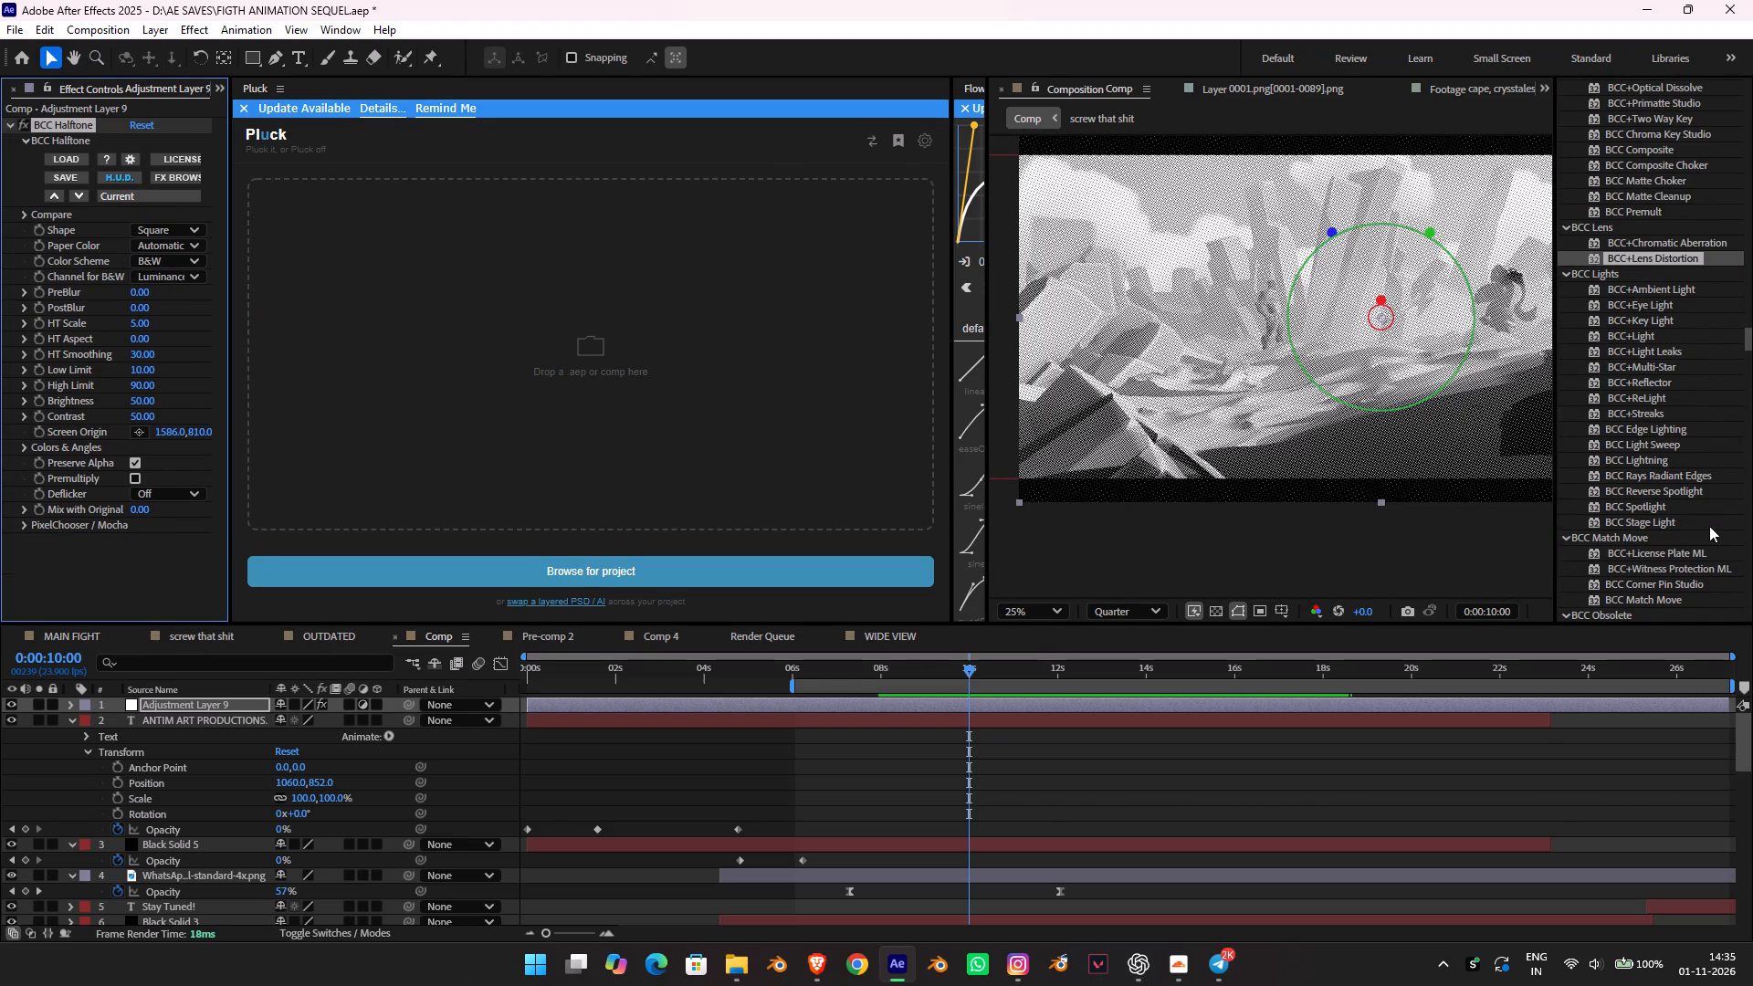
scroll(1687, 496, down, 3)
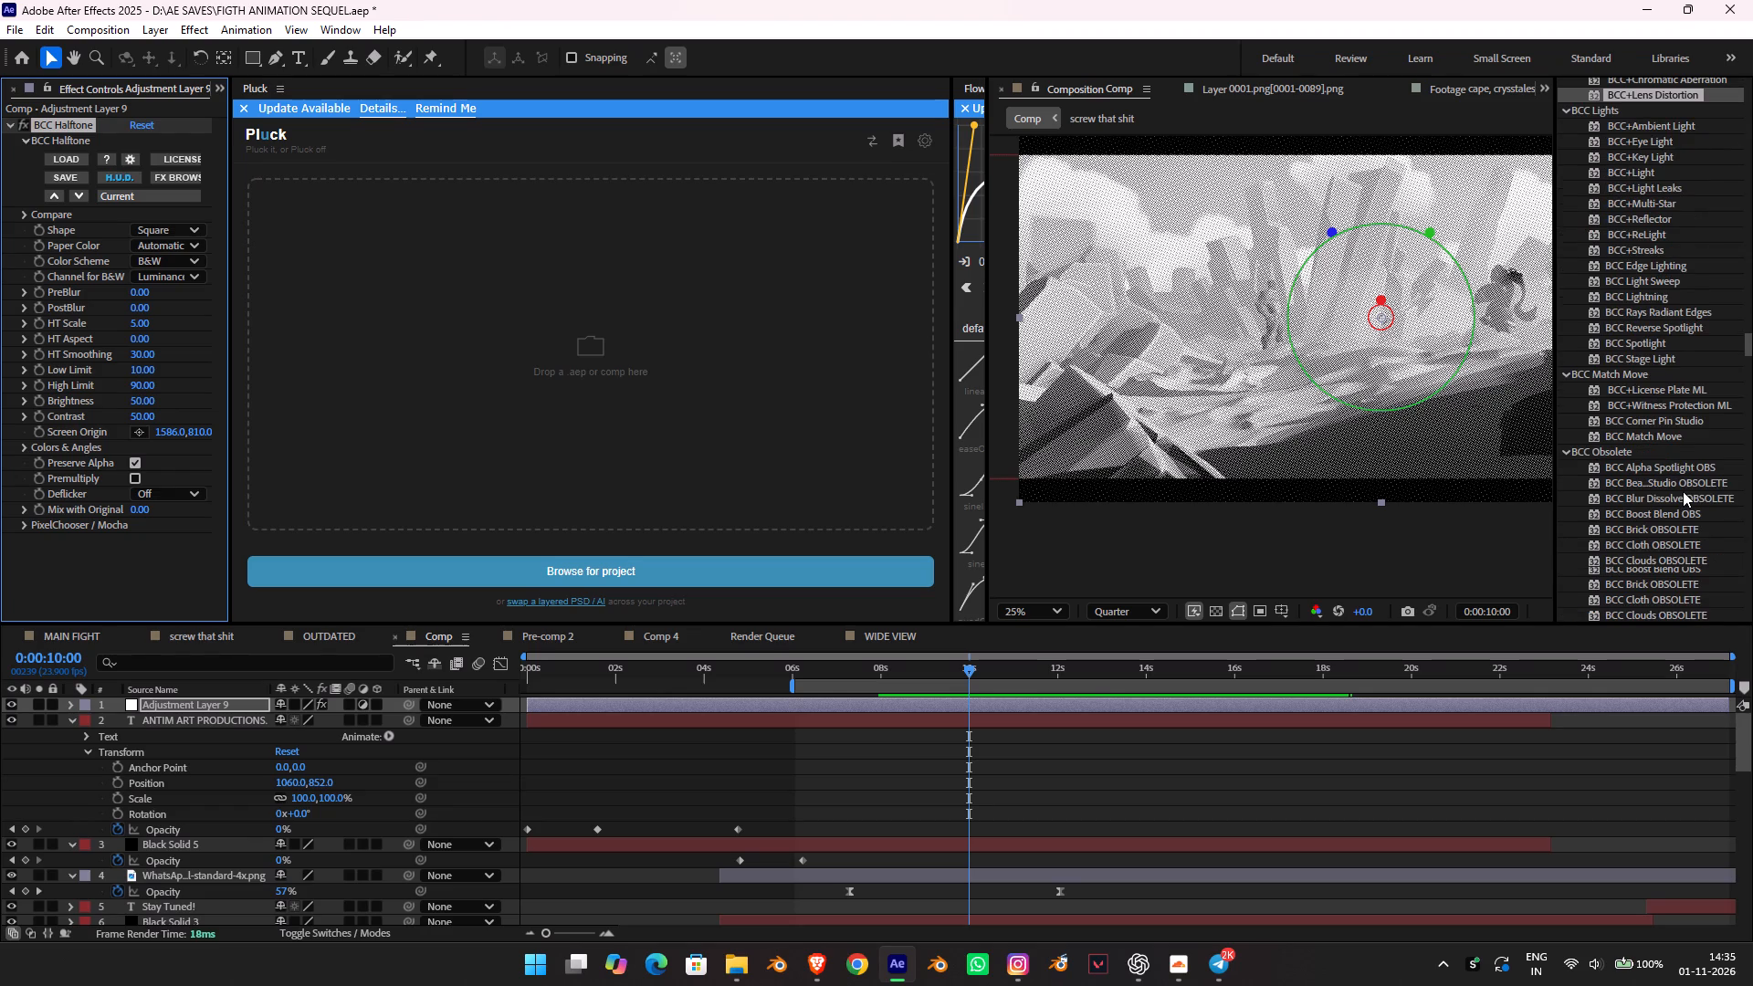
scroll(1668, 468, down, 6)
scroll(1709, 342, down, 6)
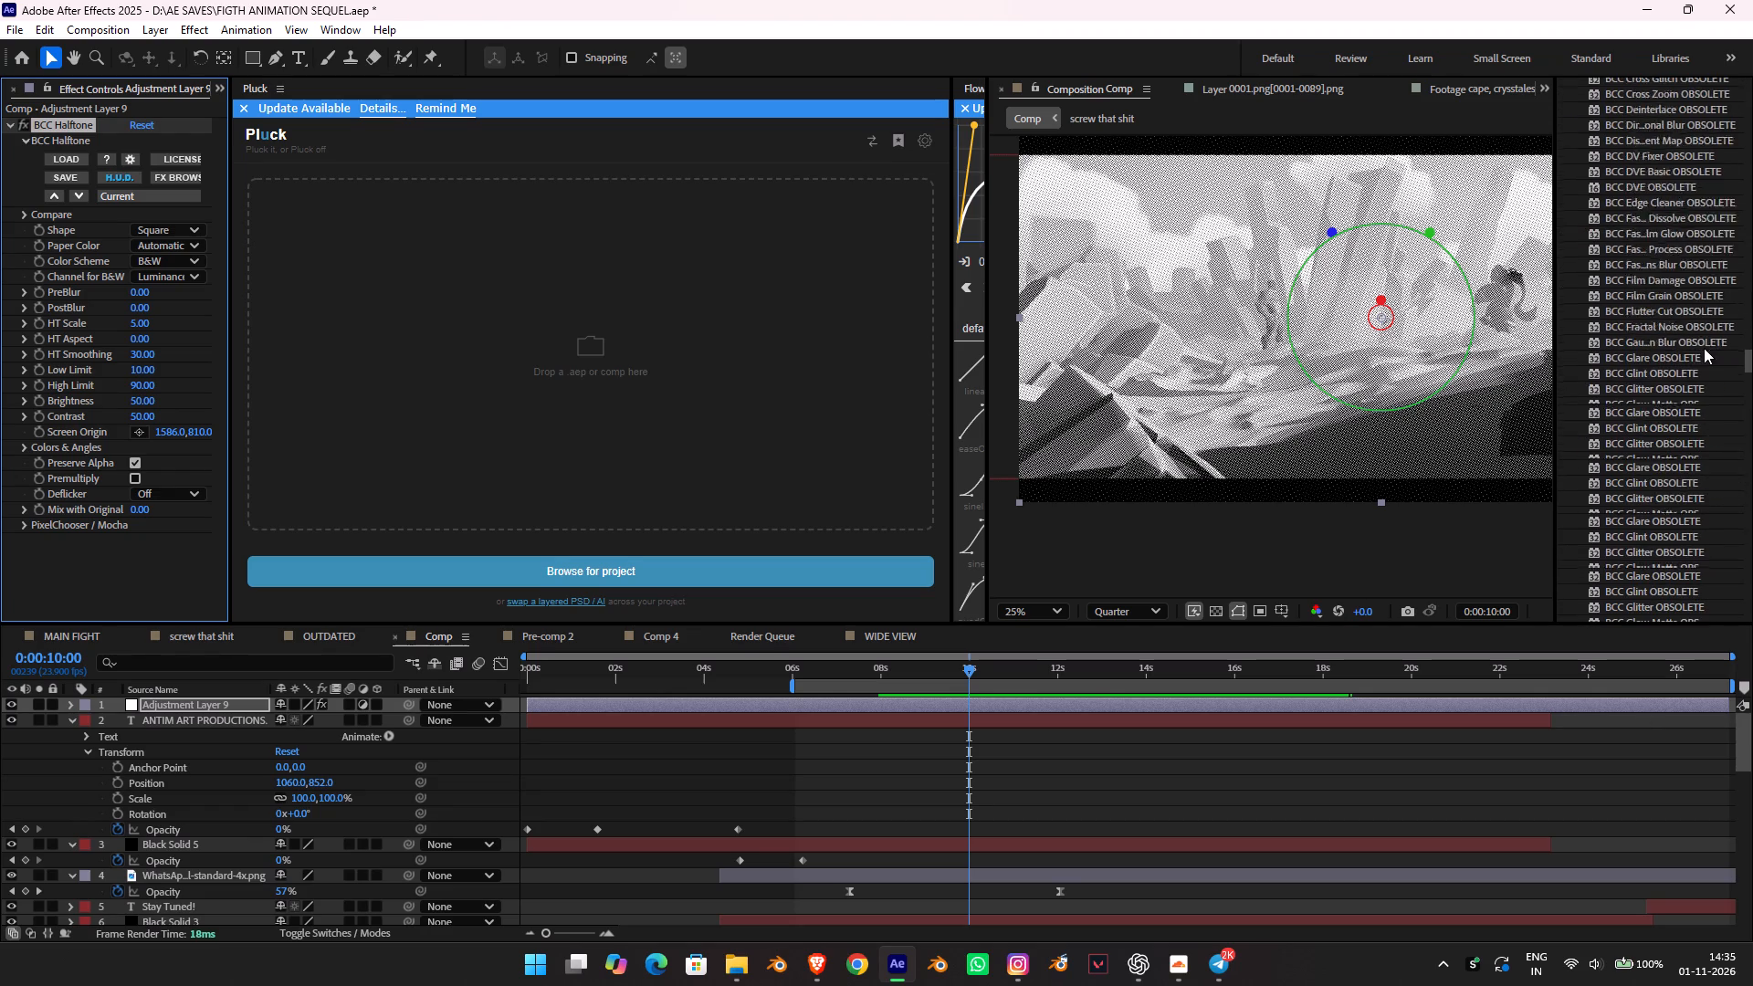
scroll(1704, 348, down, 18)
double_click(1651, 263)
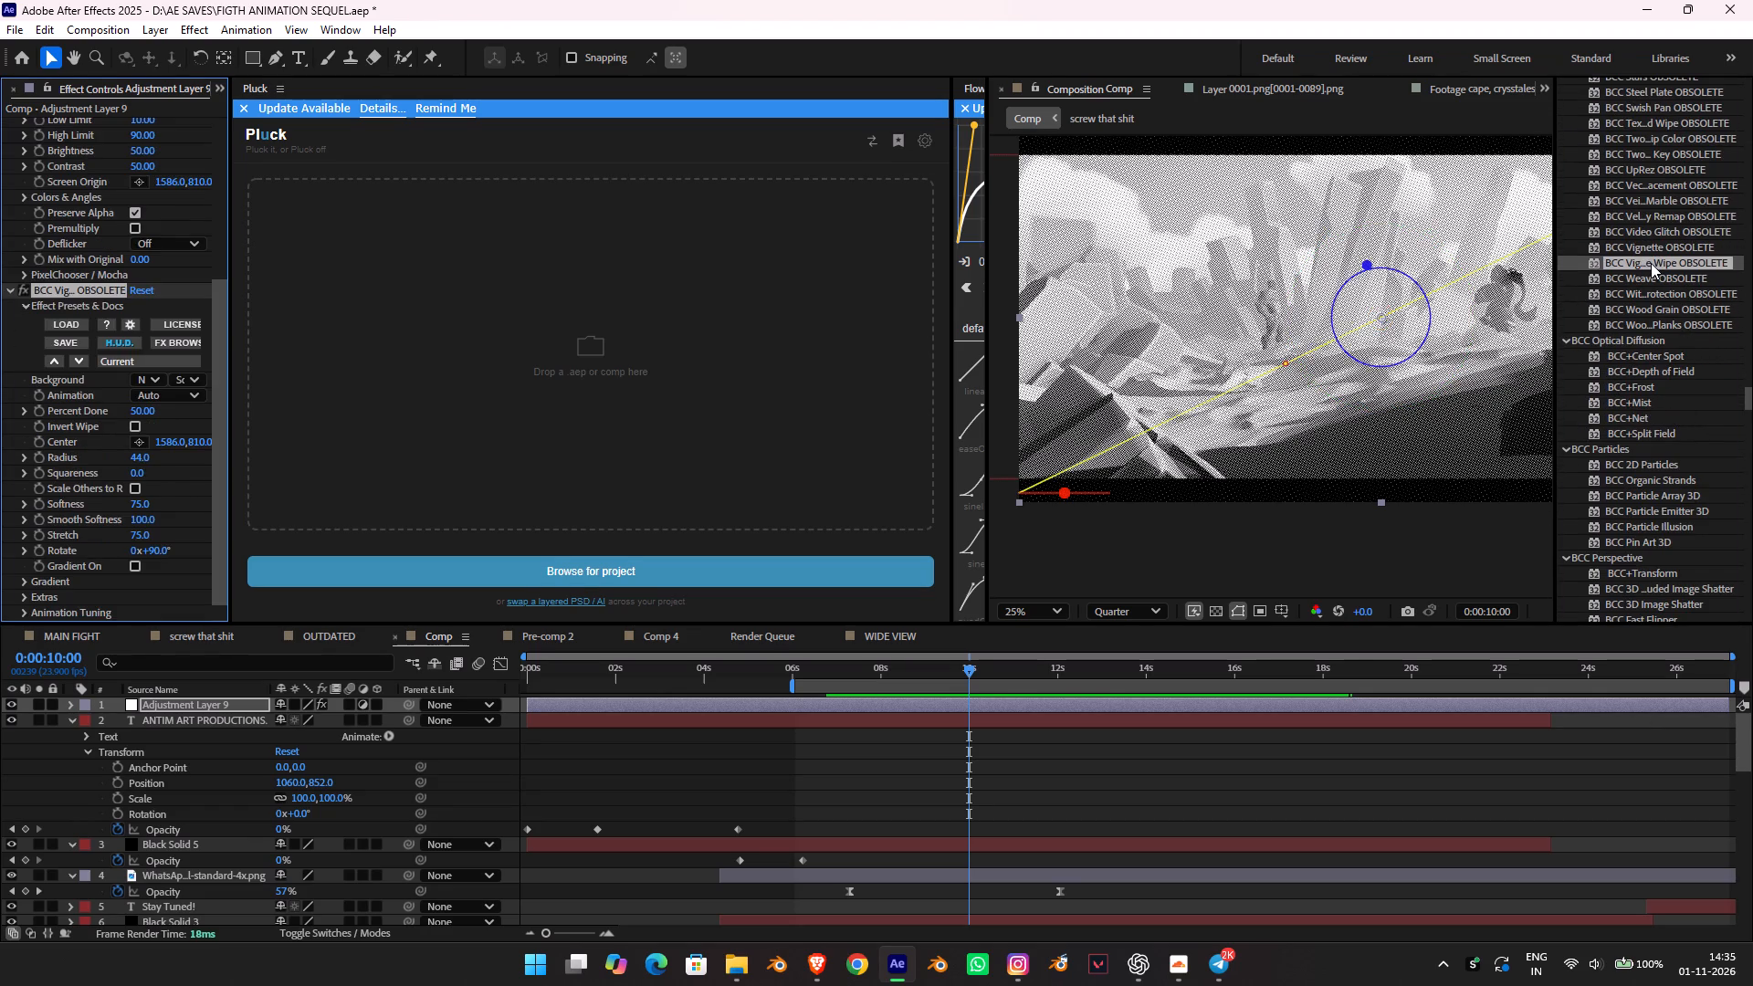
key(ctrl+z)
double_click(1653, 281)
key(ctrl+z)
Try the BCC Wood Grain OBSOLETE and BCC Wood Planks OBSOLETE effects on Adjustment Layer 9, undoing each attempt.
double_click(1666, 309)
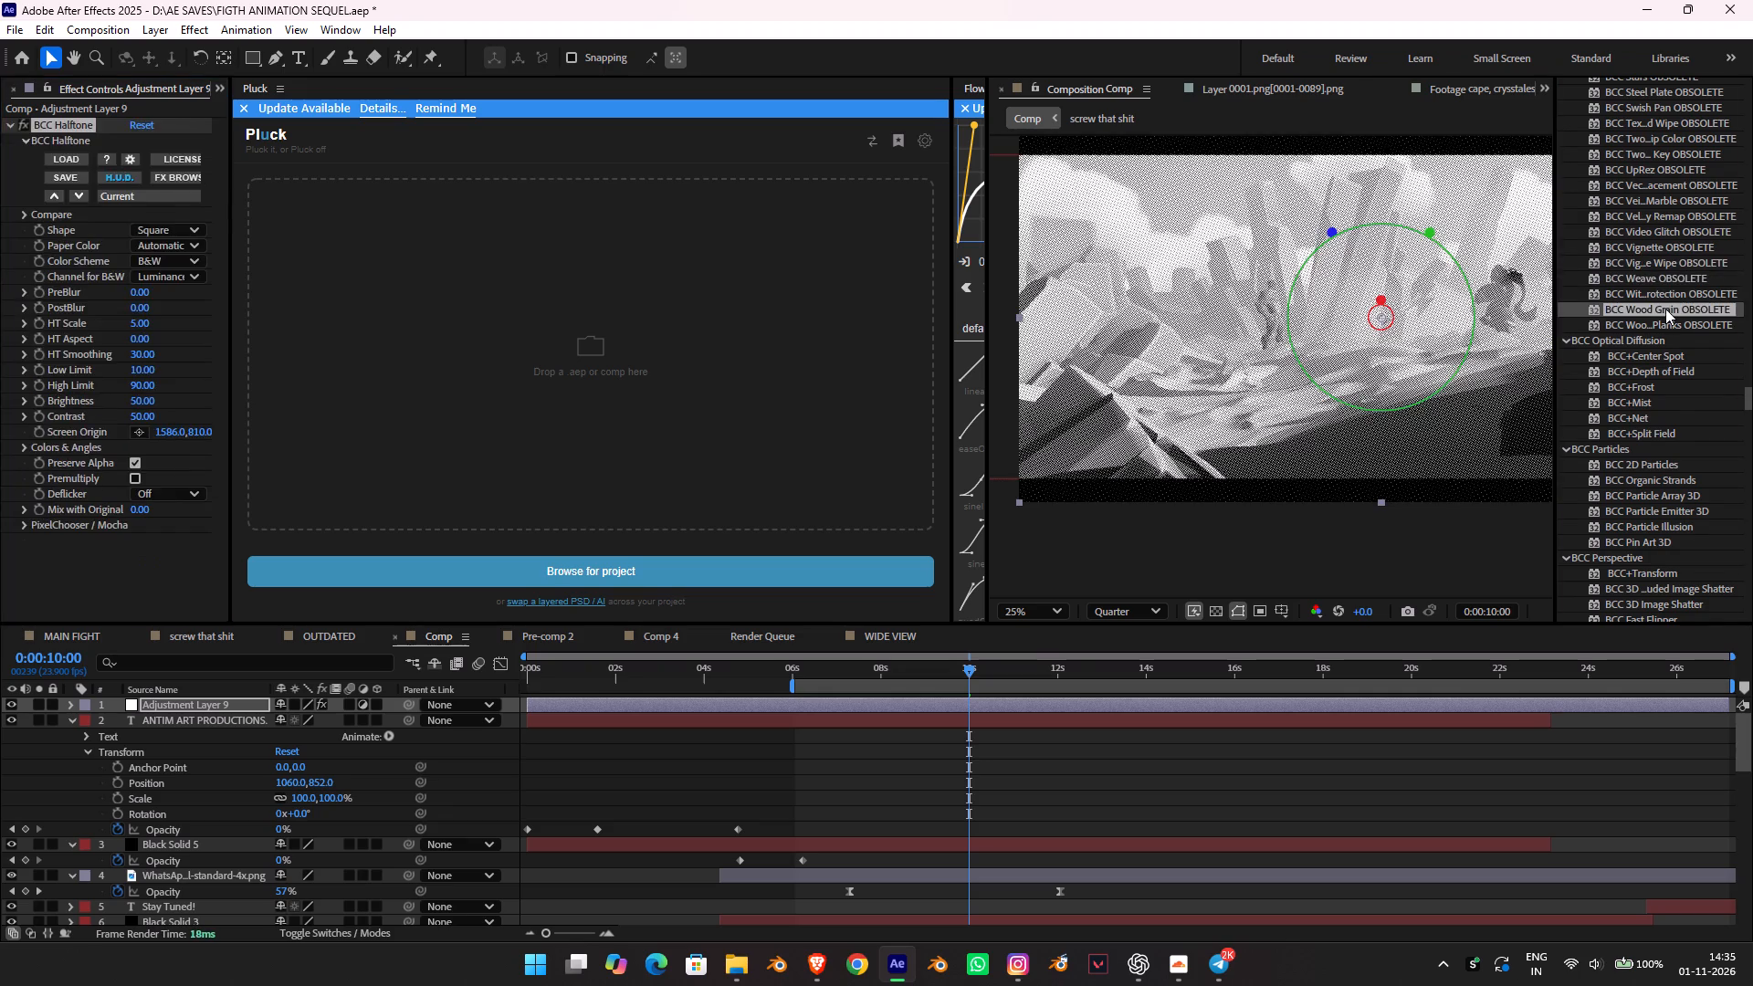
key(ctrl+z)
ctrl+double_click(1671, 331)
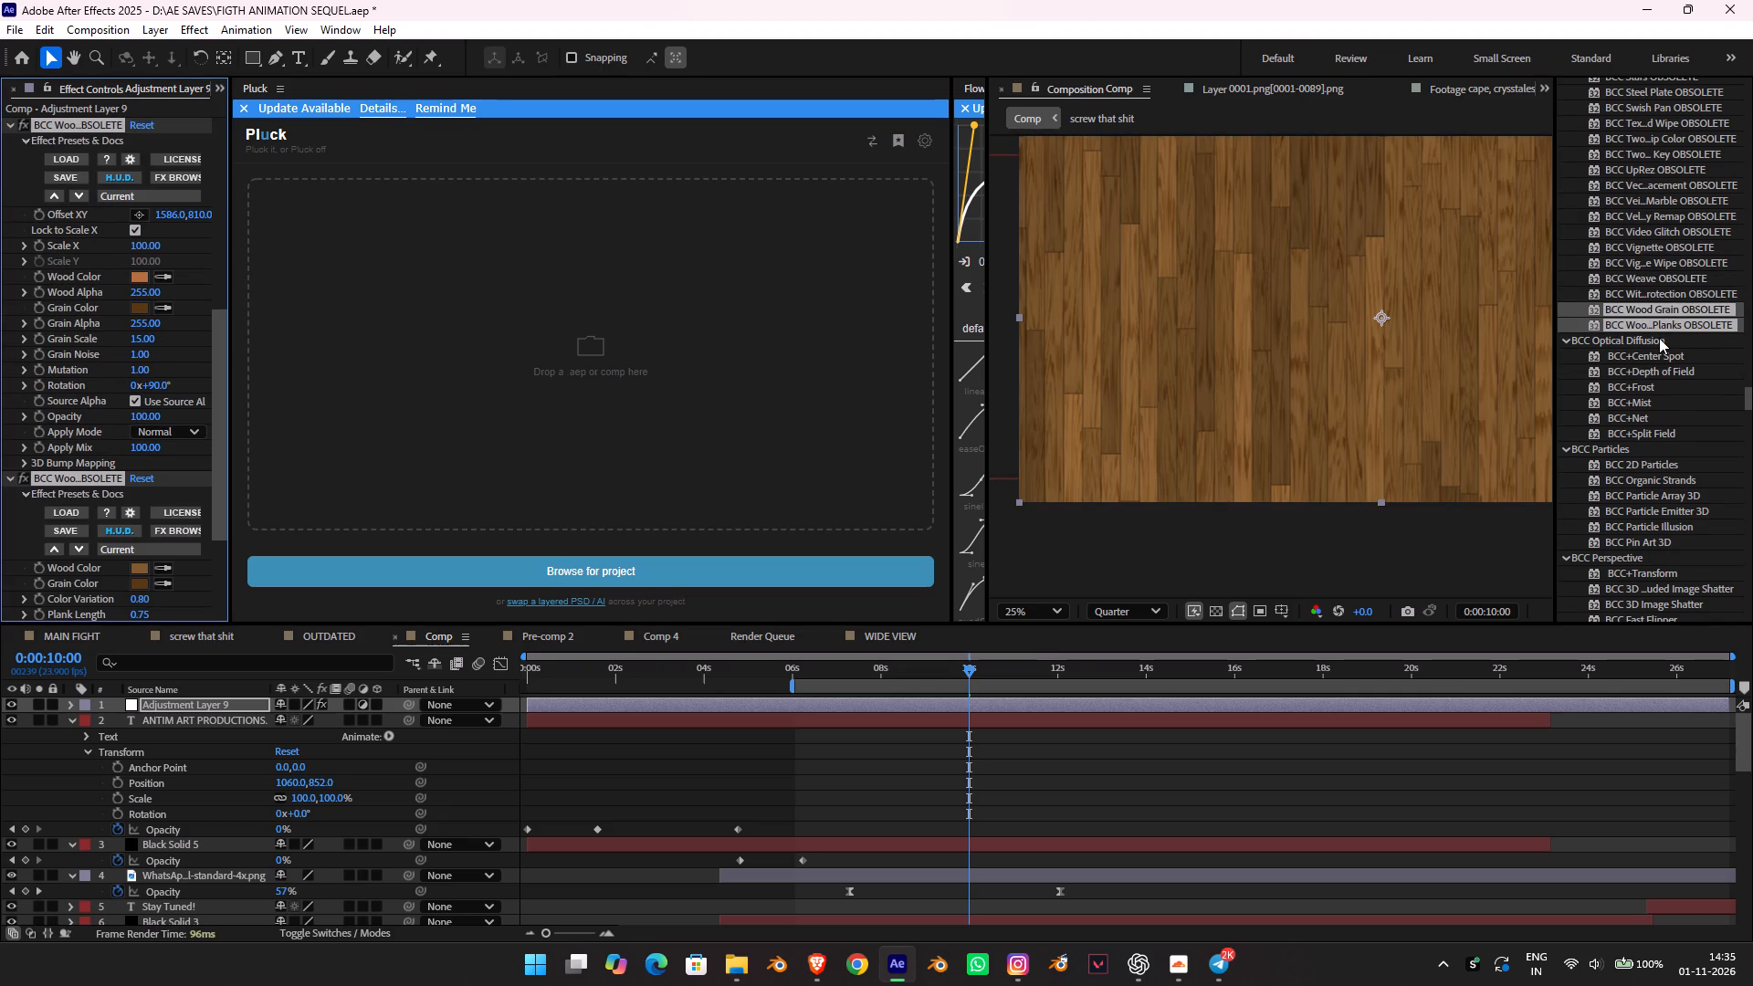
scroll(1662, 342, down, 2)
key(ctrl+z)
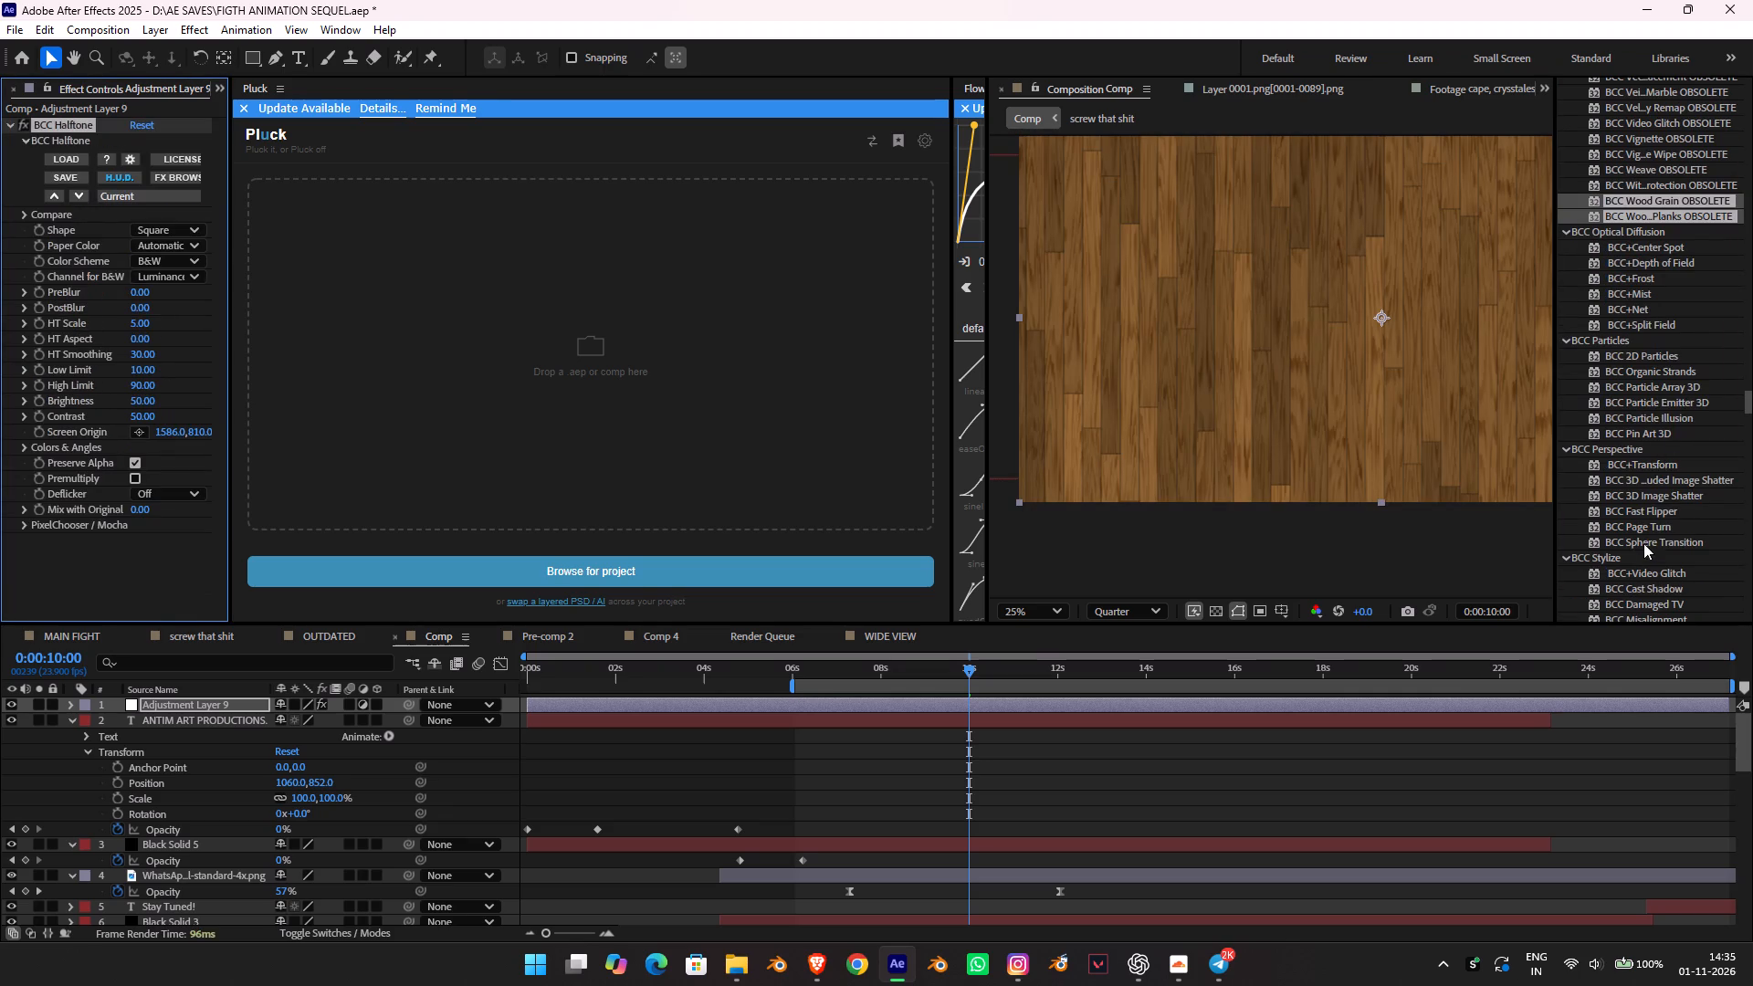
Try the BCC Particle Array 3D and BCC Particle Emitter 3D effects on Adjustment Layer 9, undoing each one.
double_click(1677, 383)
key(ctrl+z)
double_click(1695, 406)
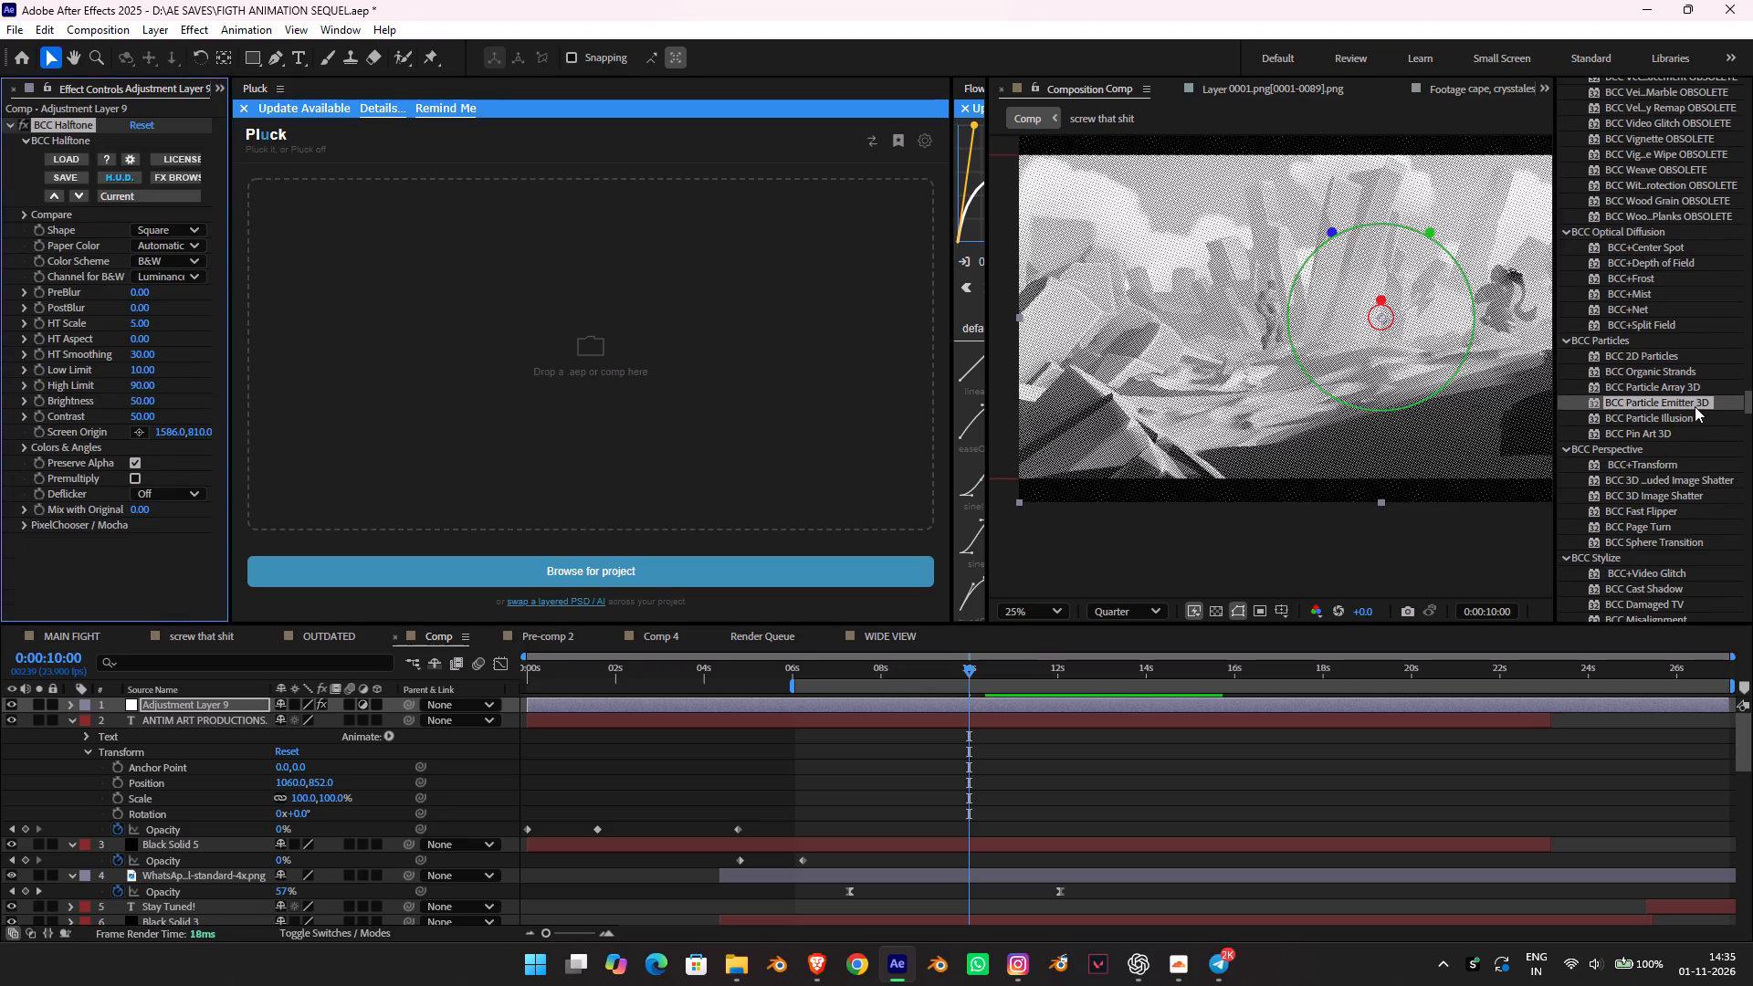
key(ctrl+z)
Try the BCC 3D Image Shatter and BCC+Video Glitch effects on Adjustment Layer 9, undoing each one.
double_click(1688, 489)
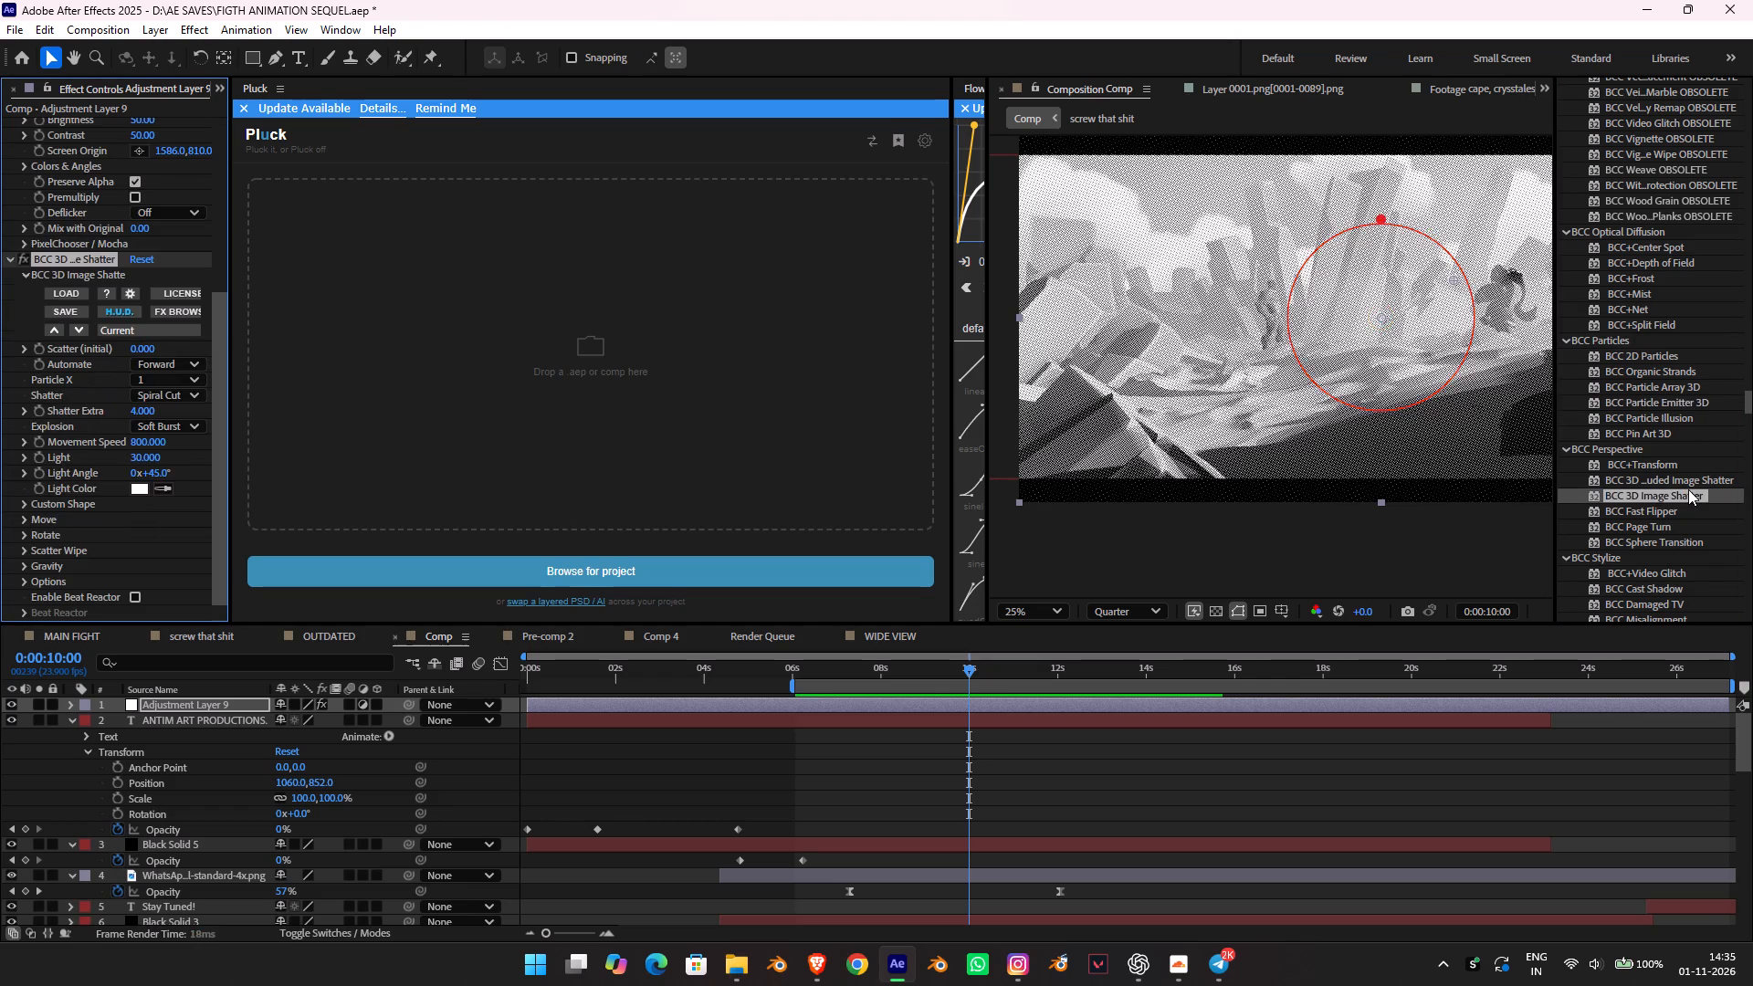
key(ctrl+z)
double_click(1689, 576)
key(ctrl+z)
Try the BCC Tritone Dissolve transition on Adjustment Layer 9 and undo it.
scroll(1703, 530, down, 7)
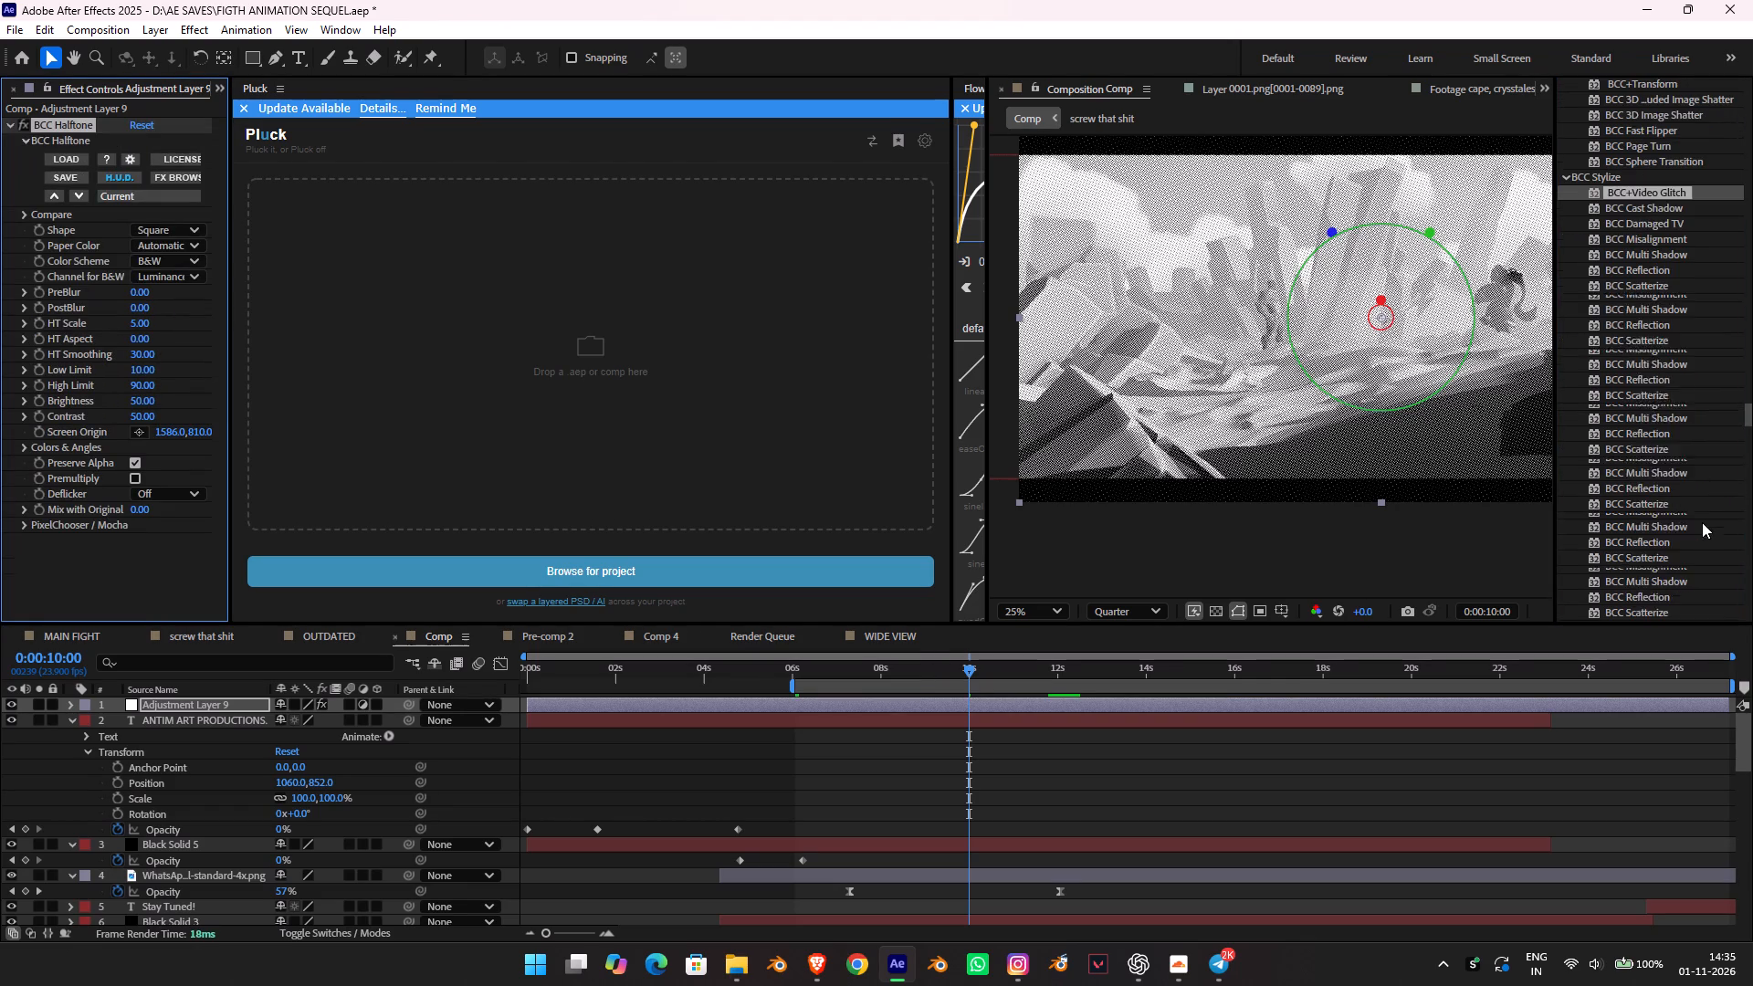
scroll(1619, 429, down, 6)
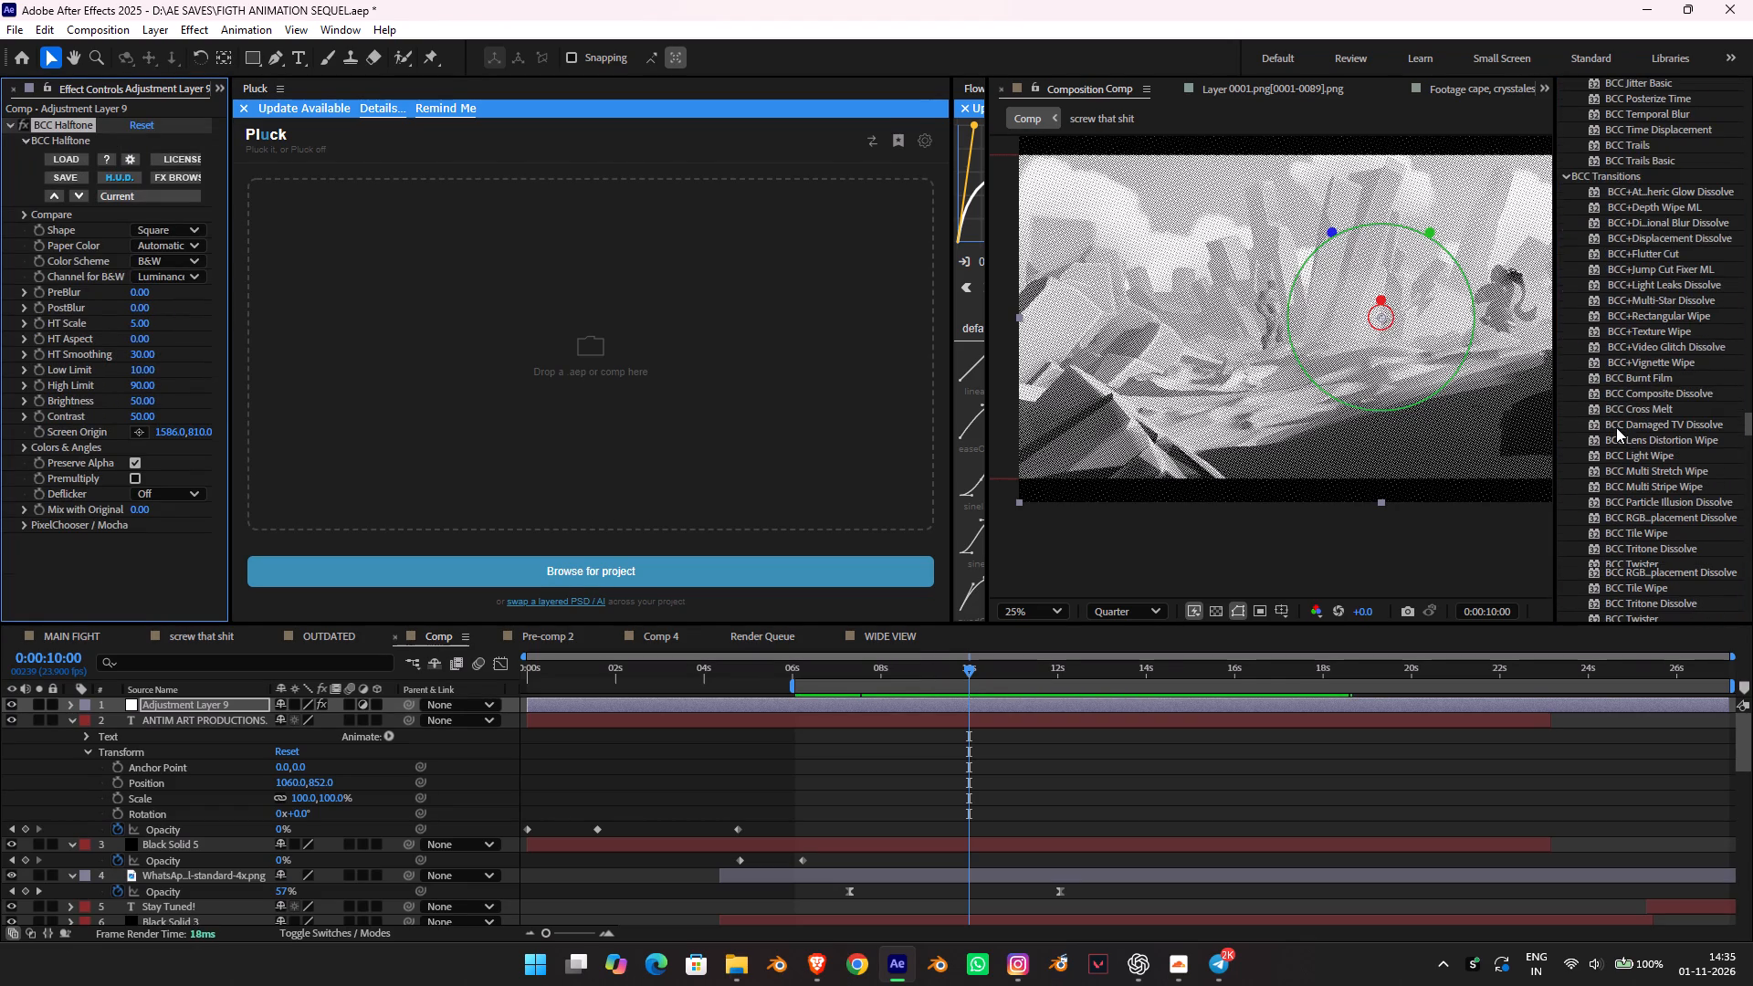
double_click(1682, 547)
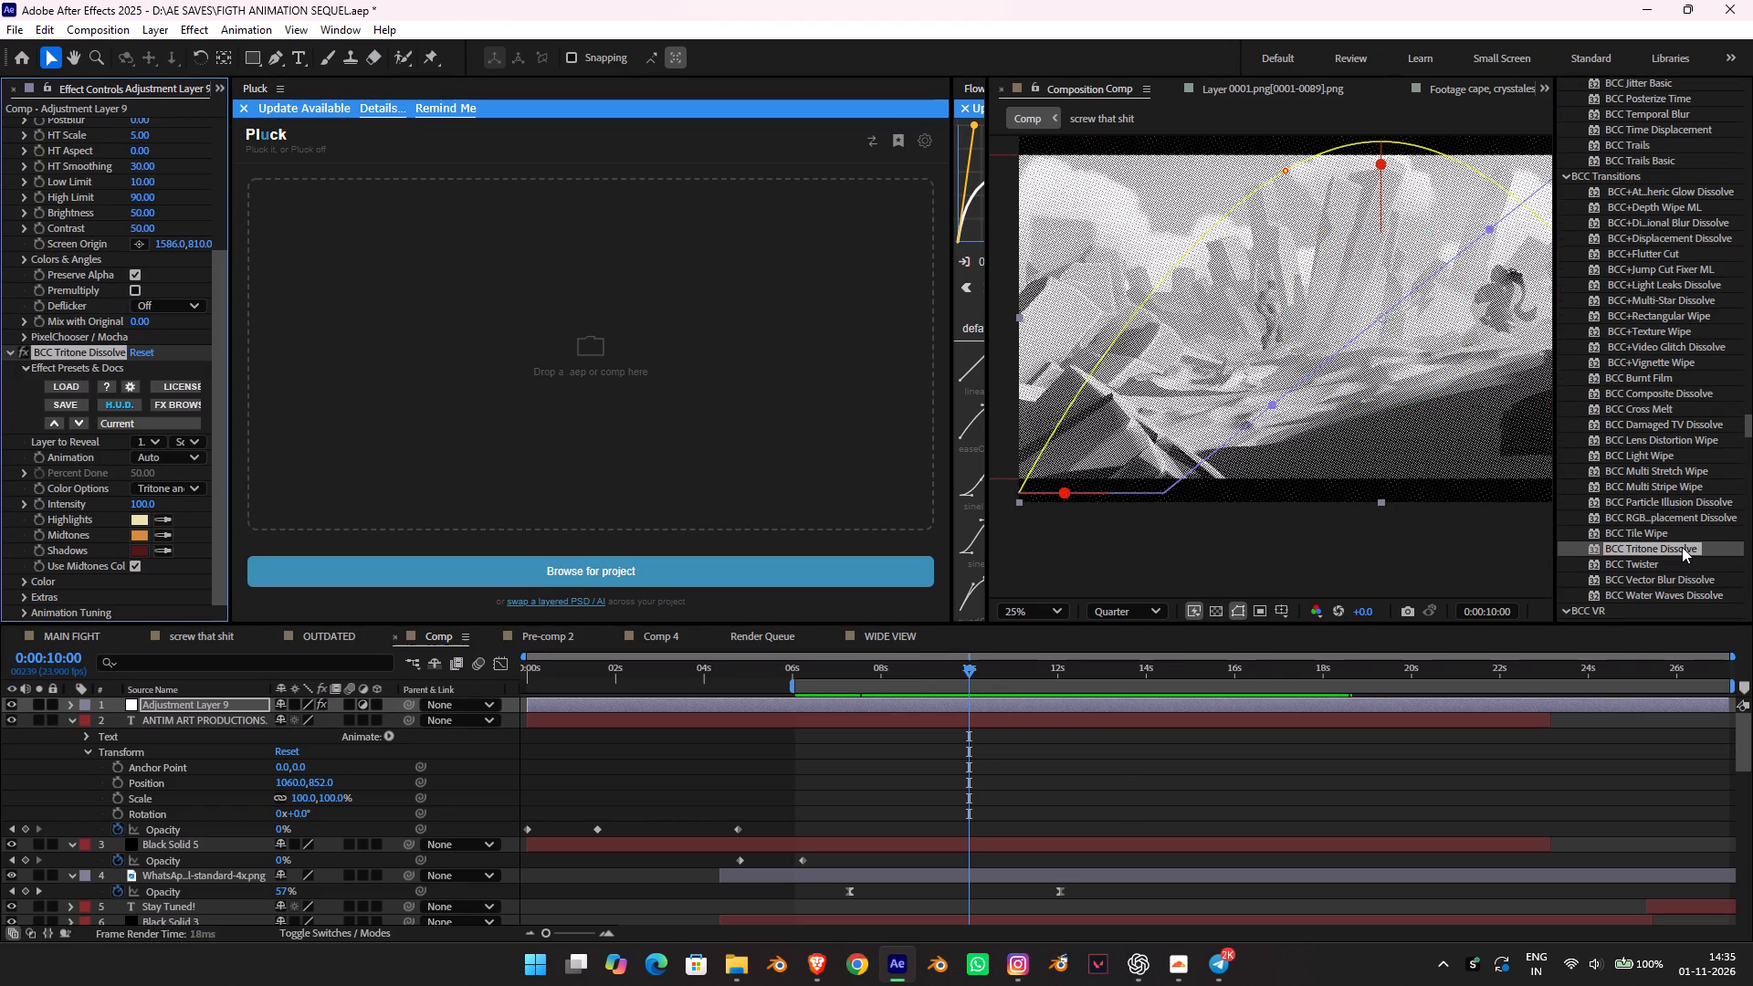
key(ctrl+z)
Widen the effects list so that the full effect names fit.
scroll(1606, 287, up, 20)
scroll(1606, 287, up, 9)
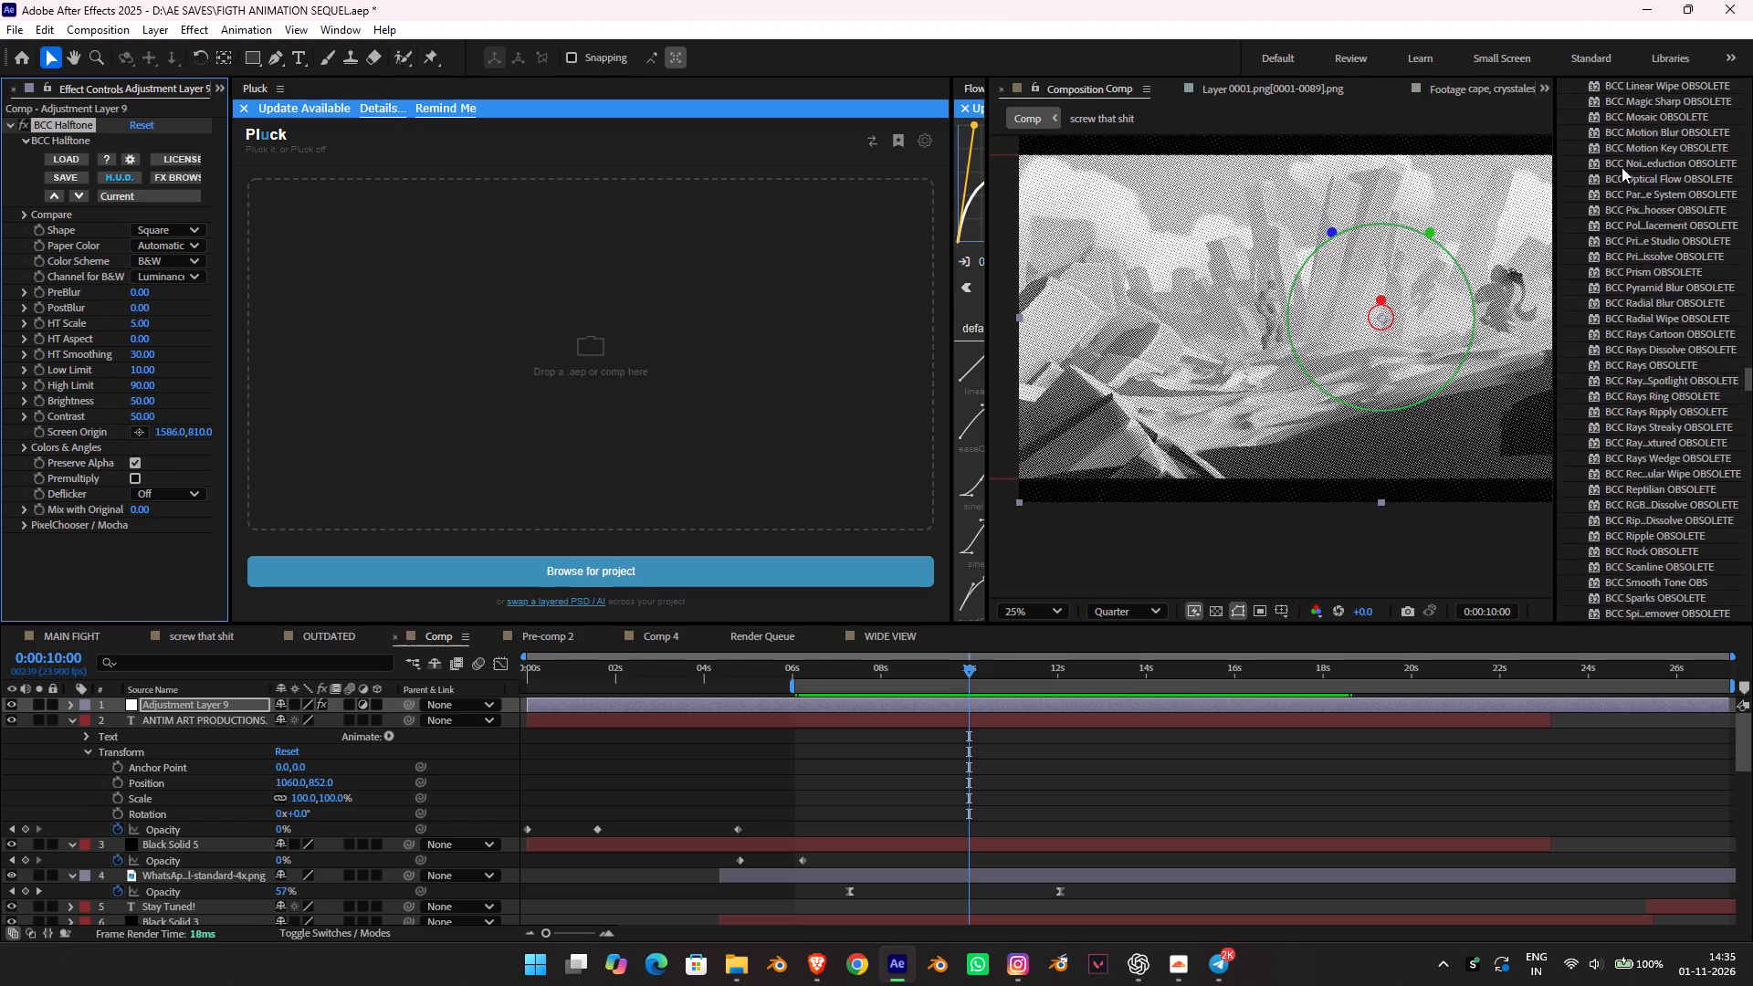
scroll(1622, 167, up, 3)
drag(1556, 136, 1415, 136)
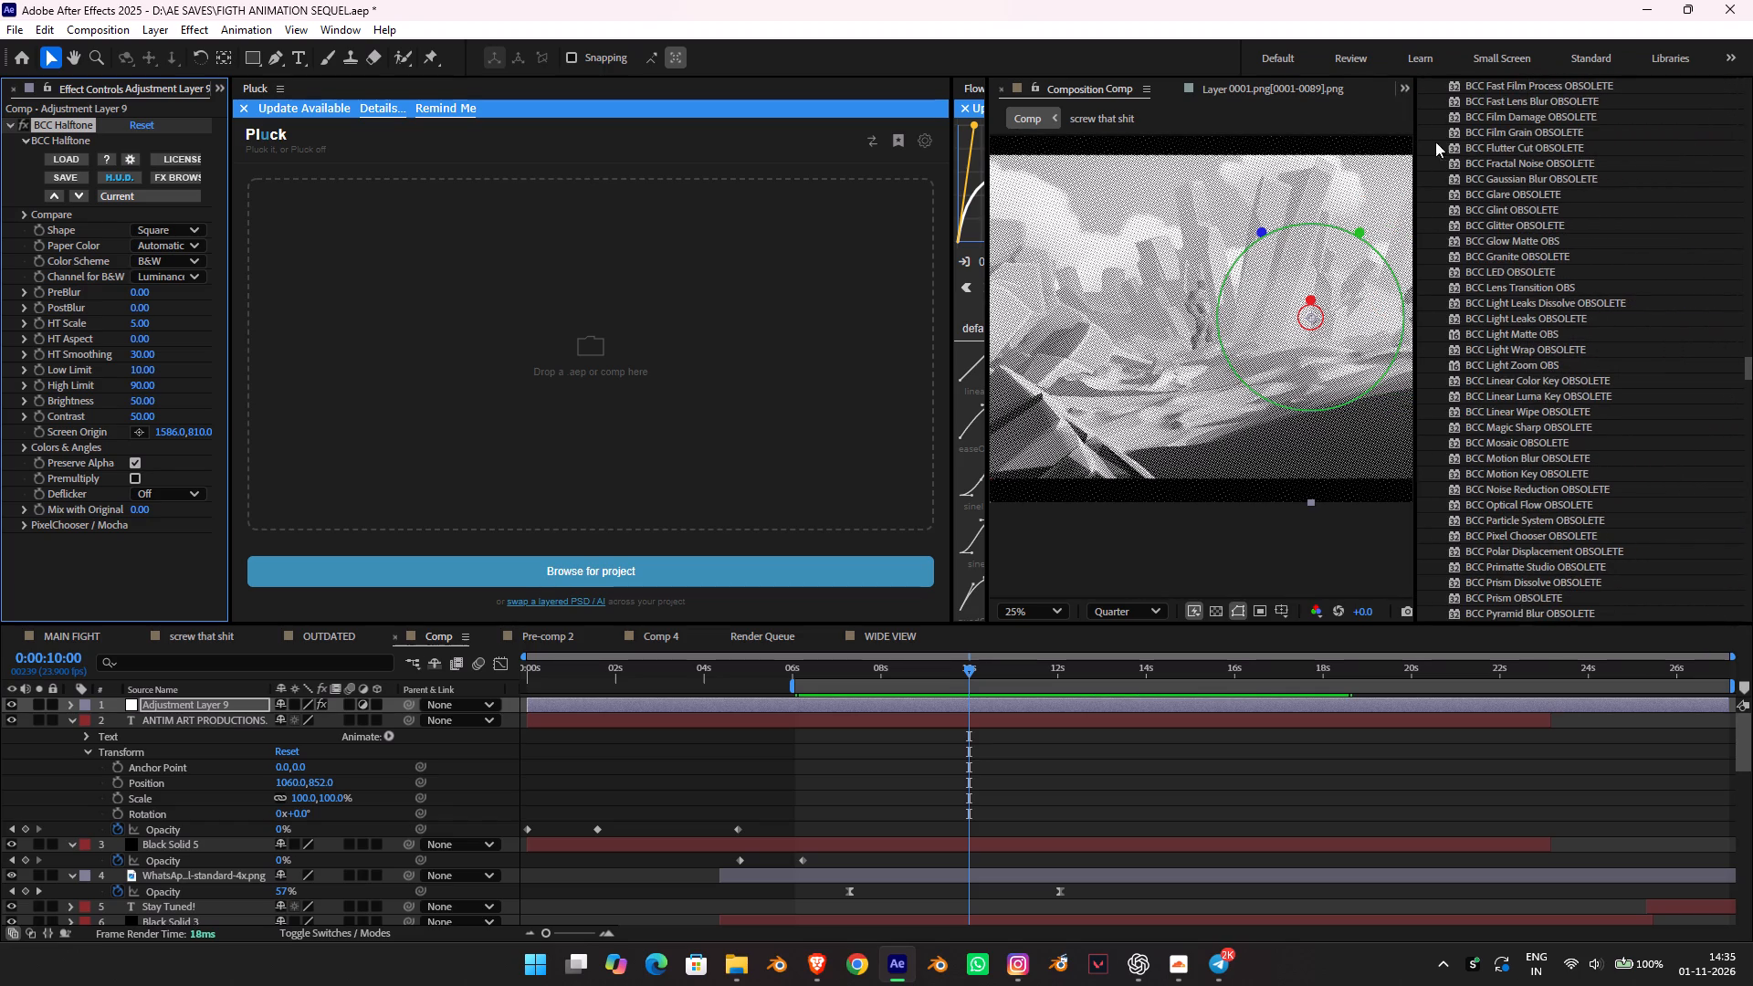
scroll(1583, 206, up, 13)
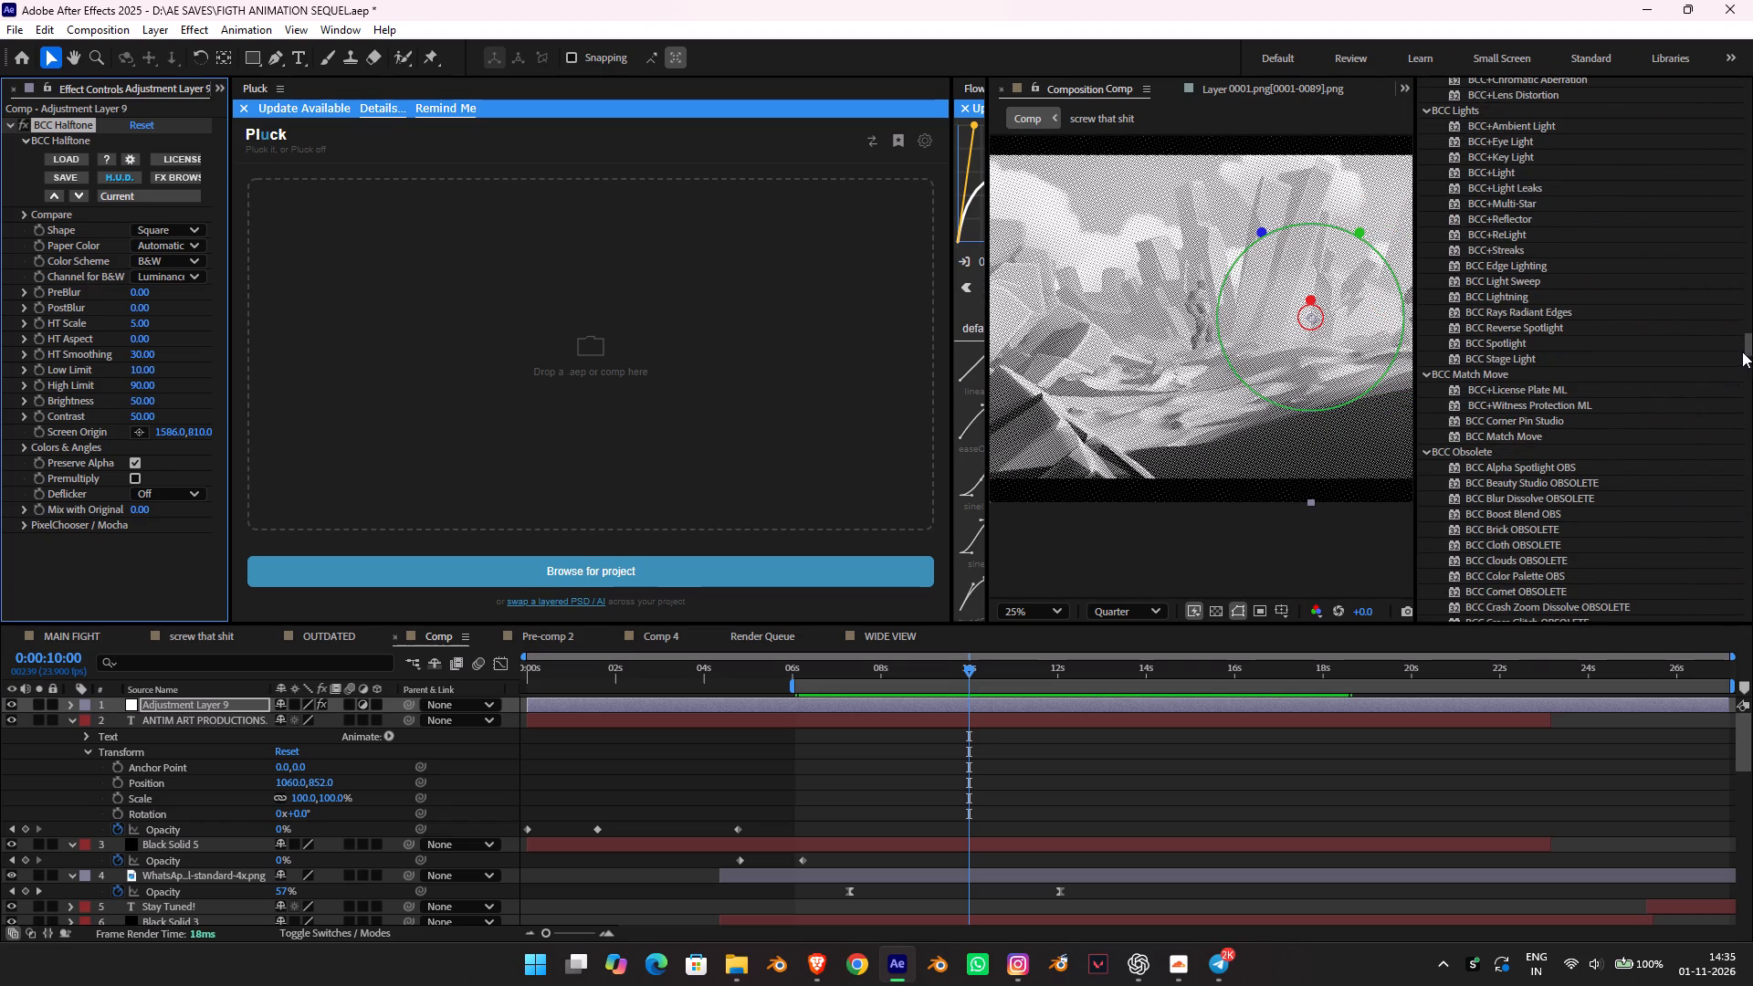
drag(1752, 349, 1738, 245)
drag(1751, 340, 1752, 293)
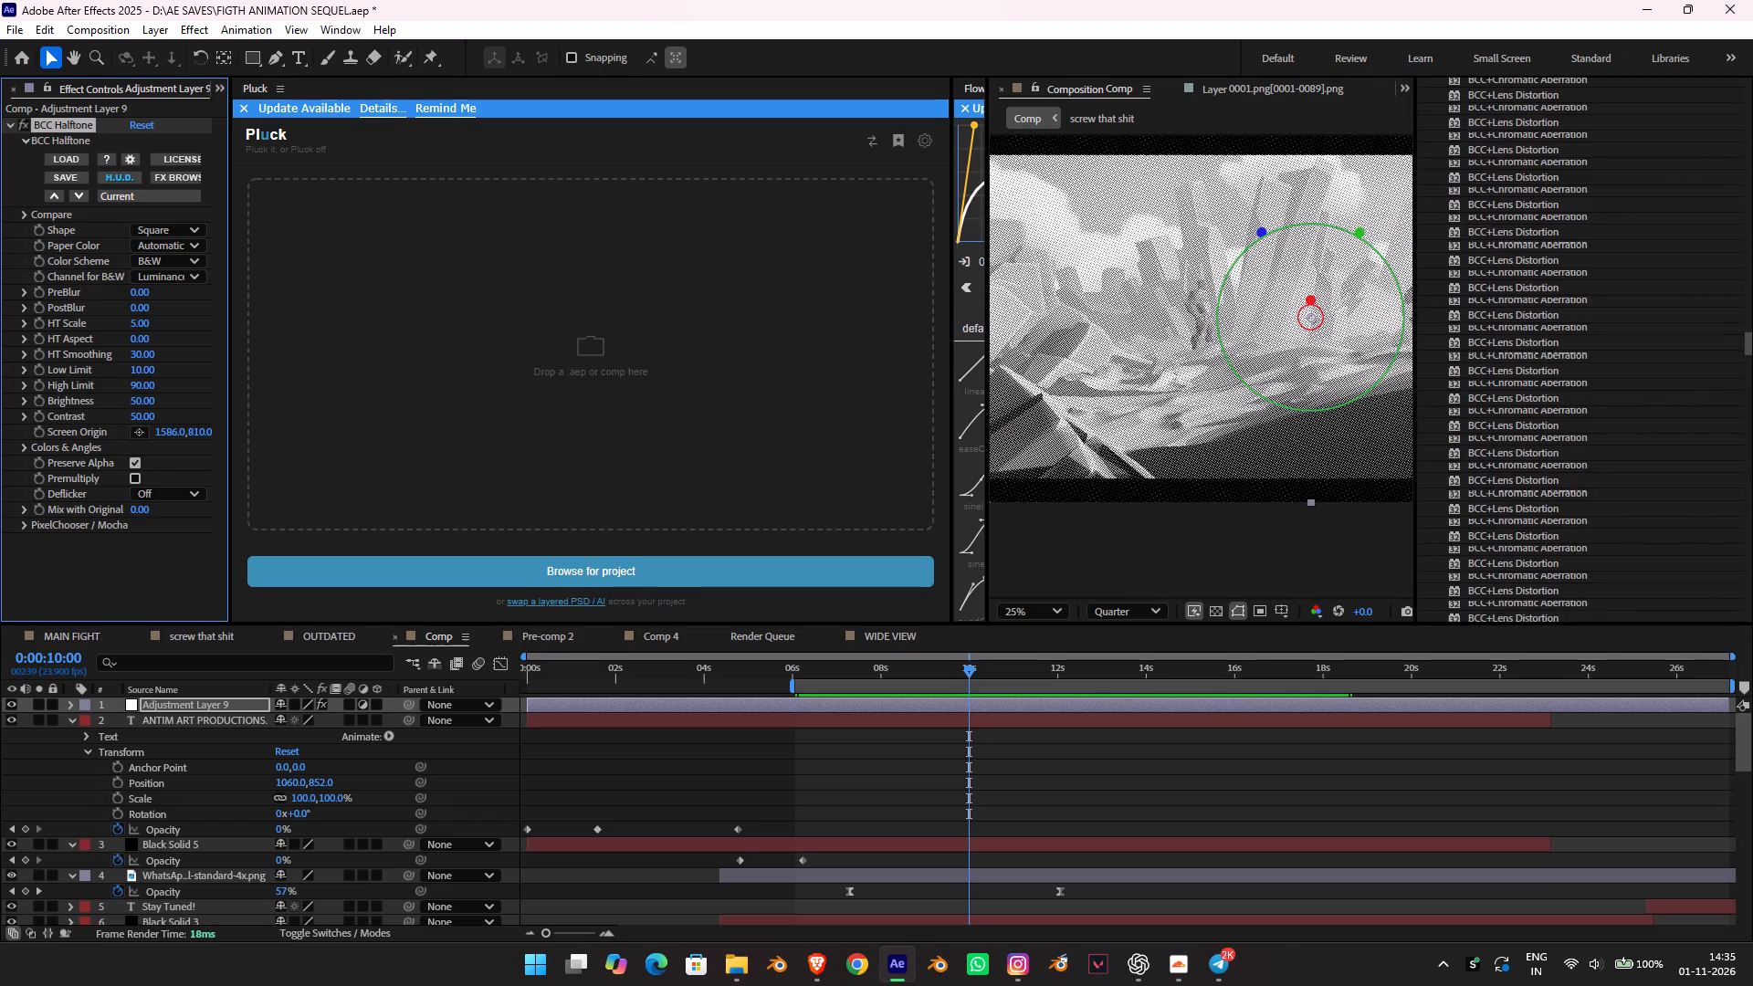
drag(1752, 293, 1751, 80)
Examine the halftoned shots between about 16 and 22 seconds in Comp and the footage layers behind them.
drag(1256, 668, 1258, 668)
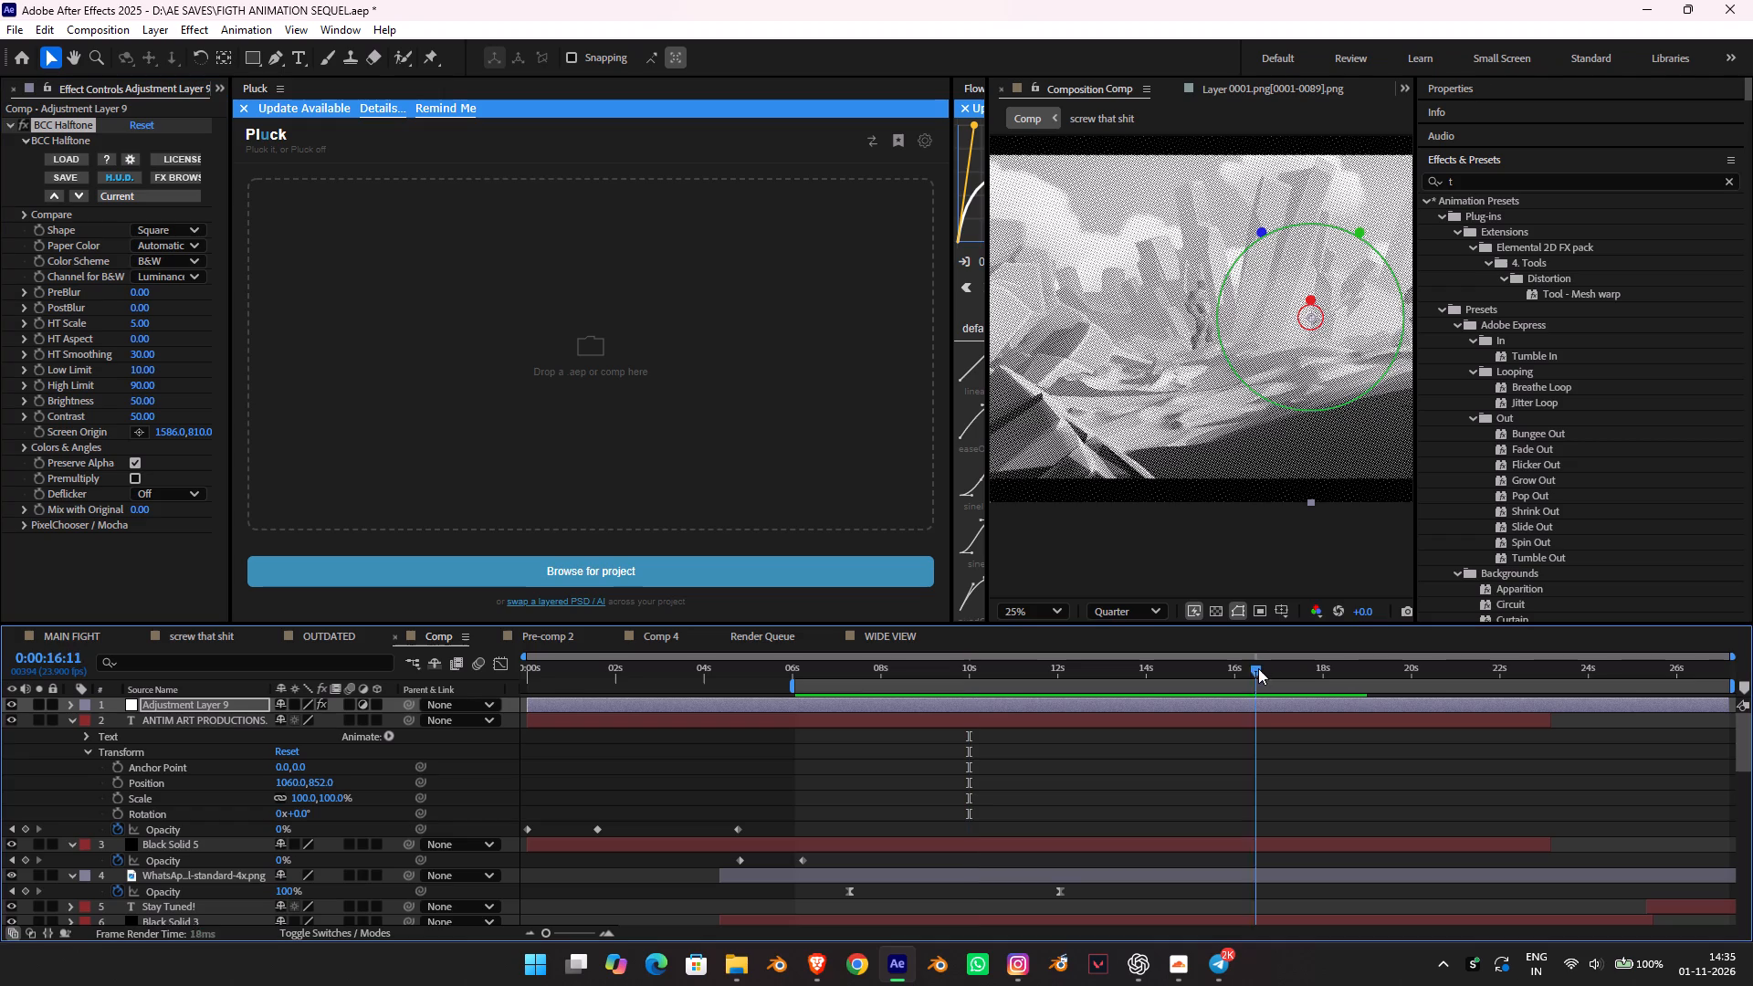
drag(1258, 668, 1408, 691)
scroll(71, 770, down, 5)
scroll(206, 753, down, 6)
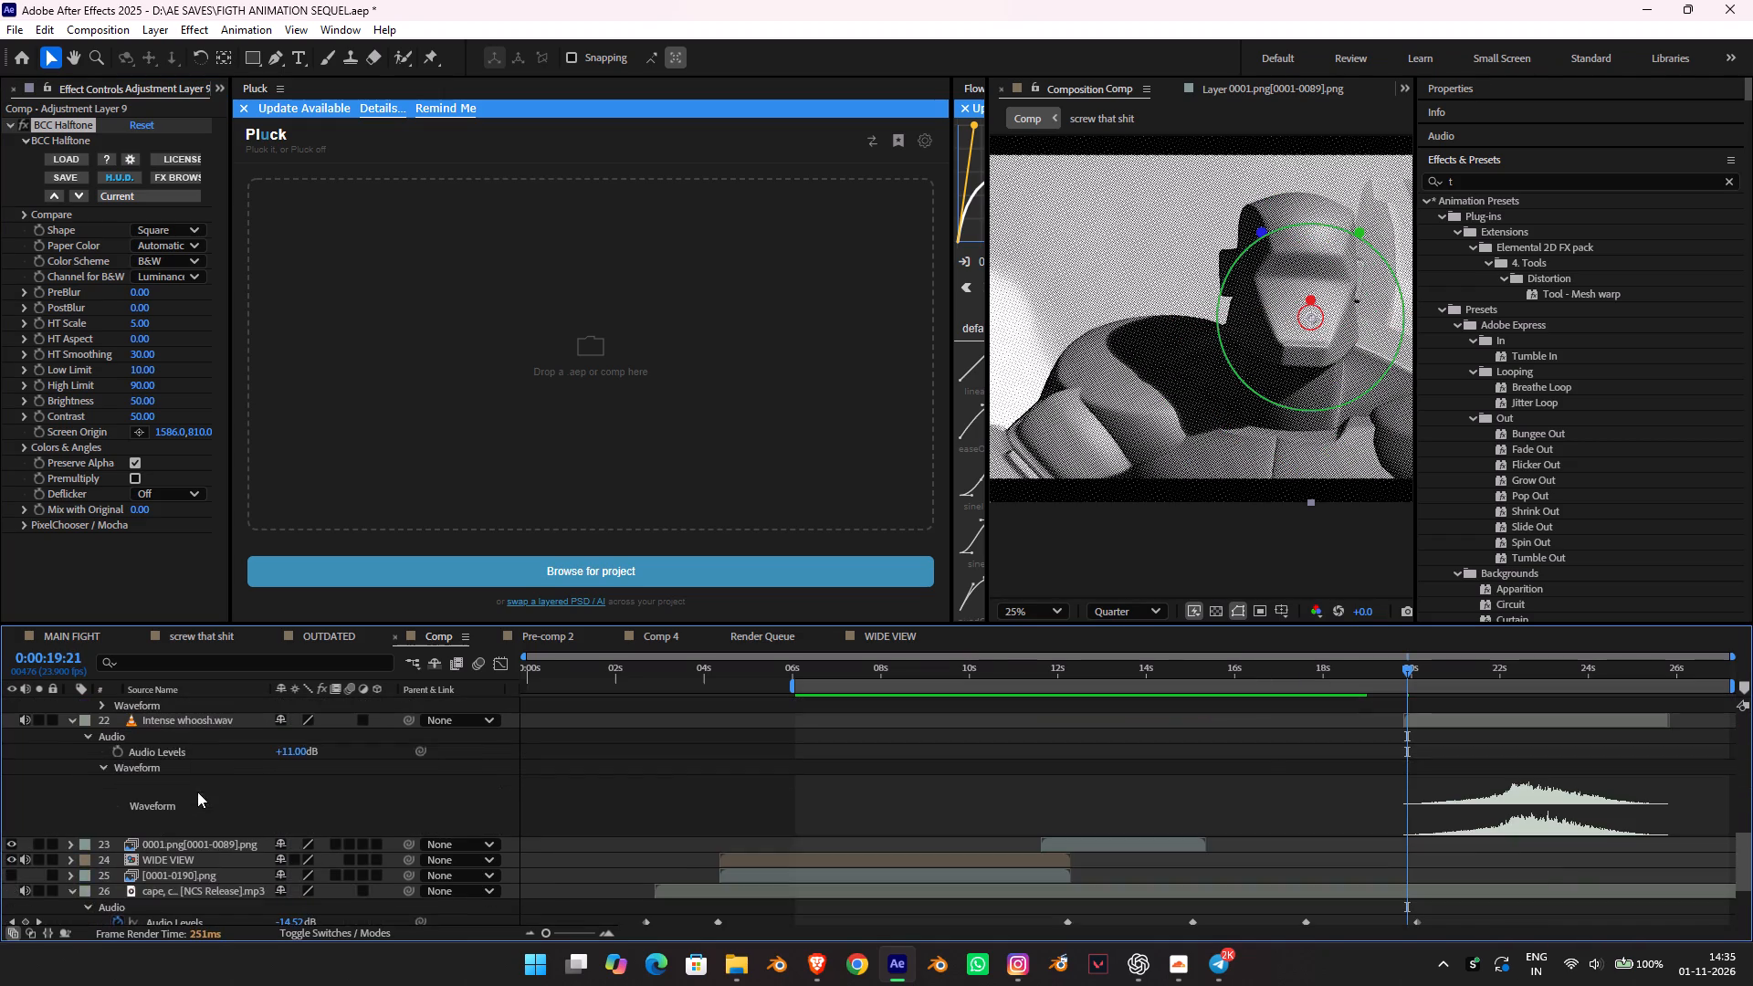
scroll(174, 758, up, 3)
click(195, 773)
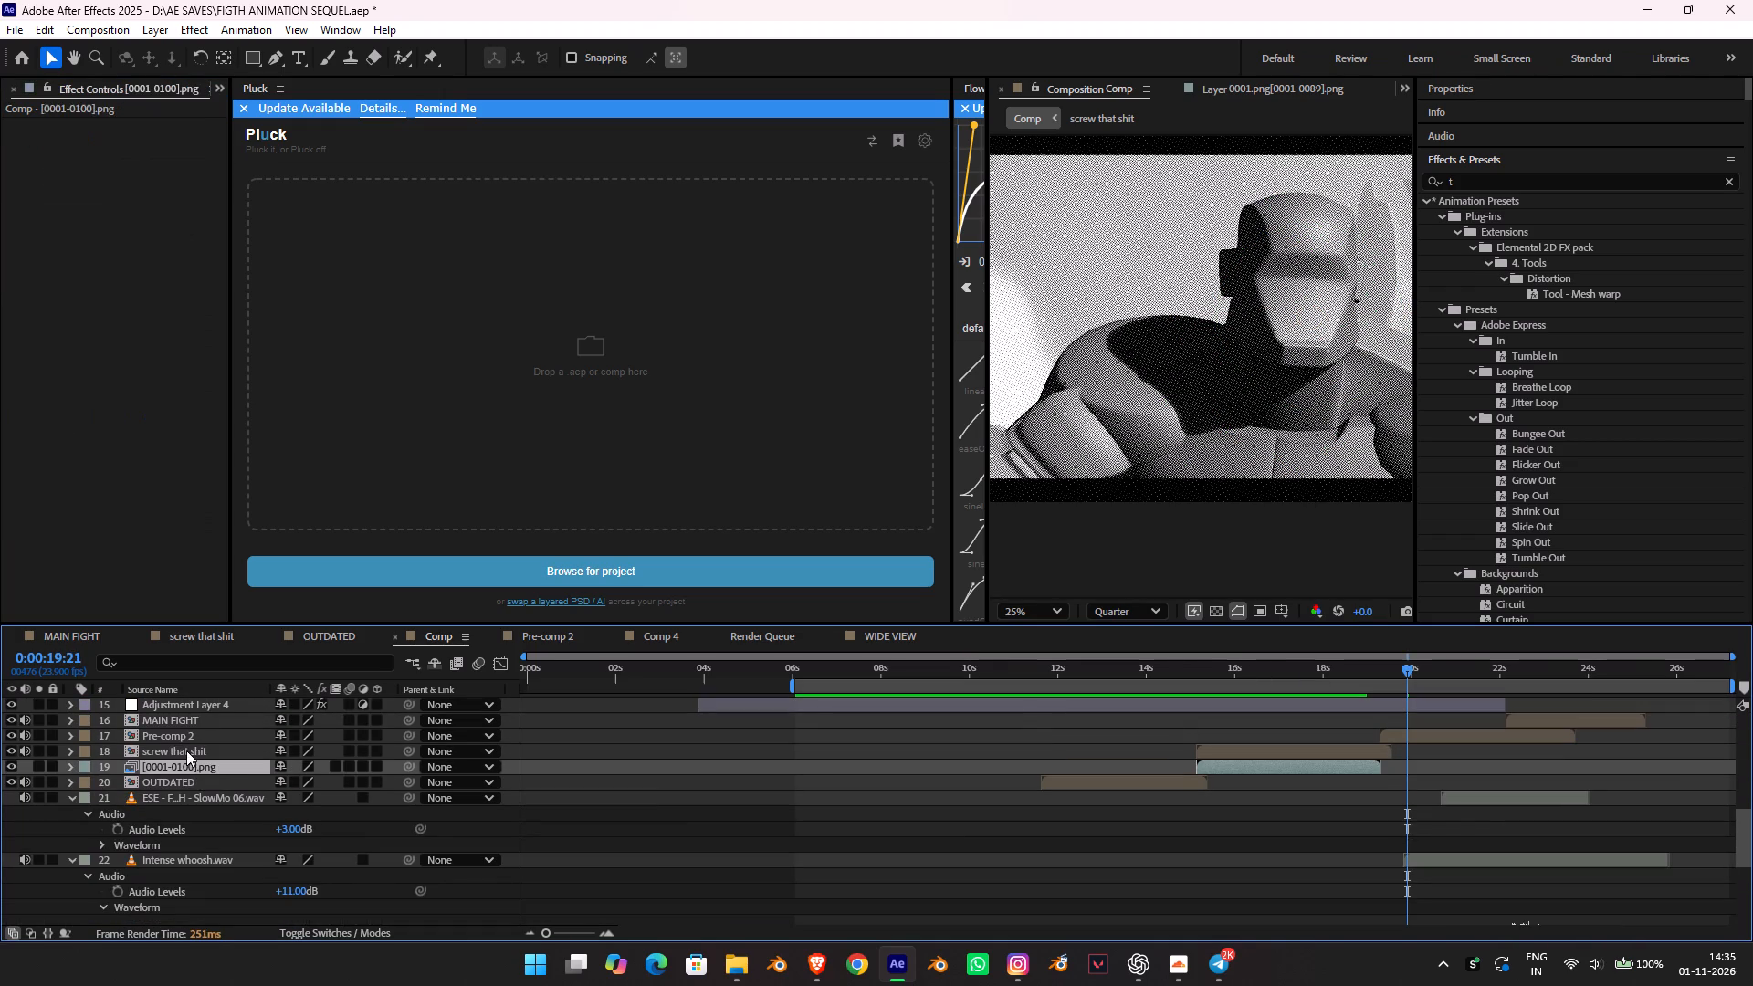
click(185, 750)
click(184, 739)
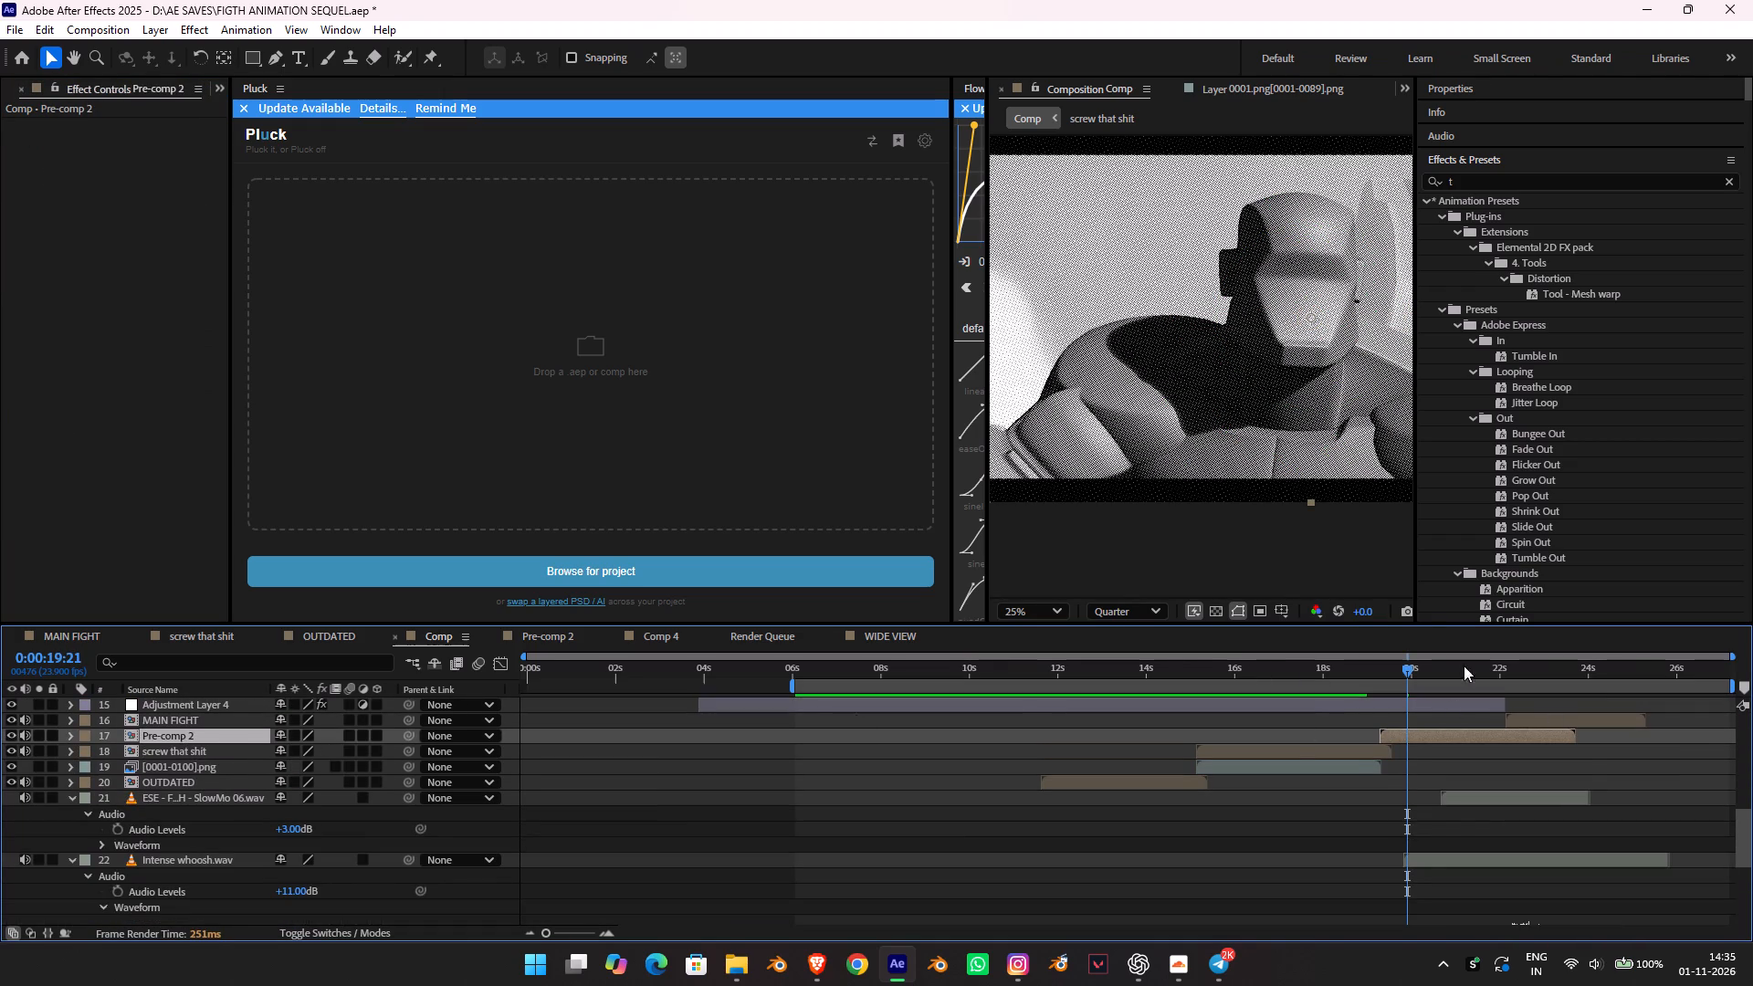
drag(1418, 666, 1487, 679)
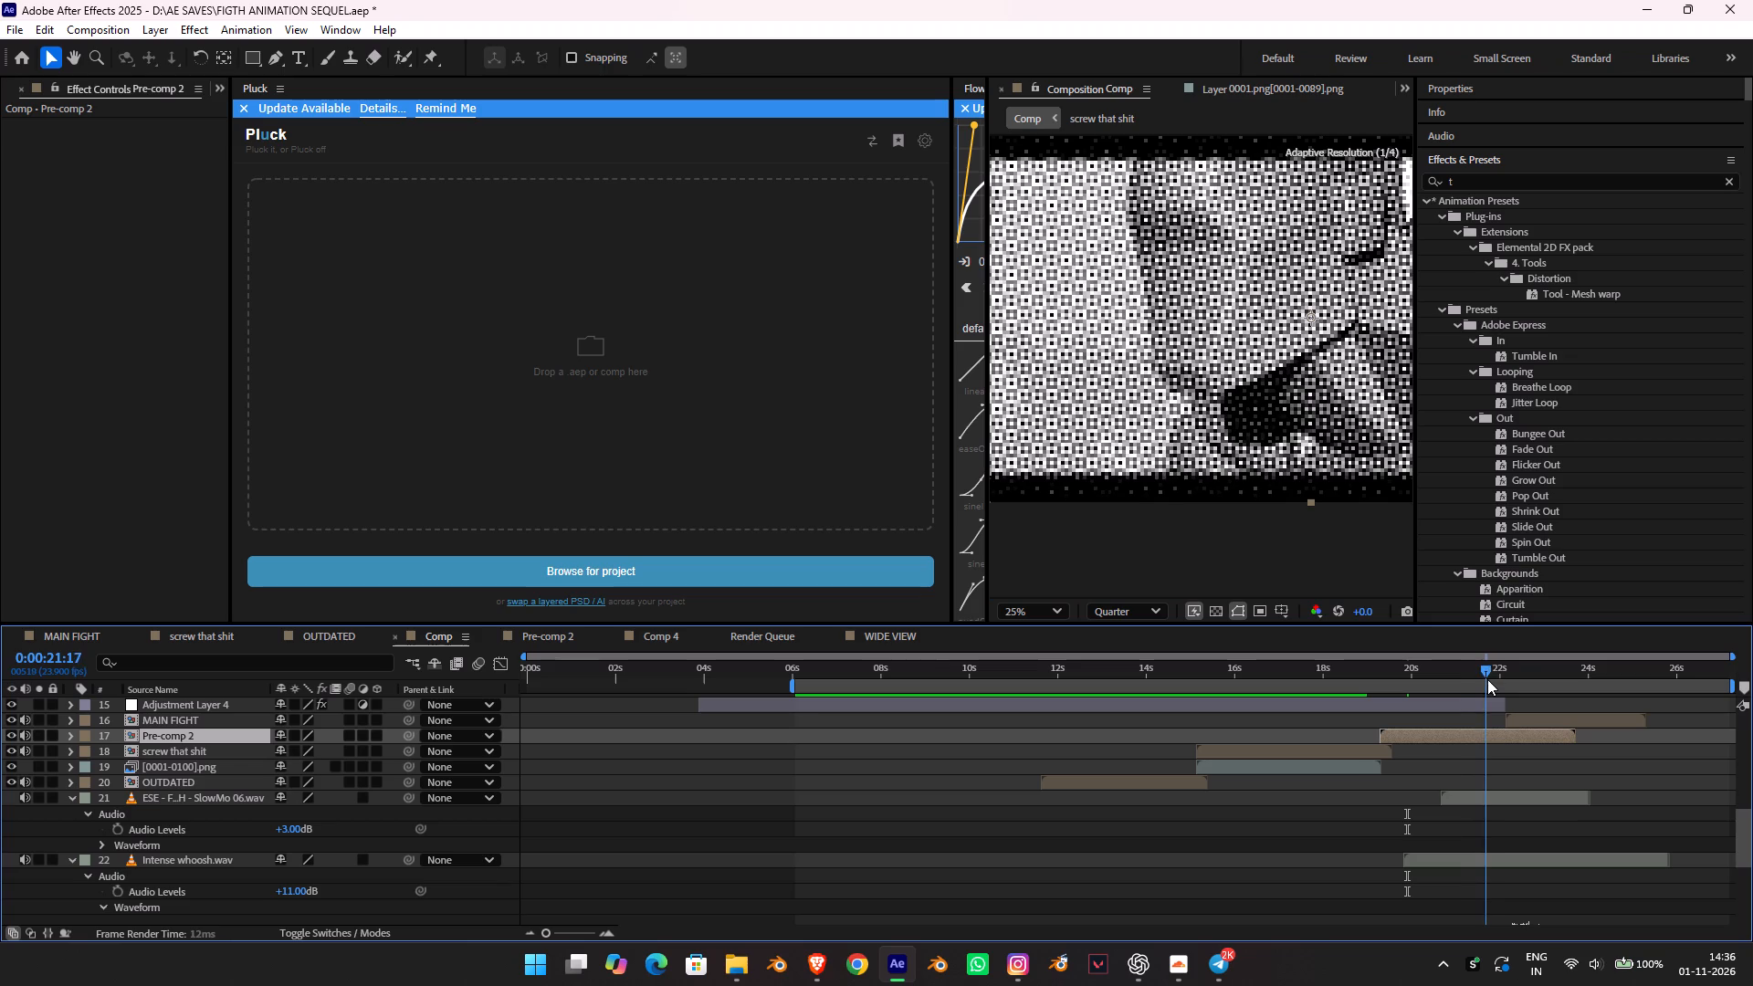
drag(1487, 679, 1516, 681)
scroll(1170, 446, down, 2)
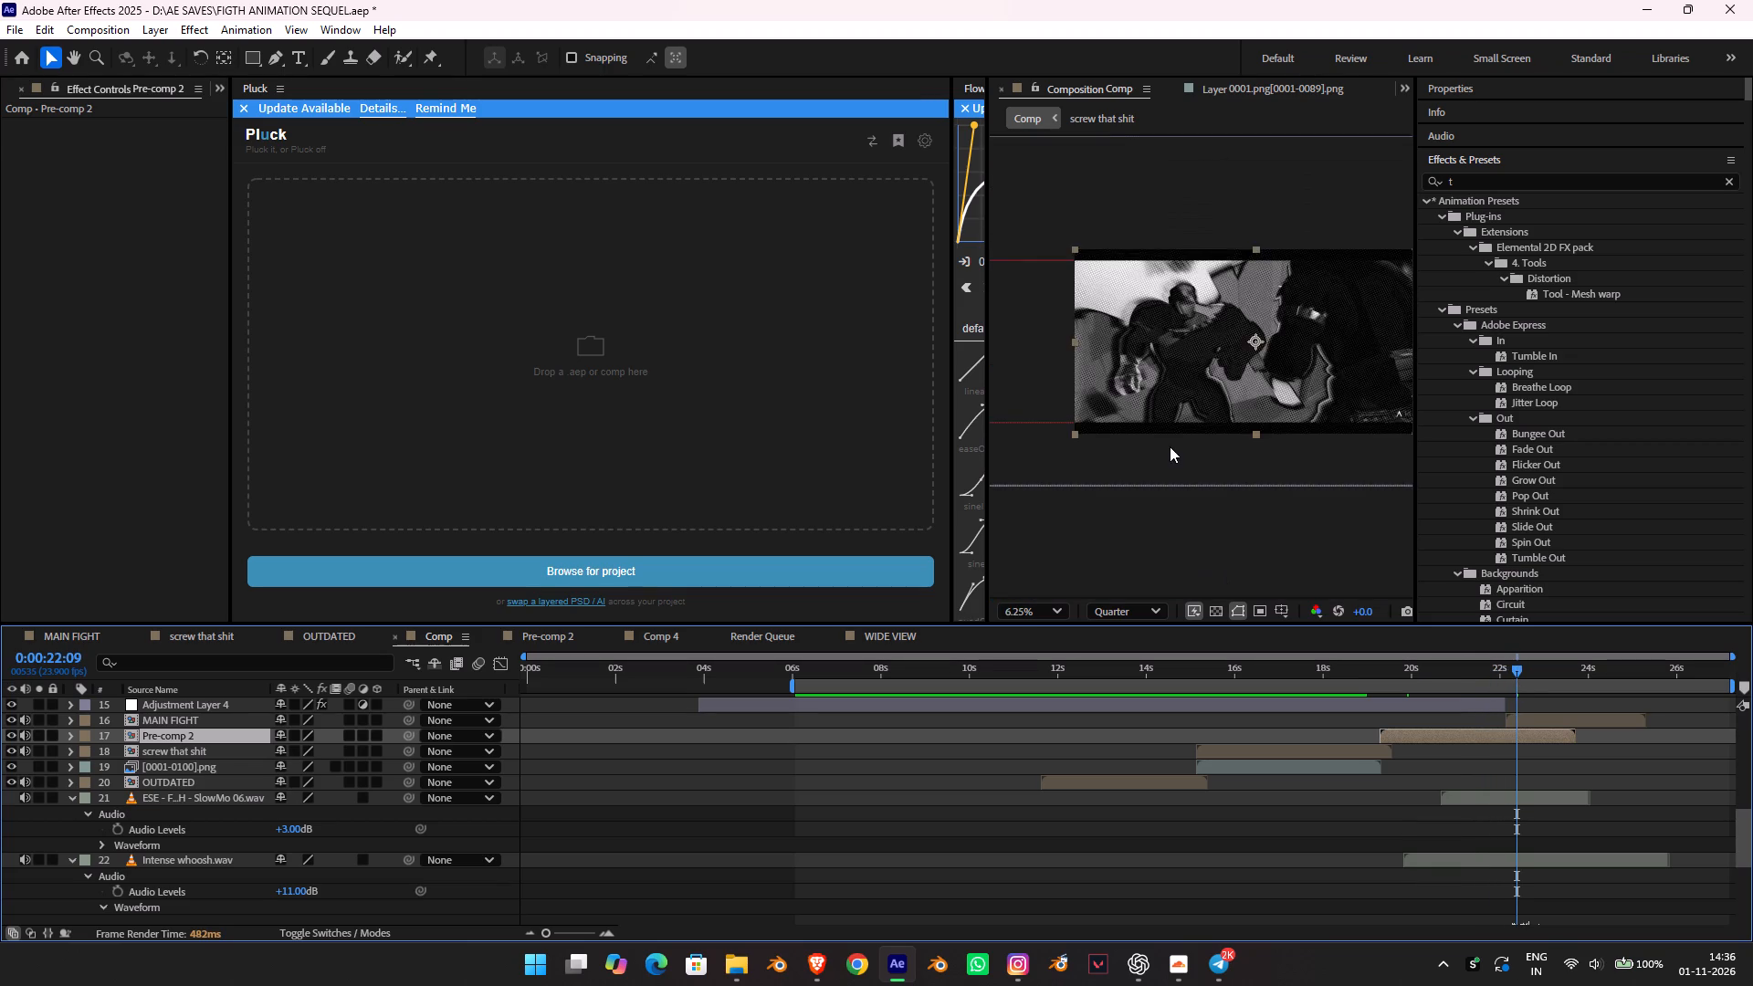
scroll(1185, 432, up, 1)
Open Pre-comp 2 to inspect its image-sequence layers, and return to Comp.
double_click(1530, 736)
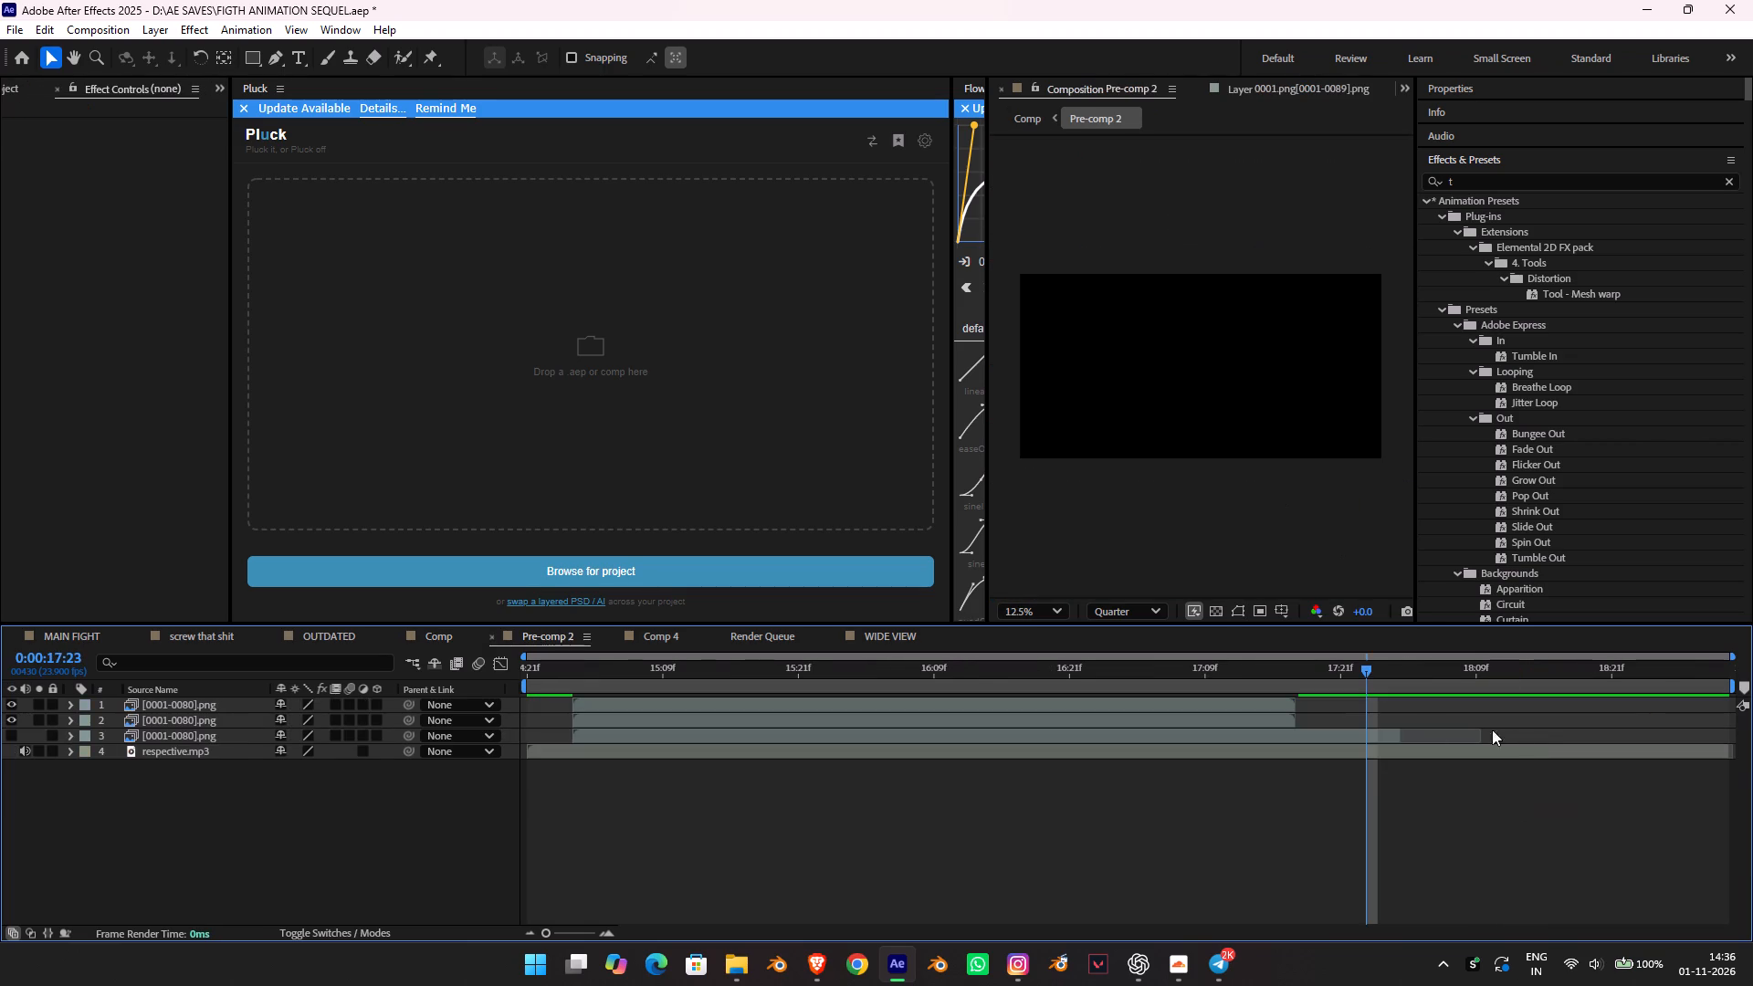
click(1364, 737)
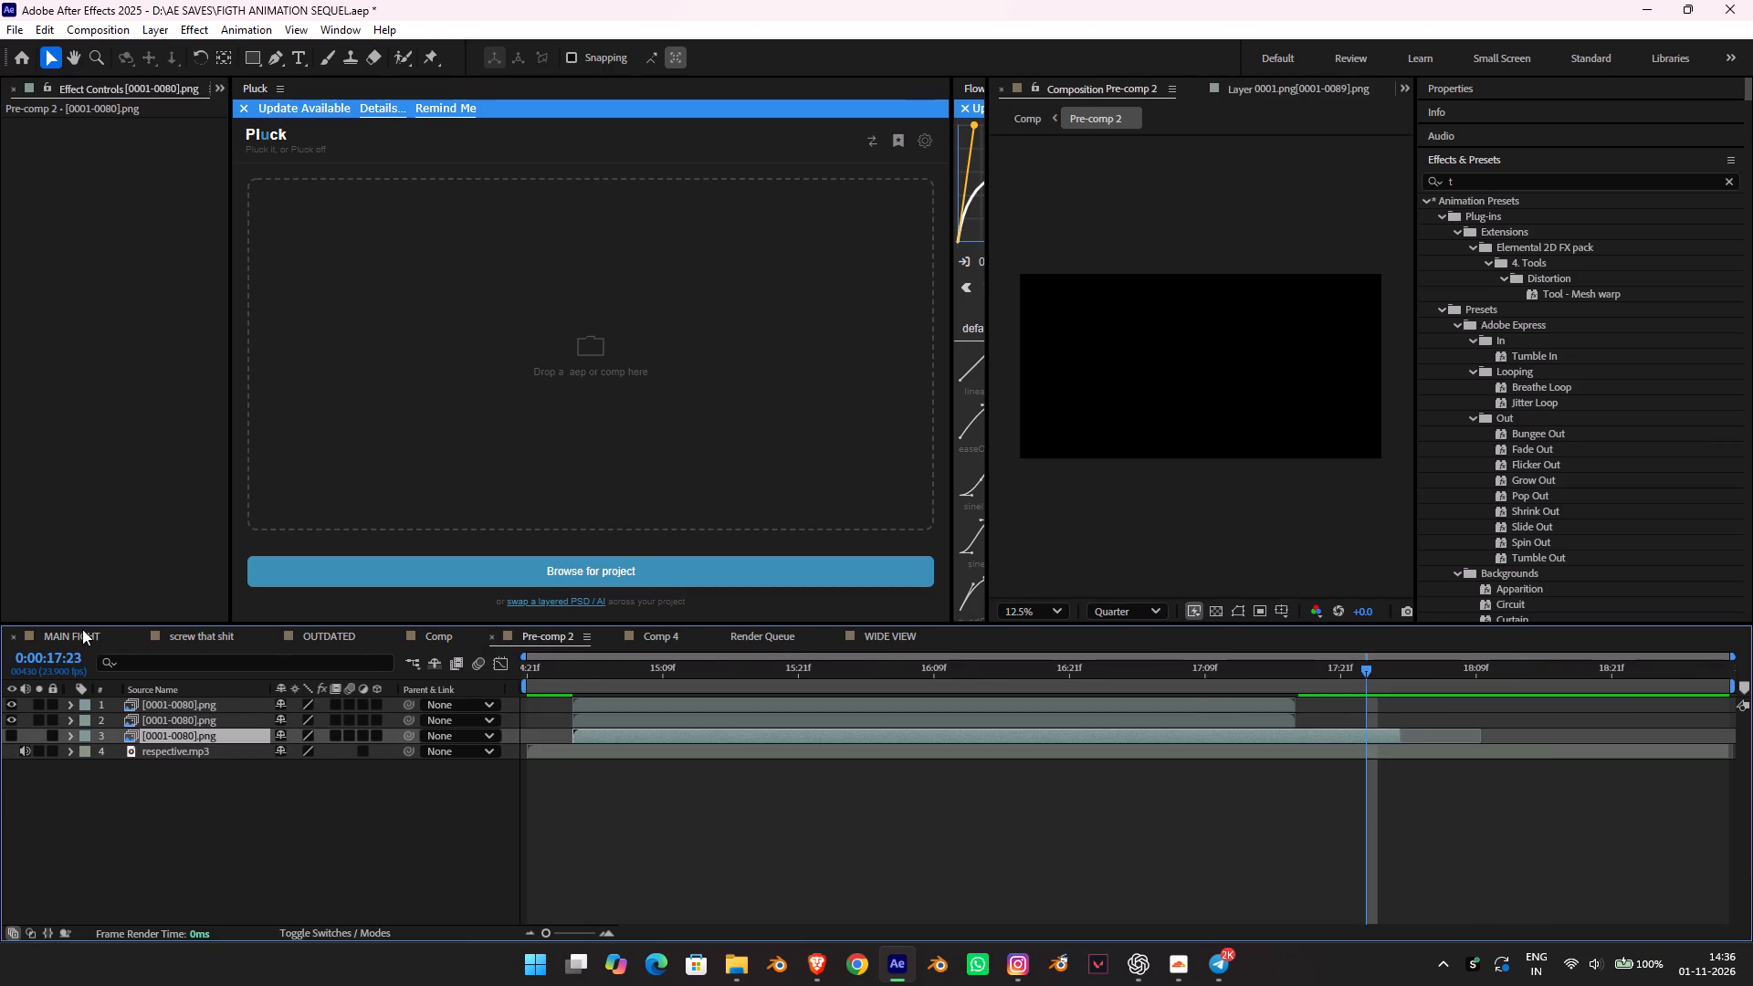
click(424, 632)
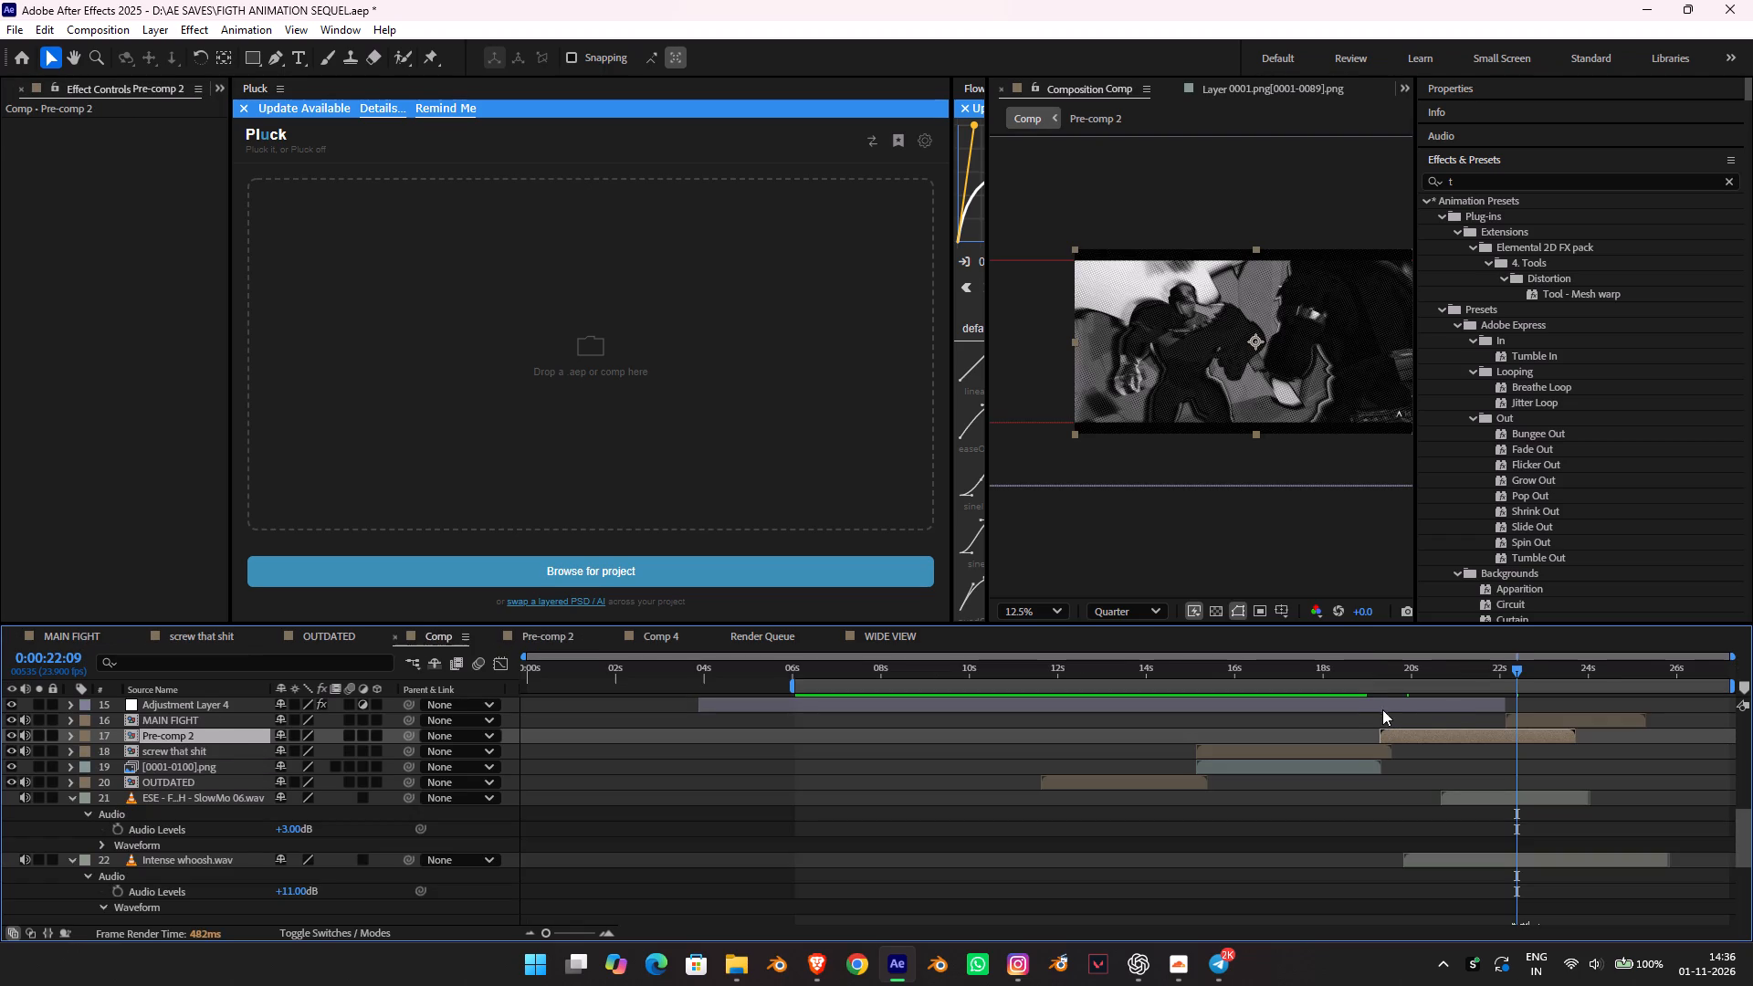
Hide Adjustment Layer 9 in Comp with the playhead at 0:00:23:15.
scroll(1524, 725, up, 2)
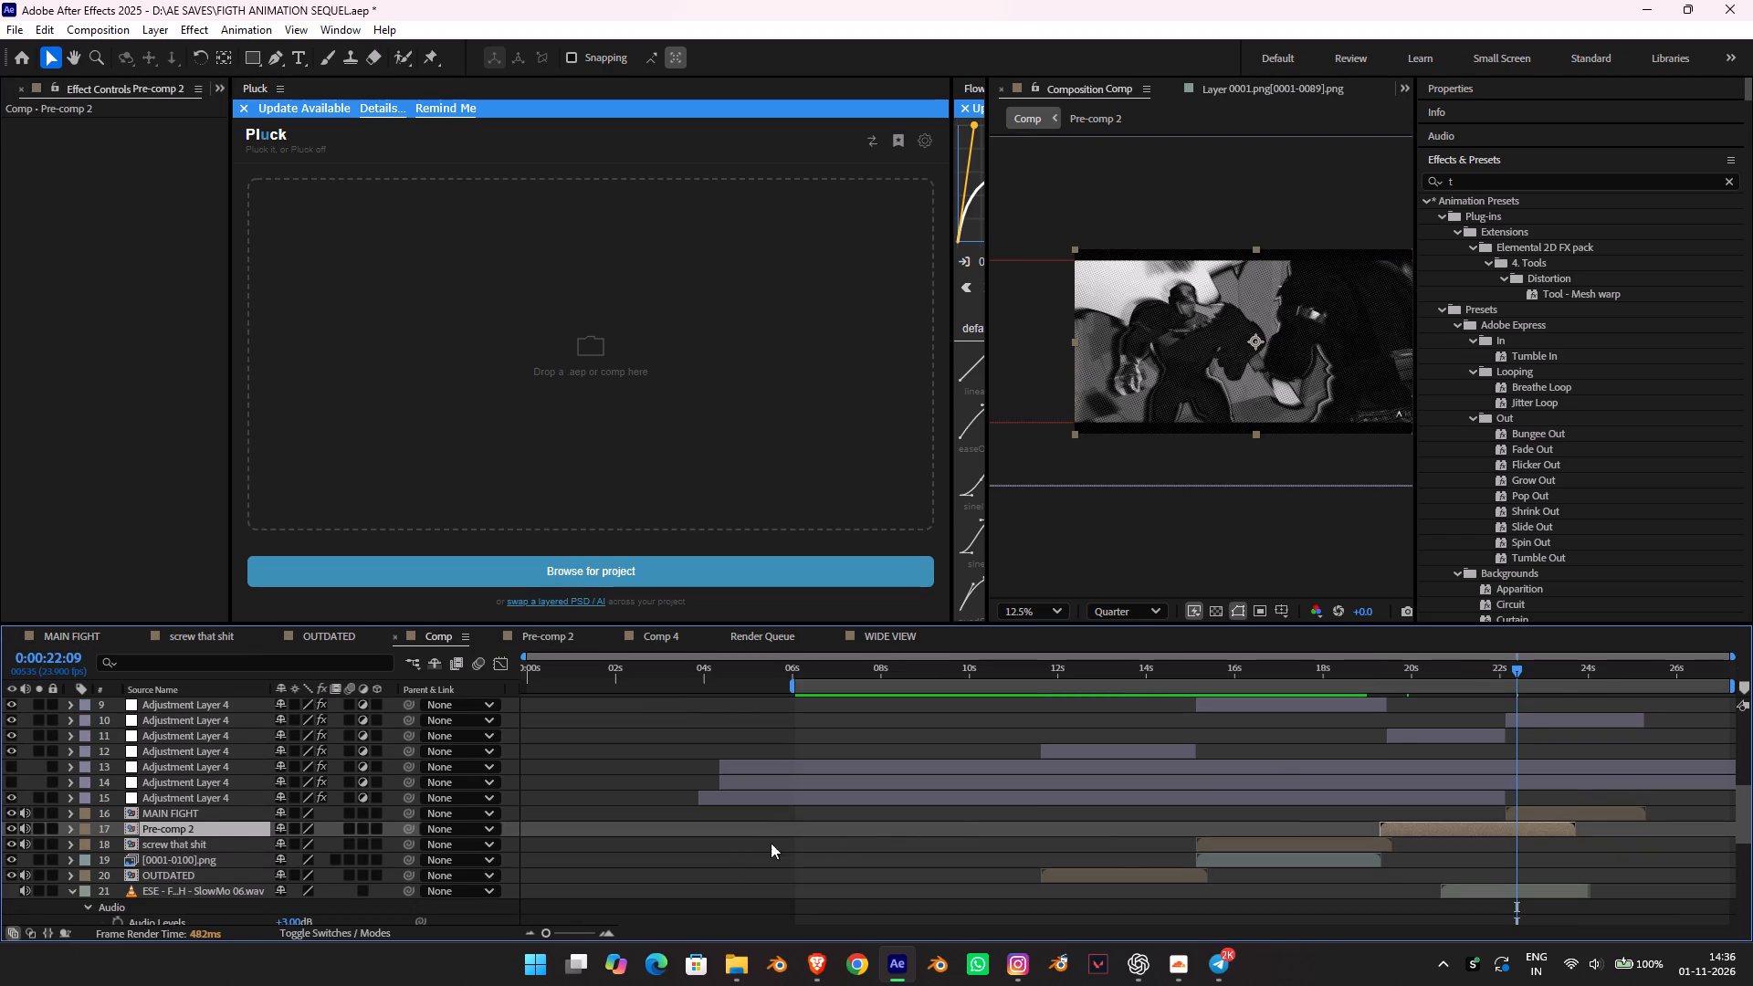
drag(1515, 670, 1521, 669)
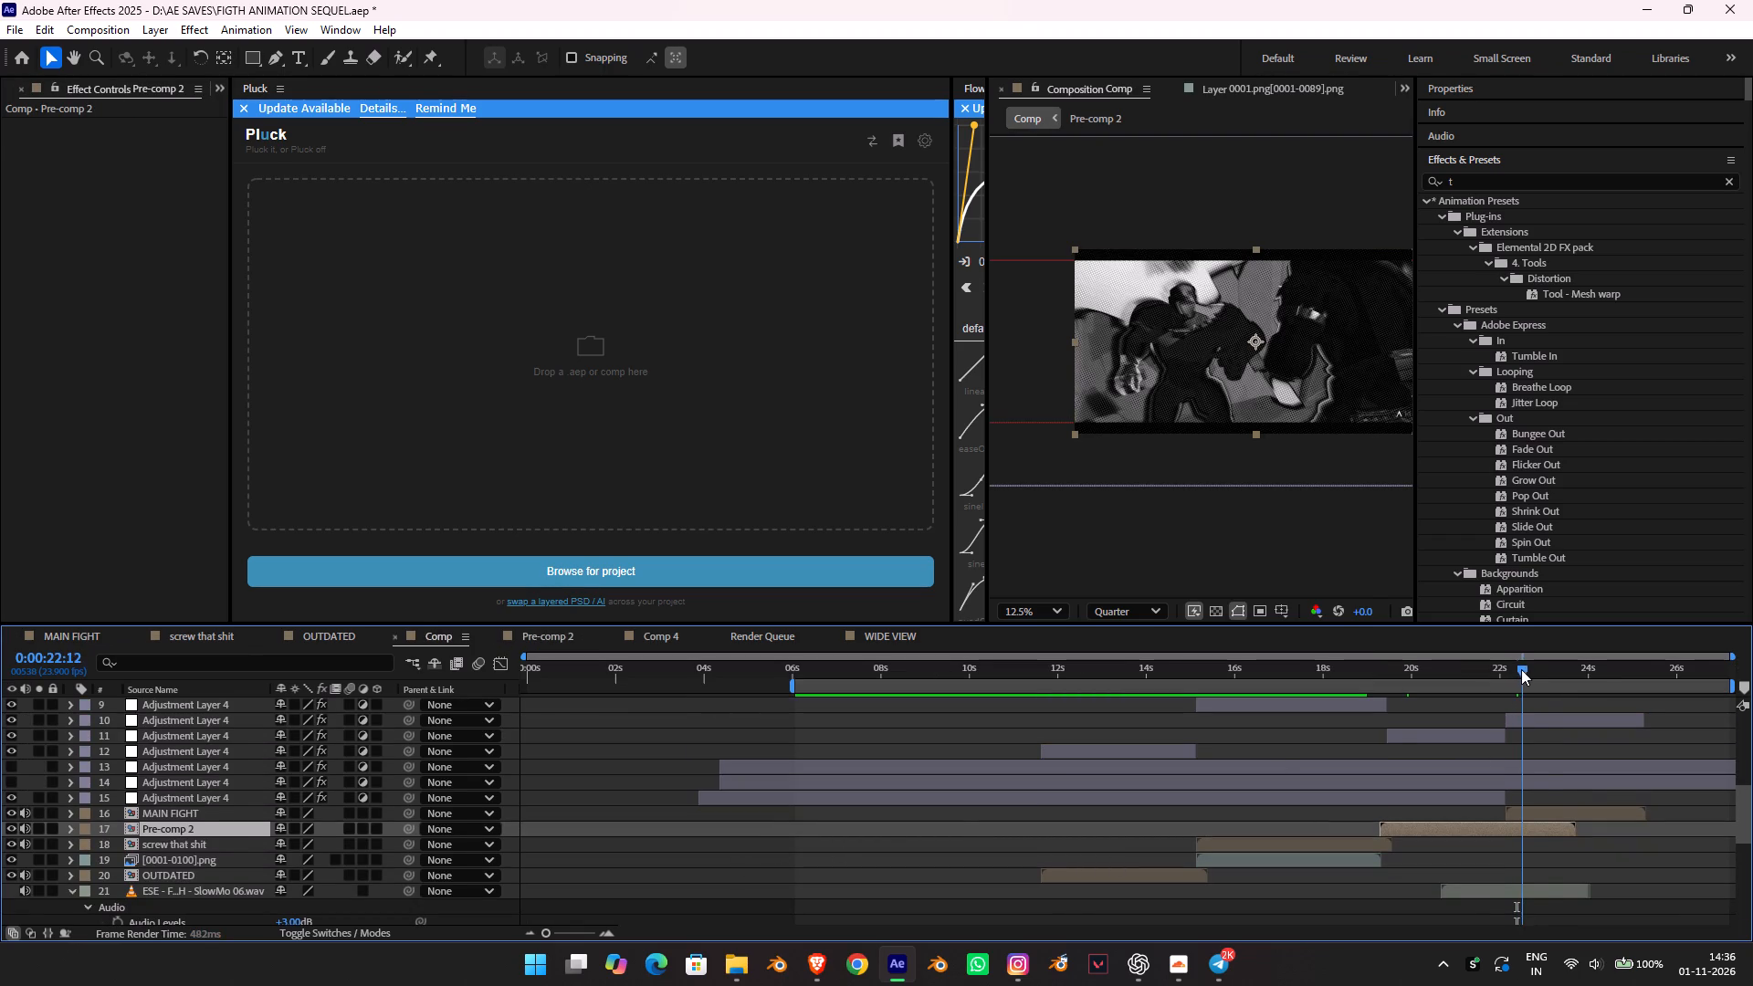
drag(1521, 669, 1566, 677)
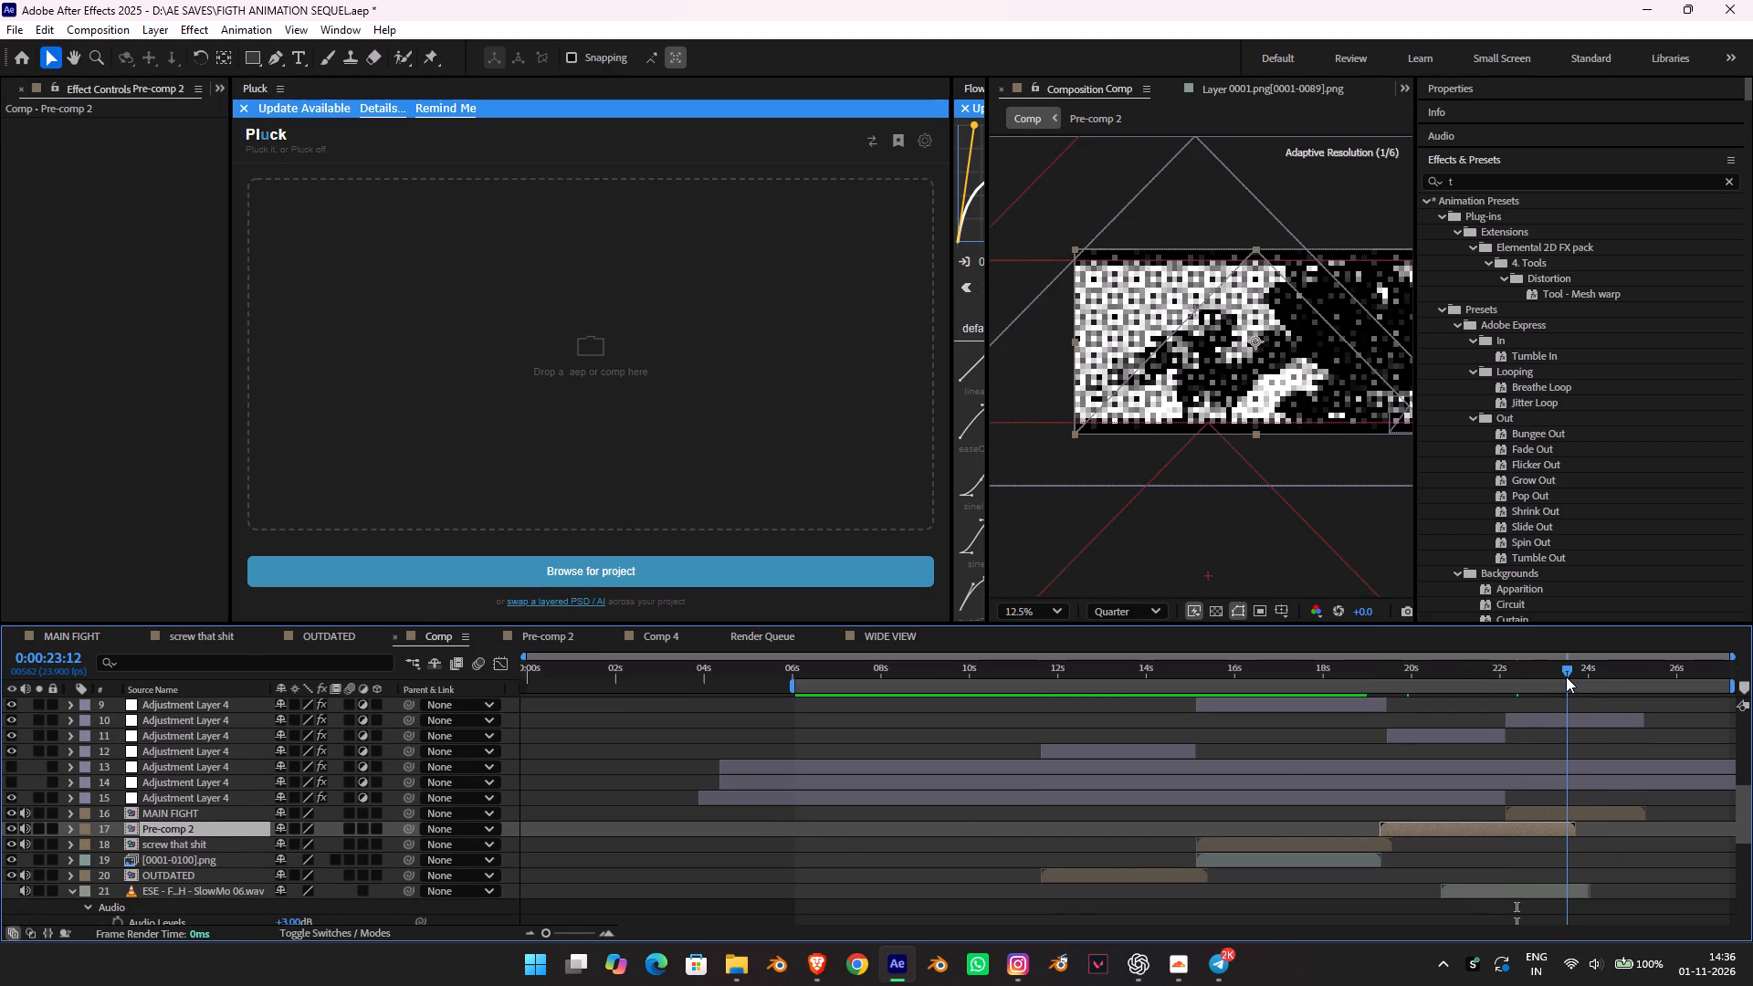
drag(1566, 677, 1570, 677)
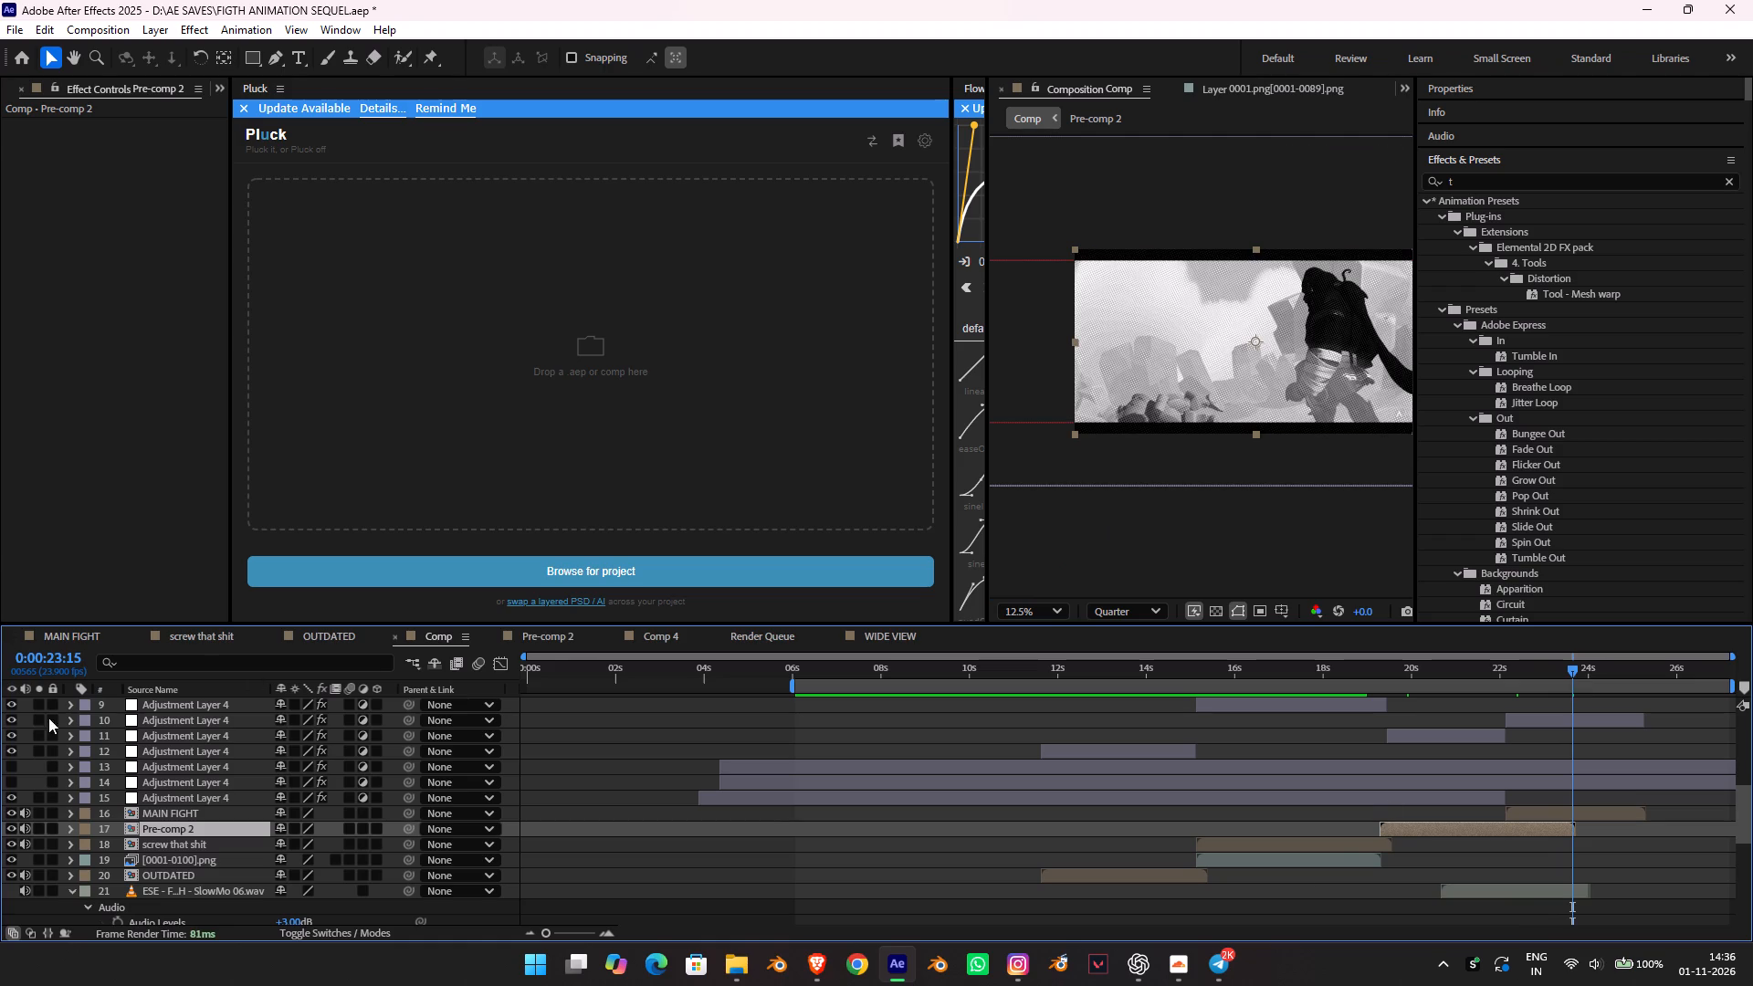
scroll(43, 727, up, 11)
click(18, 704)
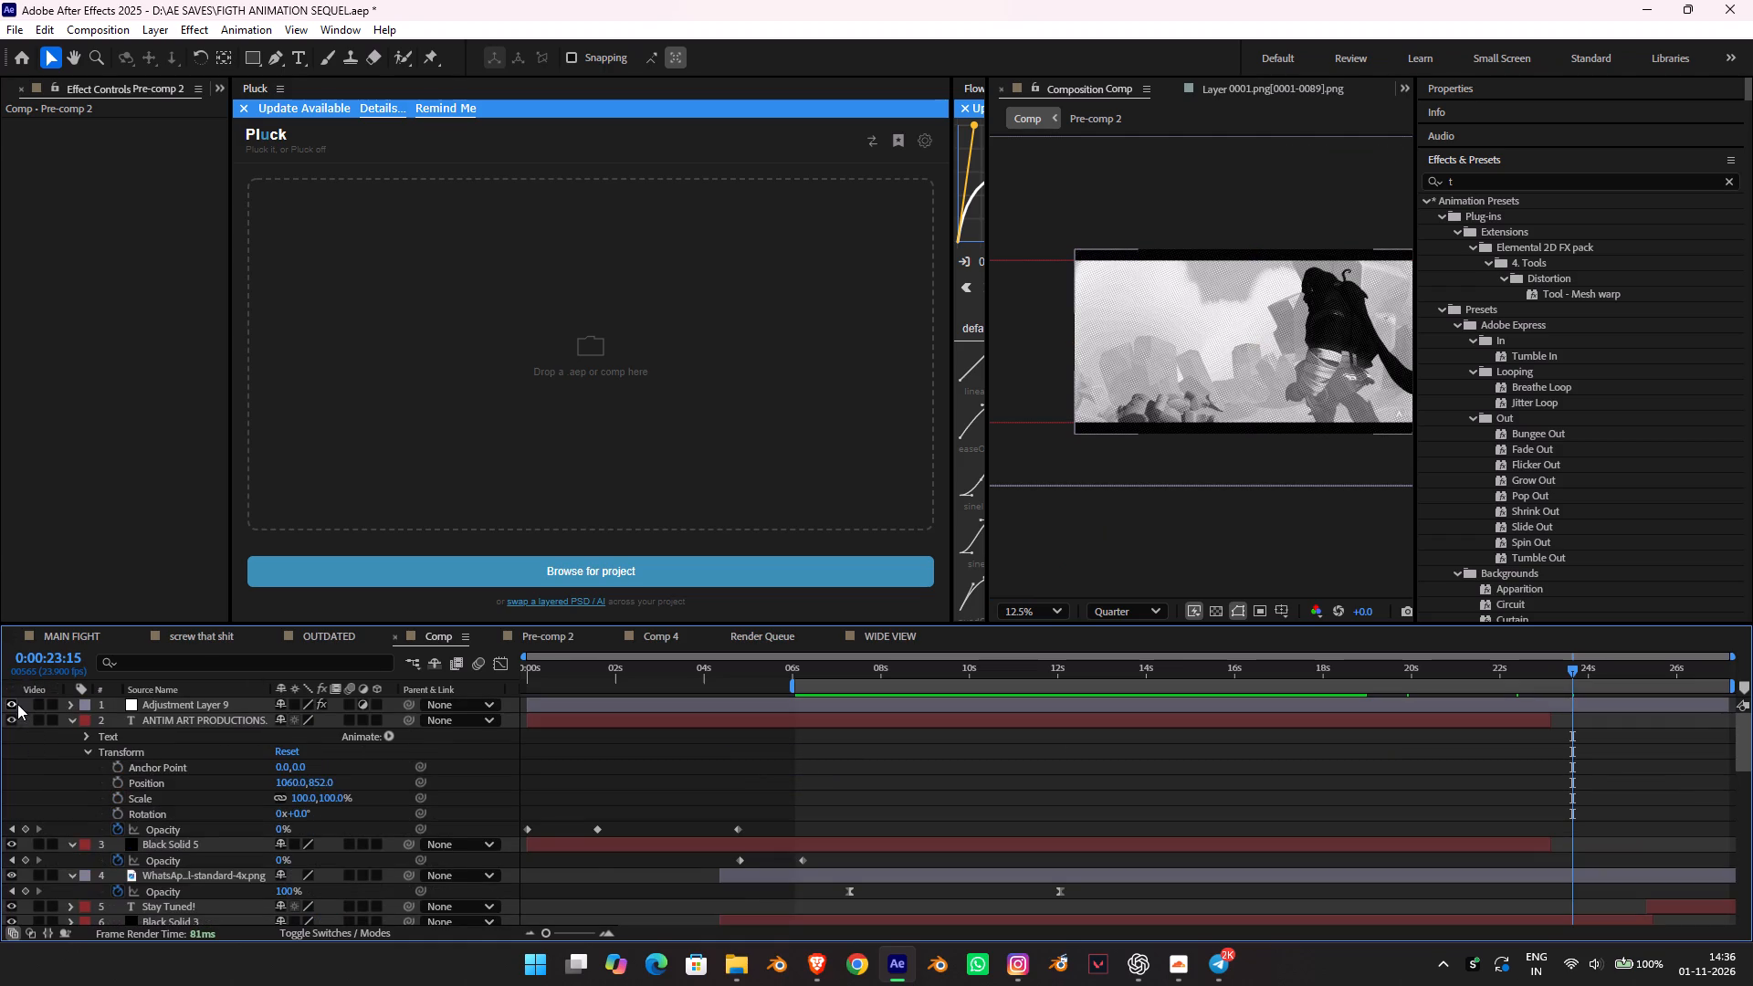
click(17, 704)
At 0:00:23:07, examine the effects on the Adjustment Layer 4 copies that cover the MAIN FIGHT shot.
click(1563, 670)
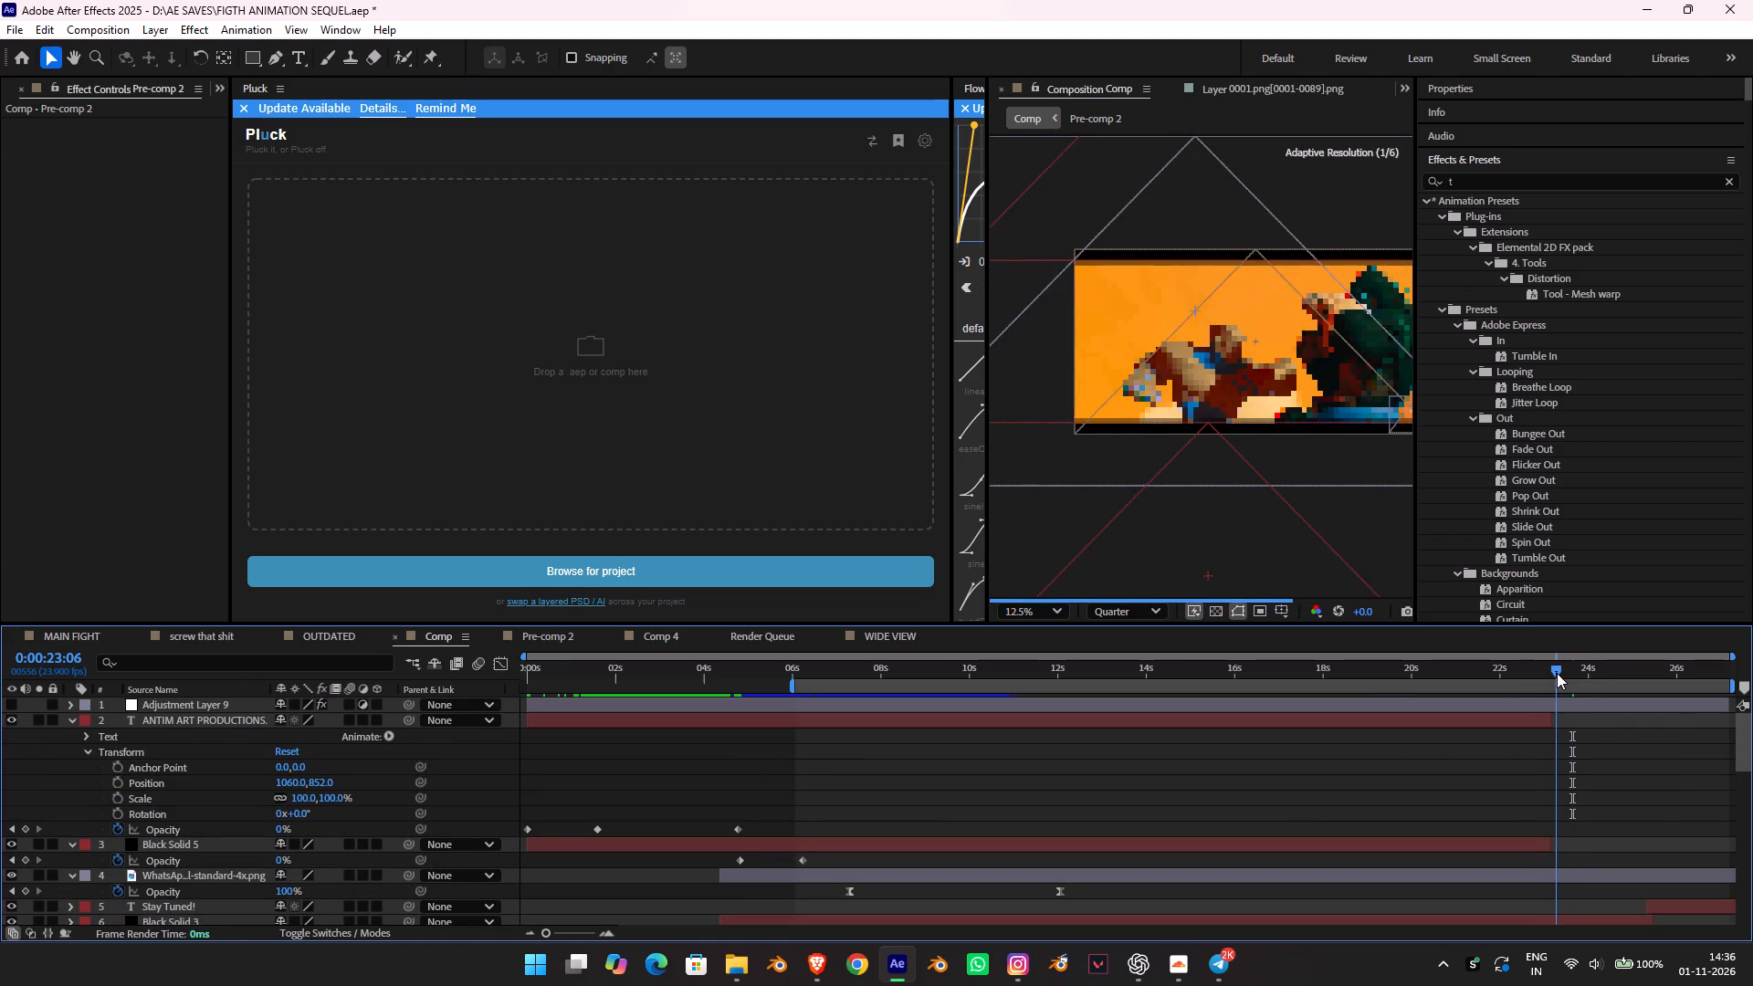
scroll(1577, 782, down, 2)
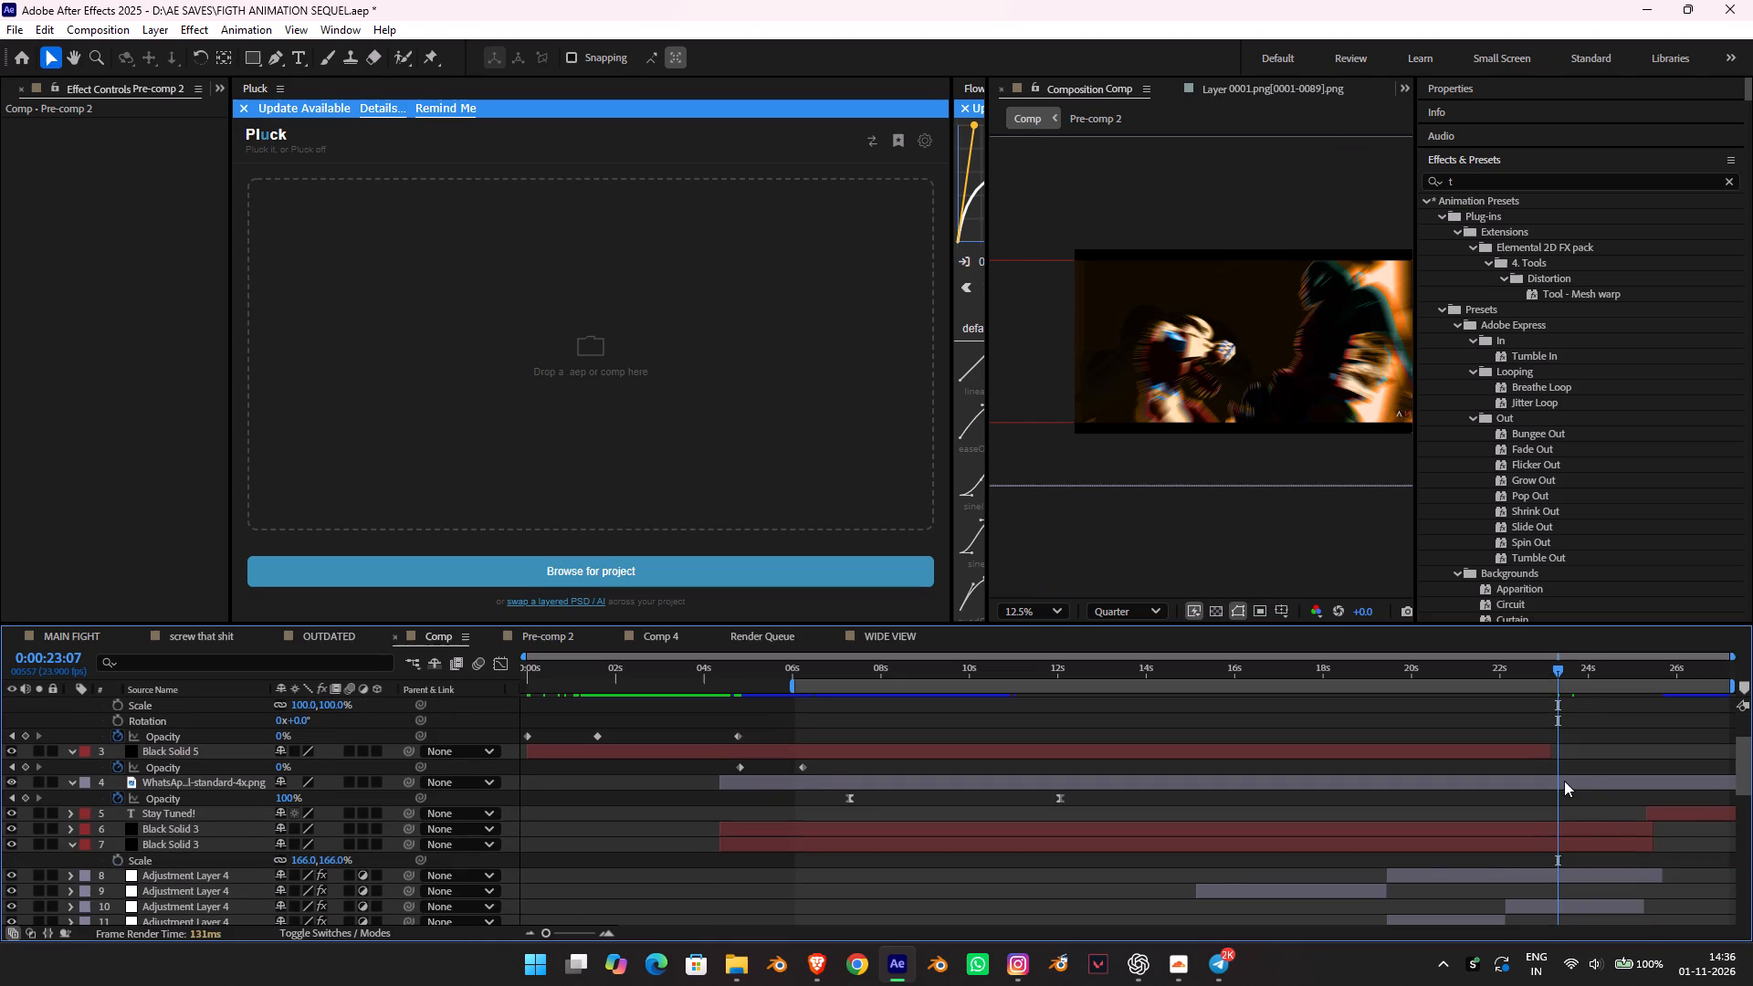
scroll(1564, 781, down, 4)
click(1563, 805)
double_click(1563, 805)
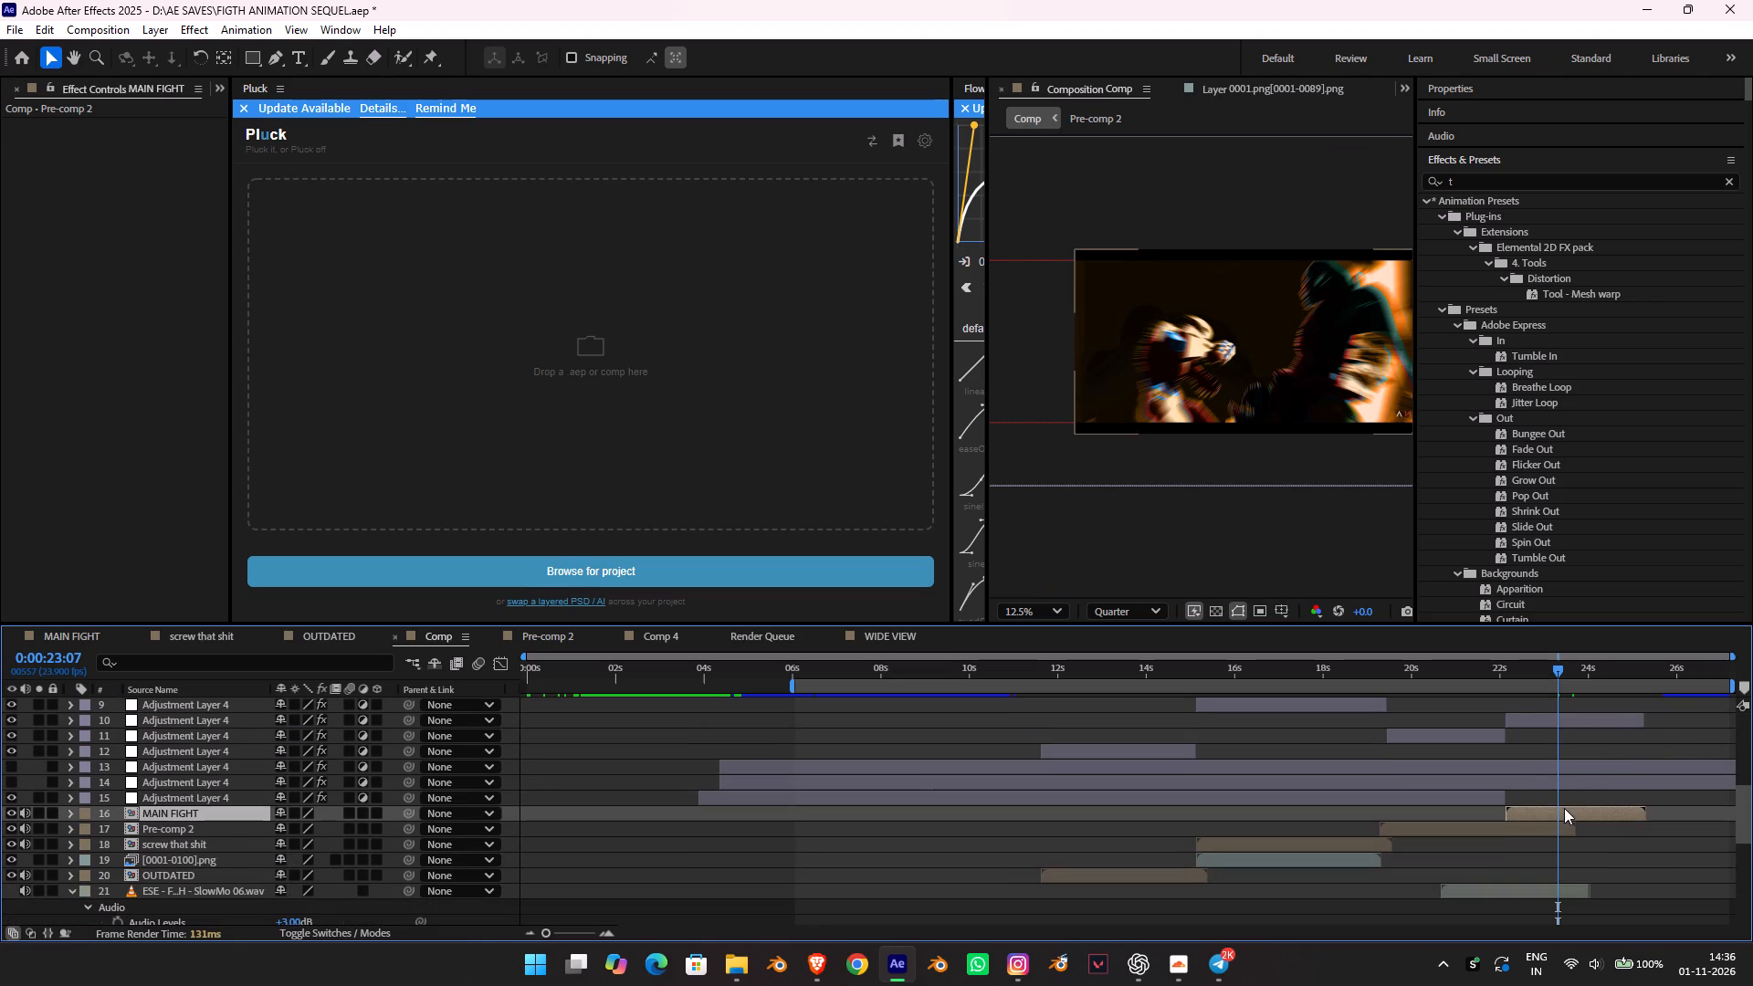
click(1562, 787)
click(1547, 710)
click(1551, 717)
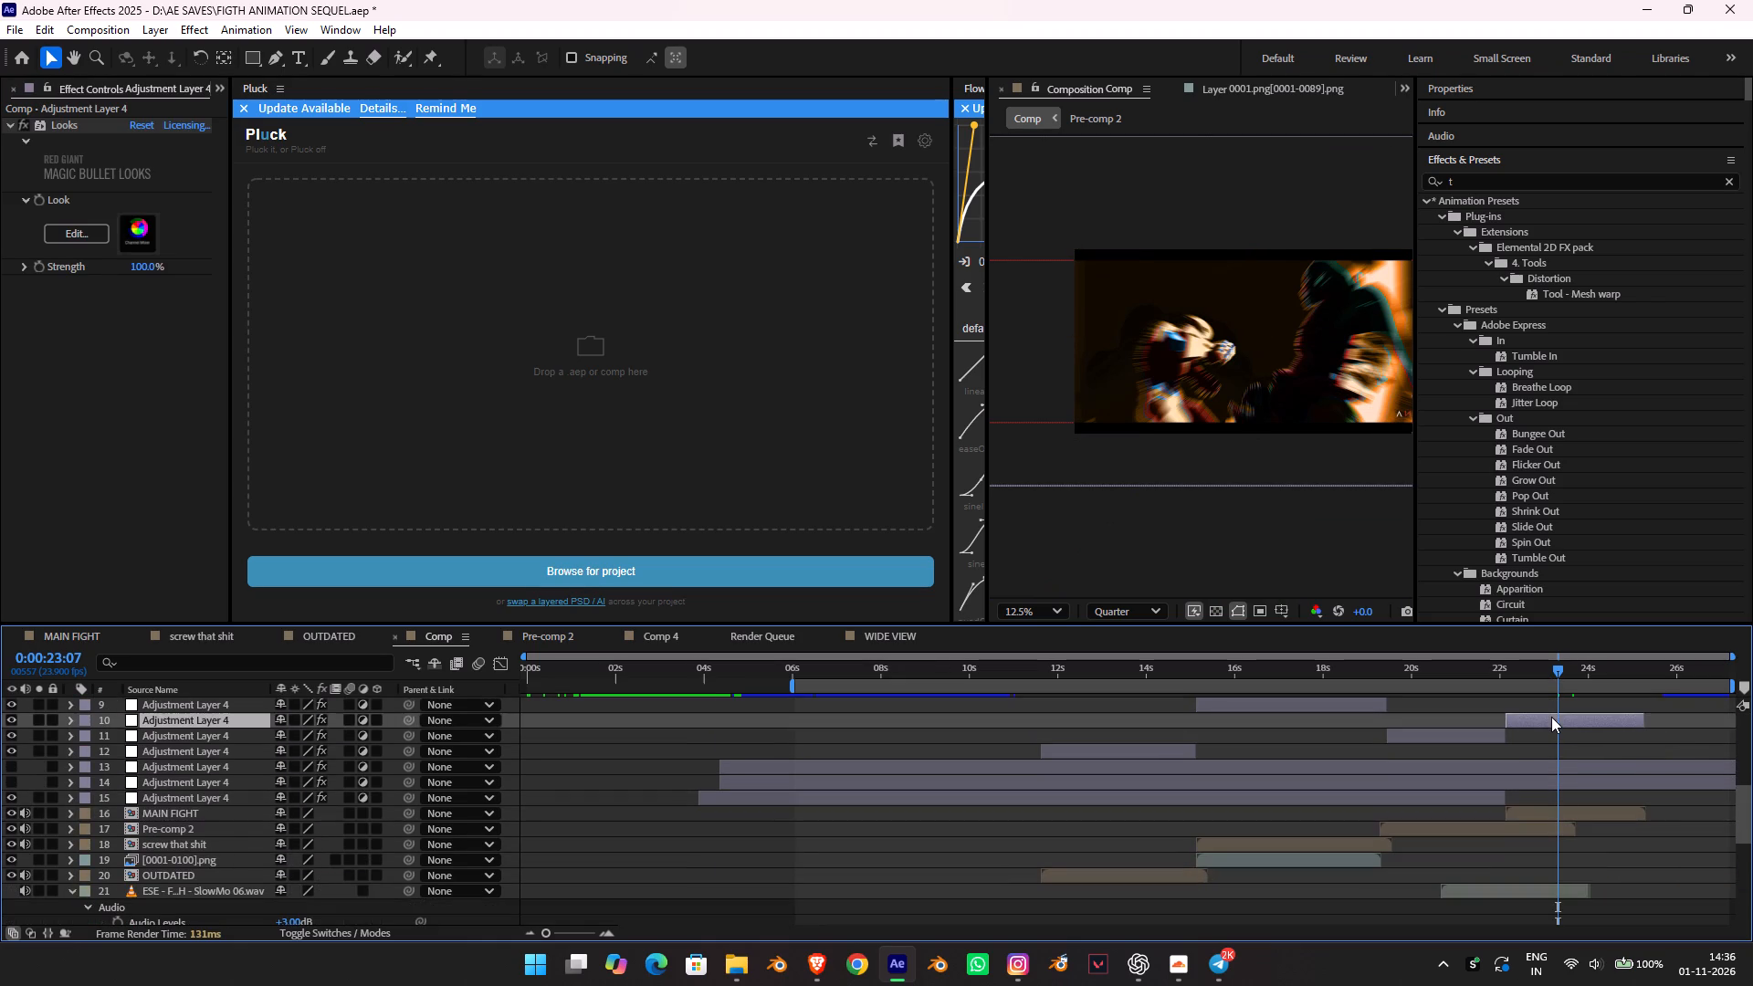
scroll(106, 237, down, 7)
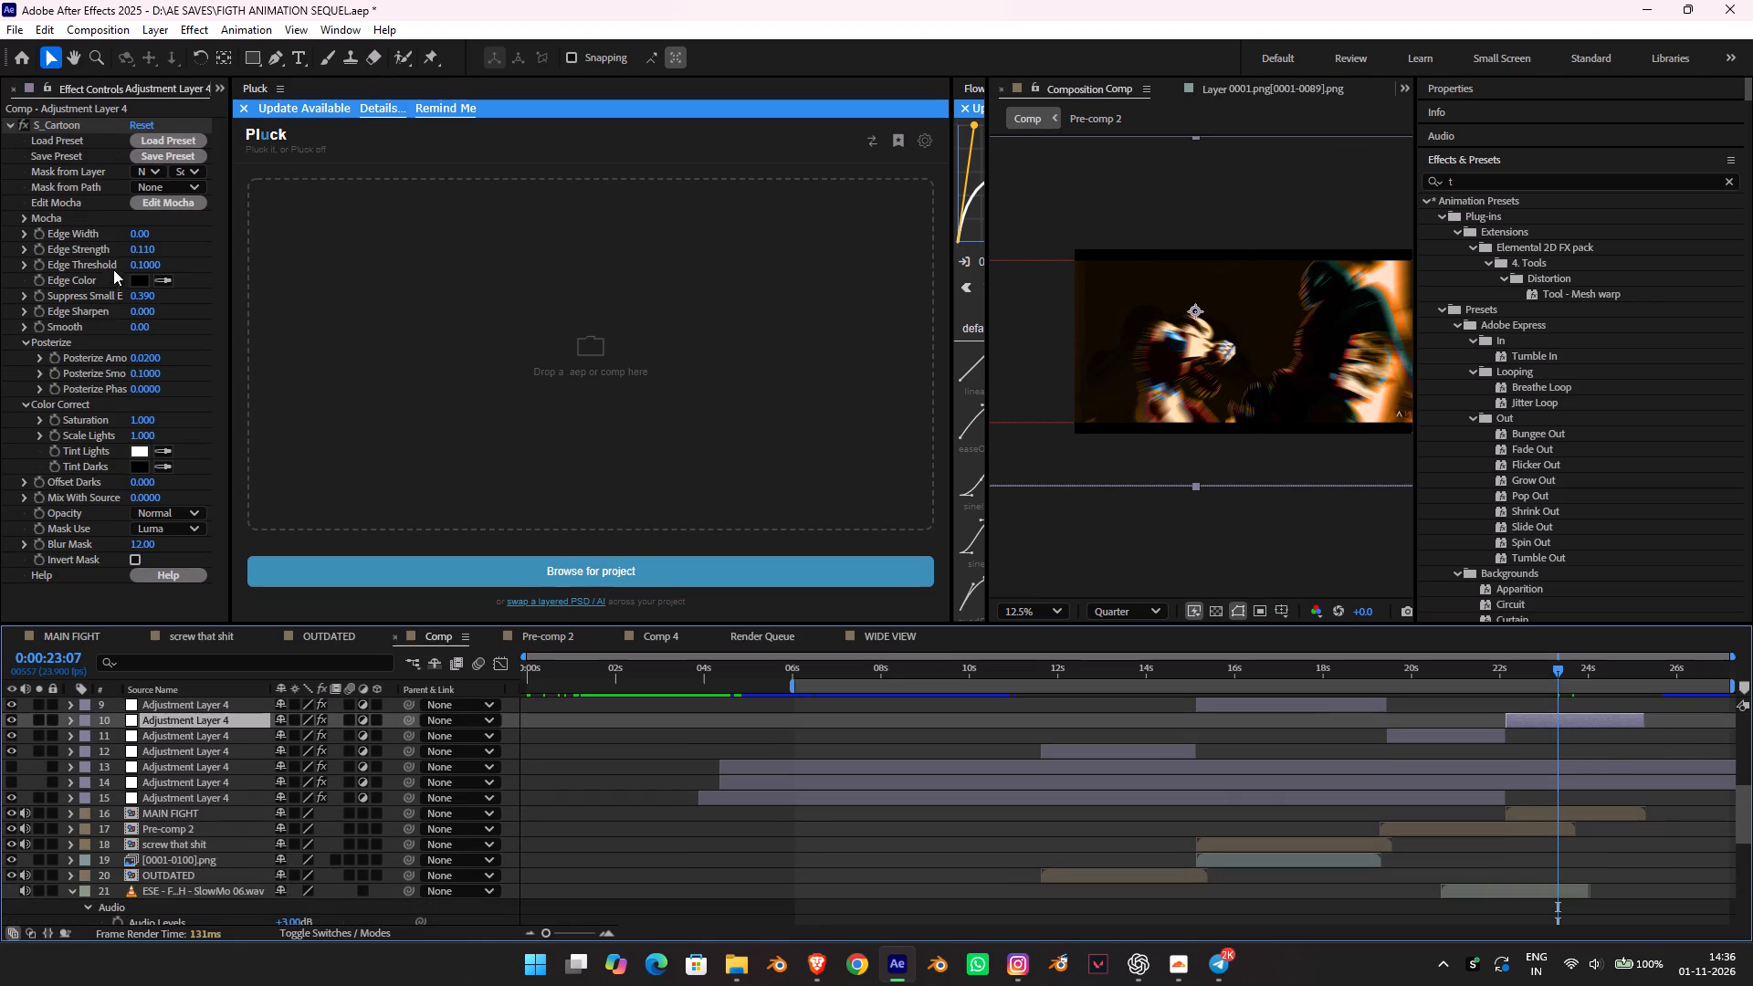
scroll(117, 276, up, 5)
scroll(1359, 823, up, 4)
scroll(1518, 837, down, 2)
click(1570, 781)
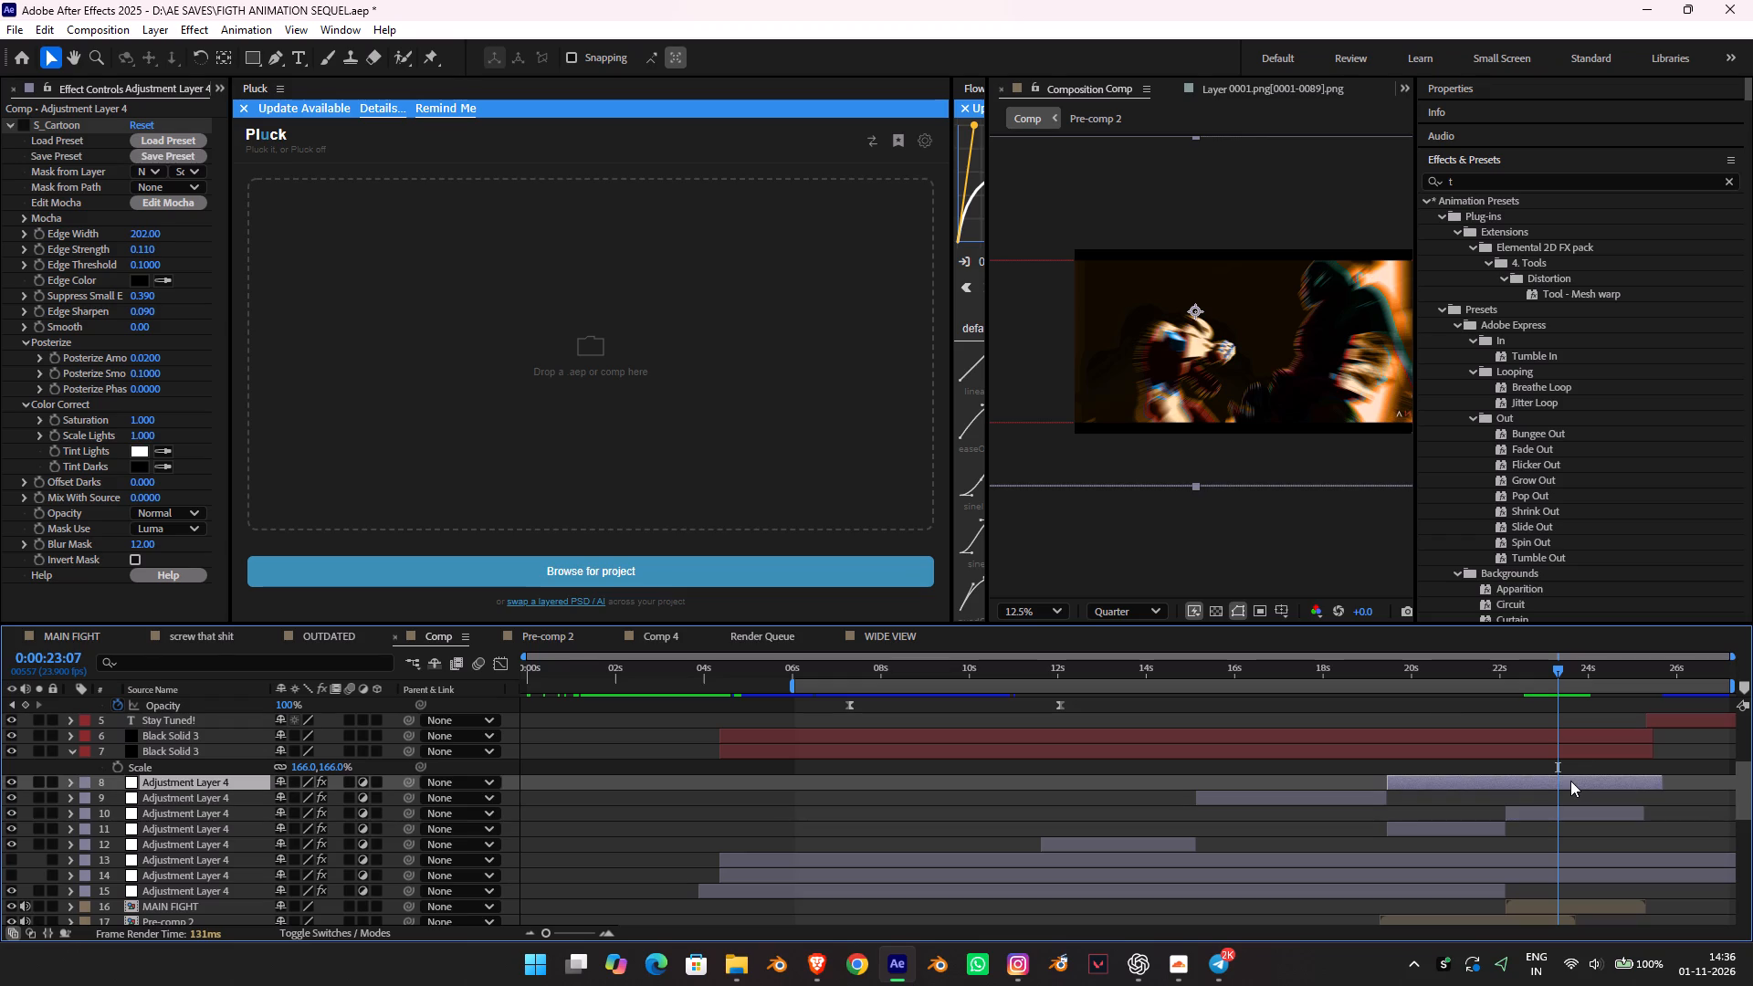
scroll(109, 342, down, 7)
scroll(129, 347, up, 7)
scroll(1573, 879, down, 4)
Open the MAIN FIGHT composition and inspect the effects on its topmost Adjustment Layer 3 at 0:00:18:12.
double_click(1555, 721)
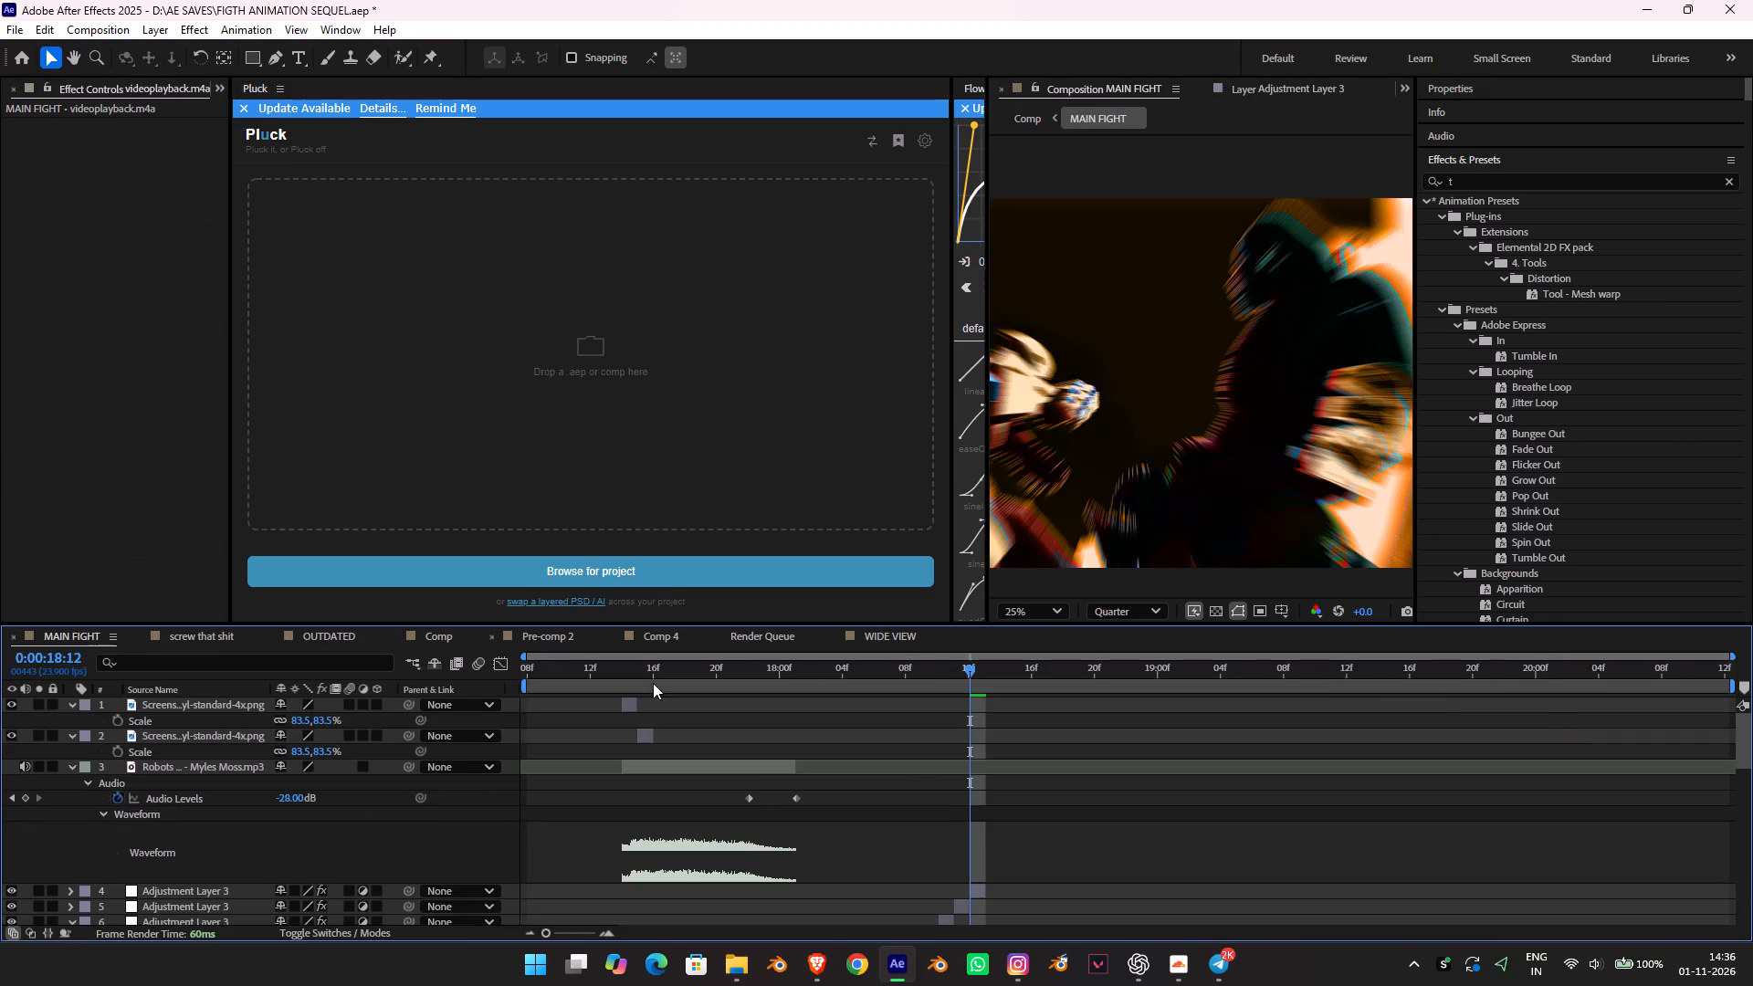
click(975, 892)
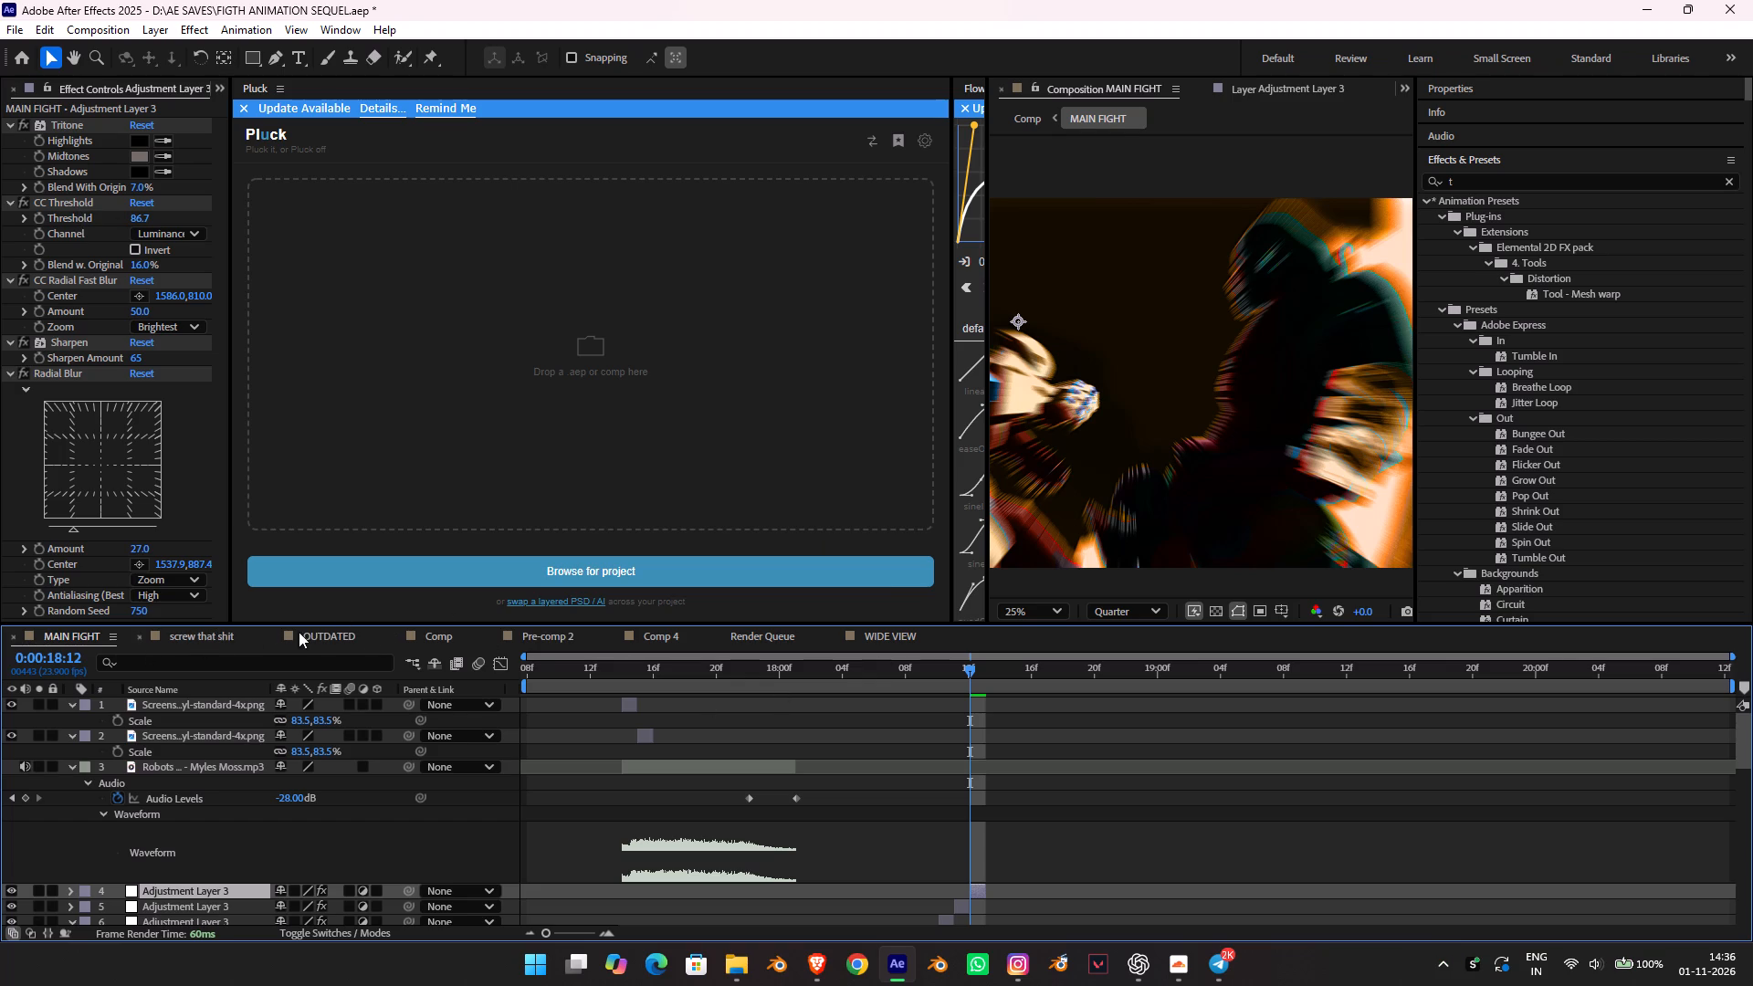
Back in Comp, search the effects for "thres" and apply S_Threshold to Adjustment Layer 9.
click(445, 631)
click(824, 712)
scroll(1340, 733, up, 3)
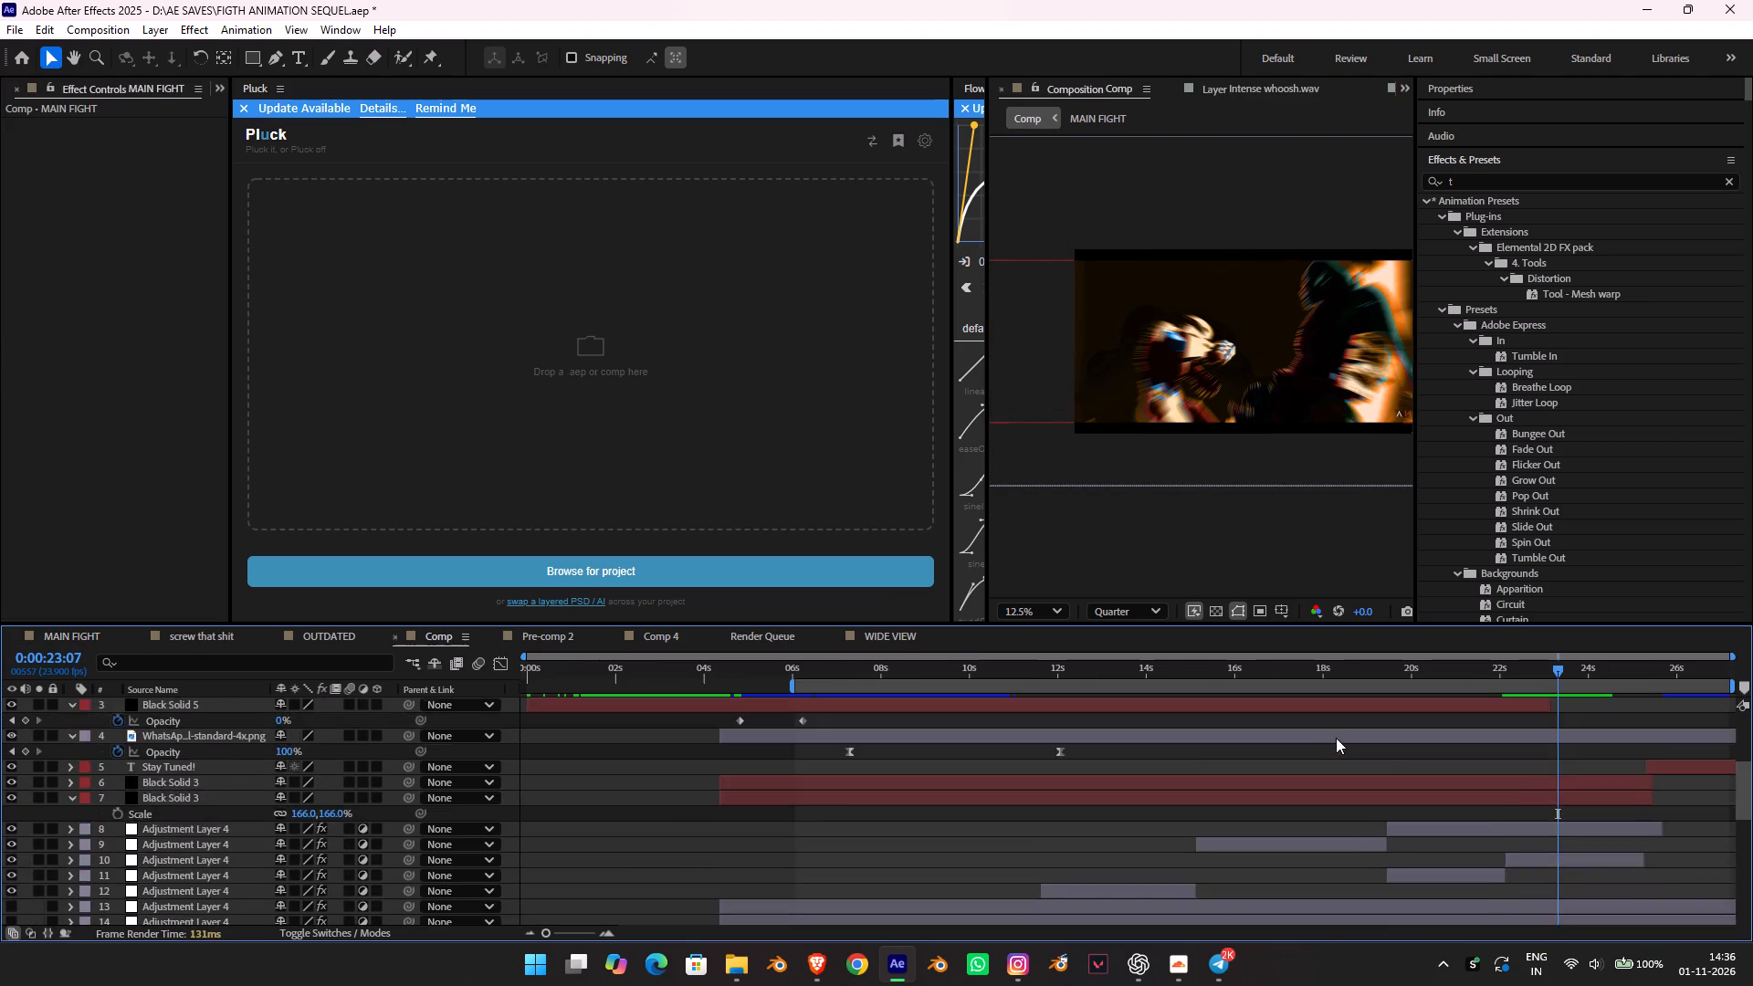
scroll(1336, 738, up, 7)
click(1334, 702)
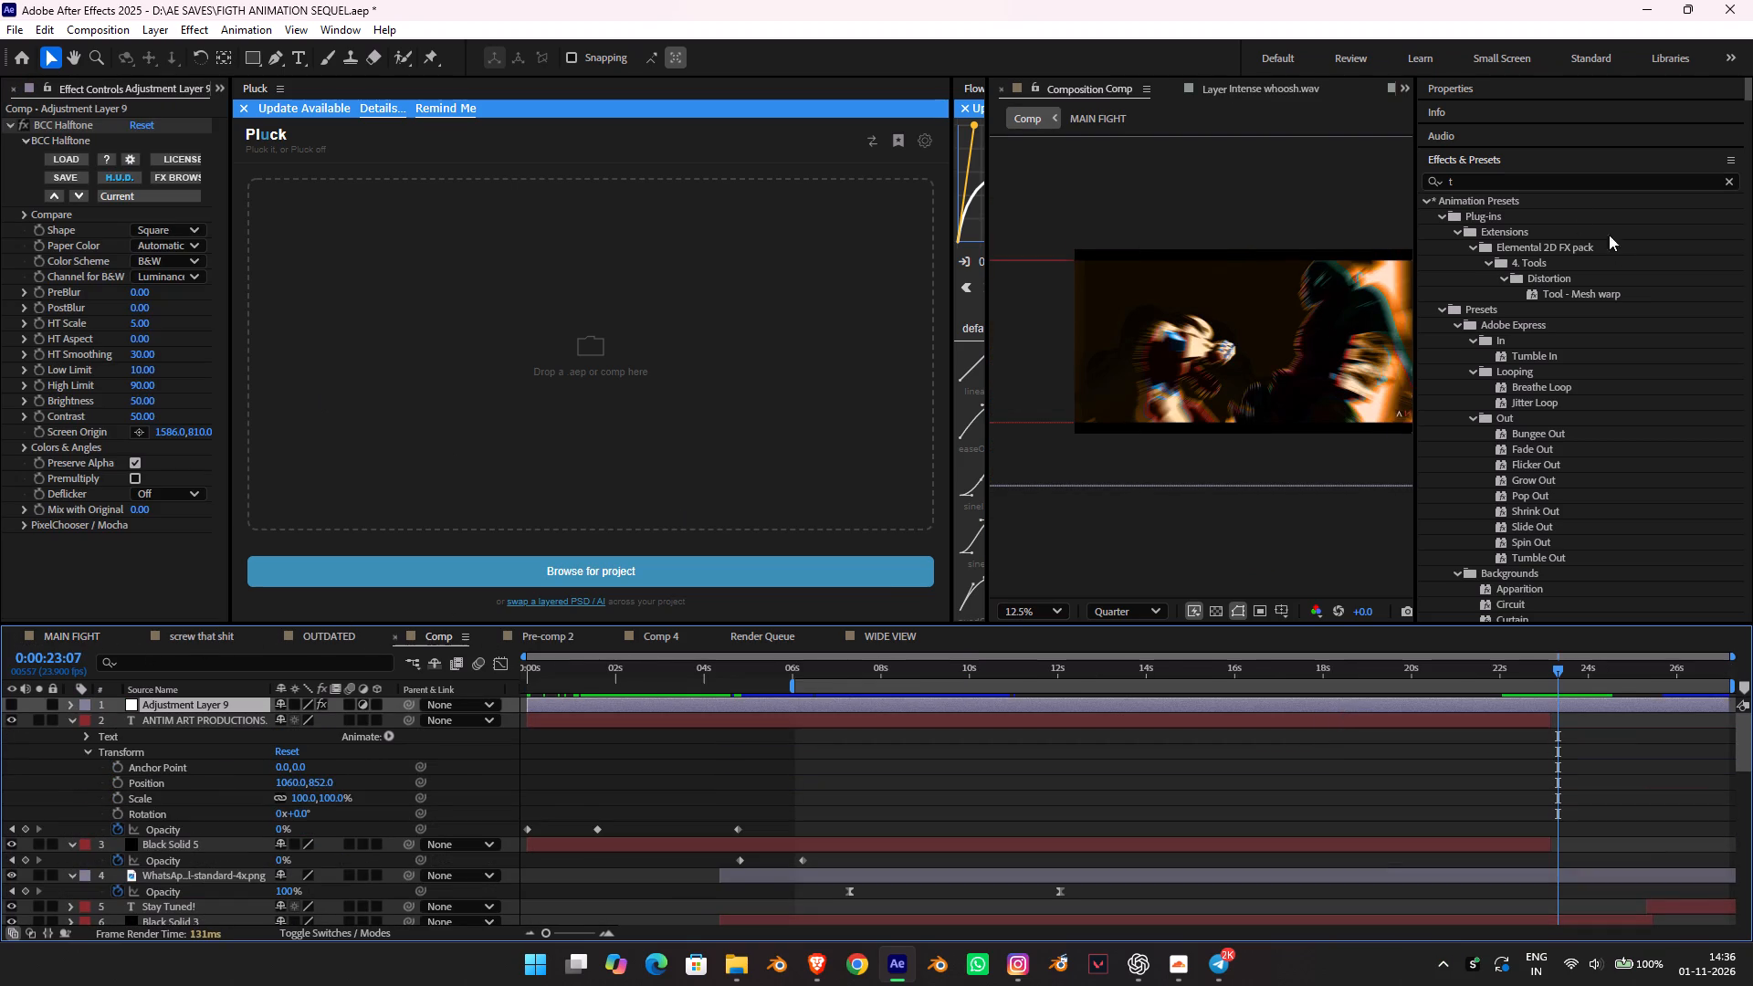
click(1502, 174)
key(h)
key(r)
key(e)
key(s)
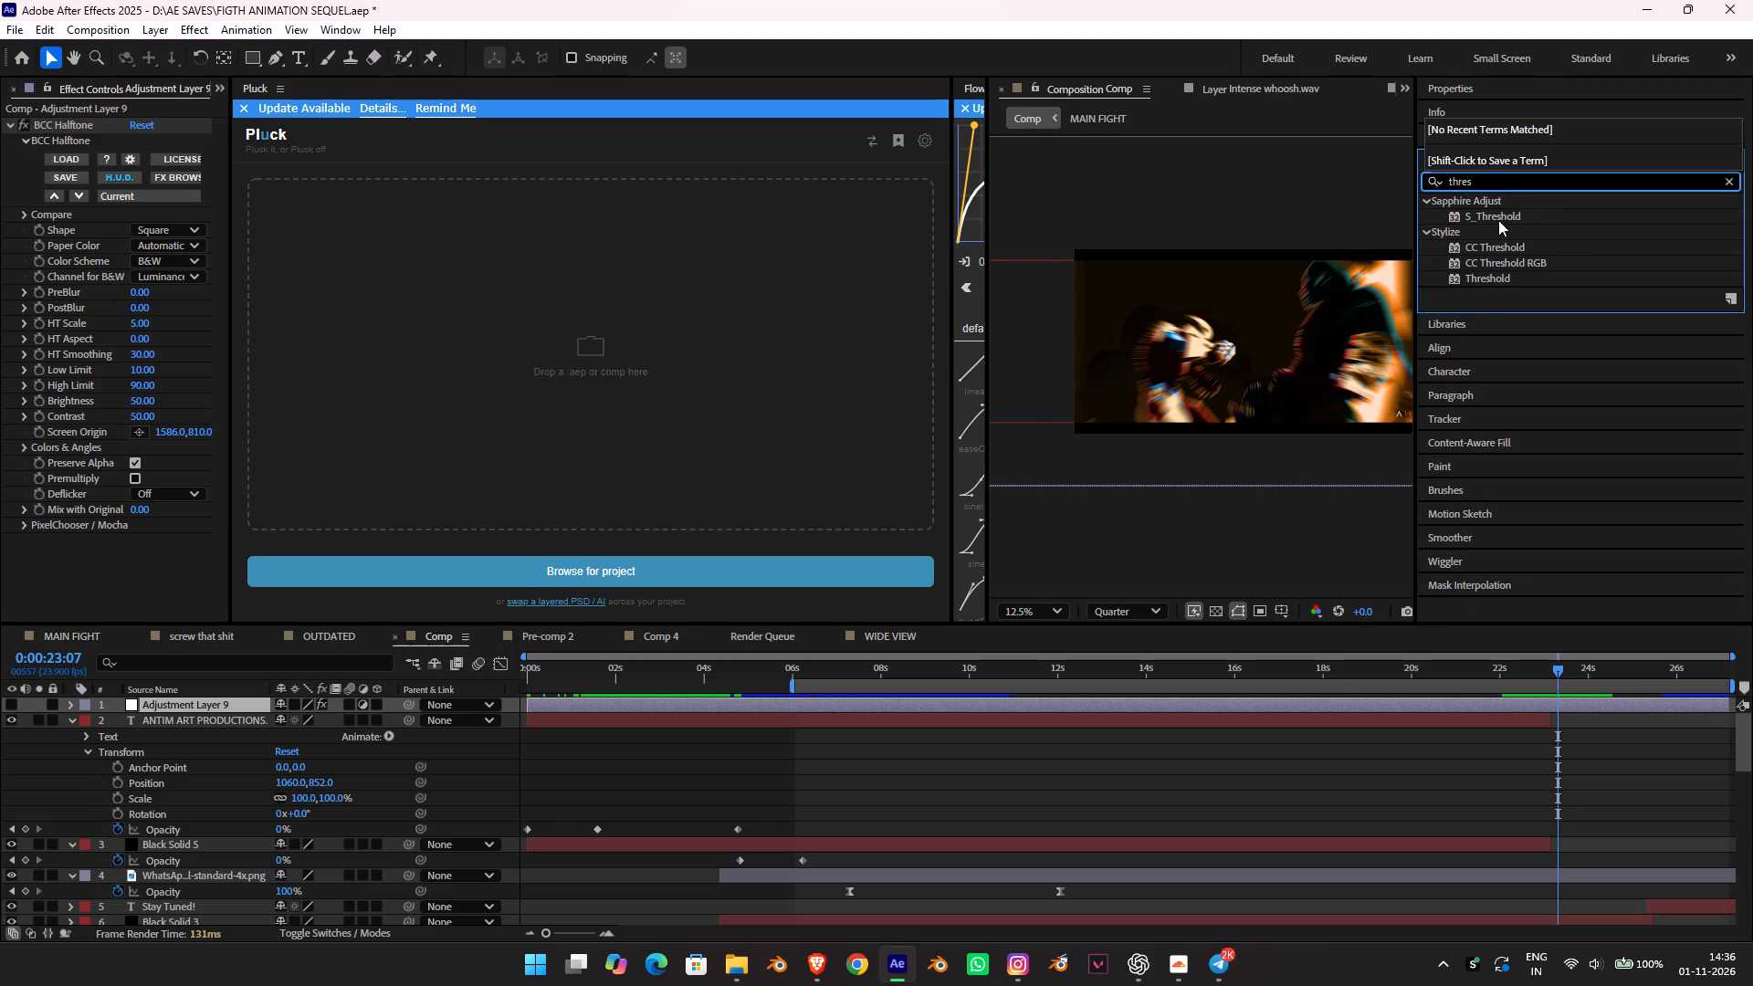
double_click(1498, 220)
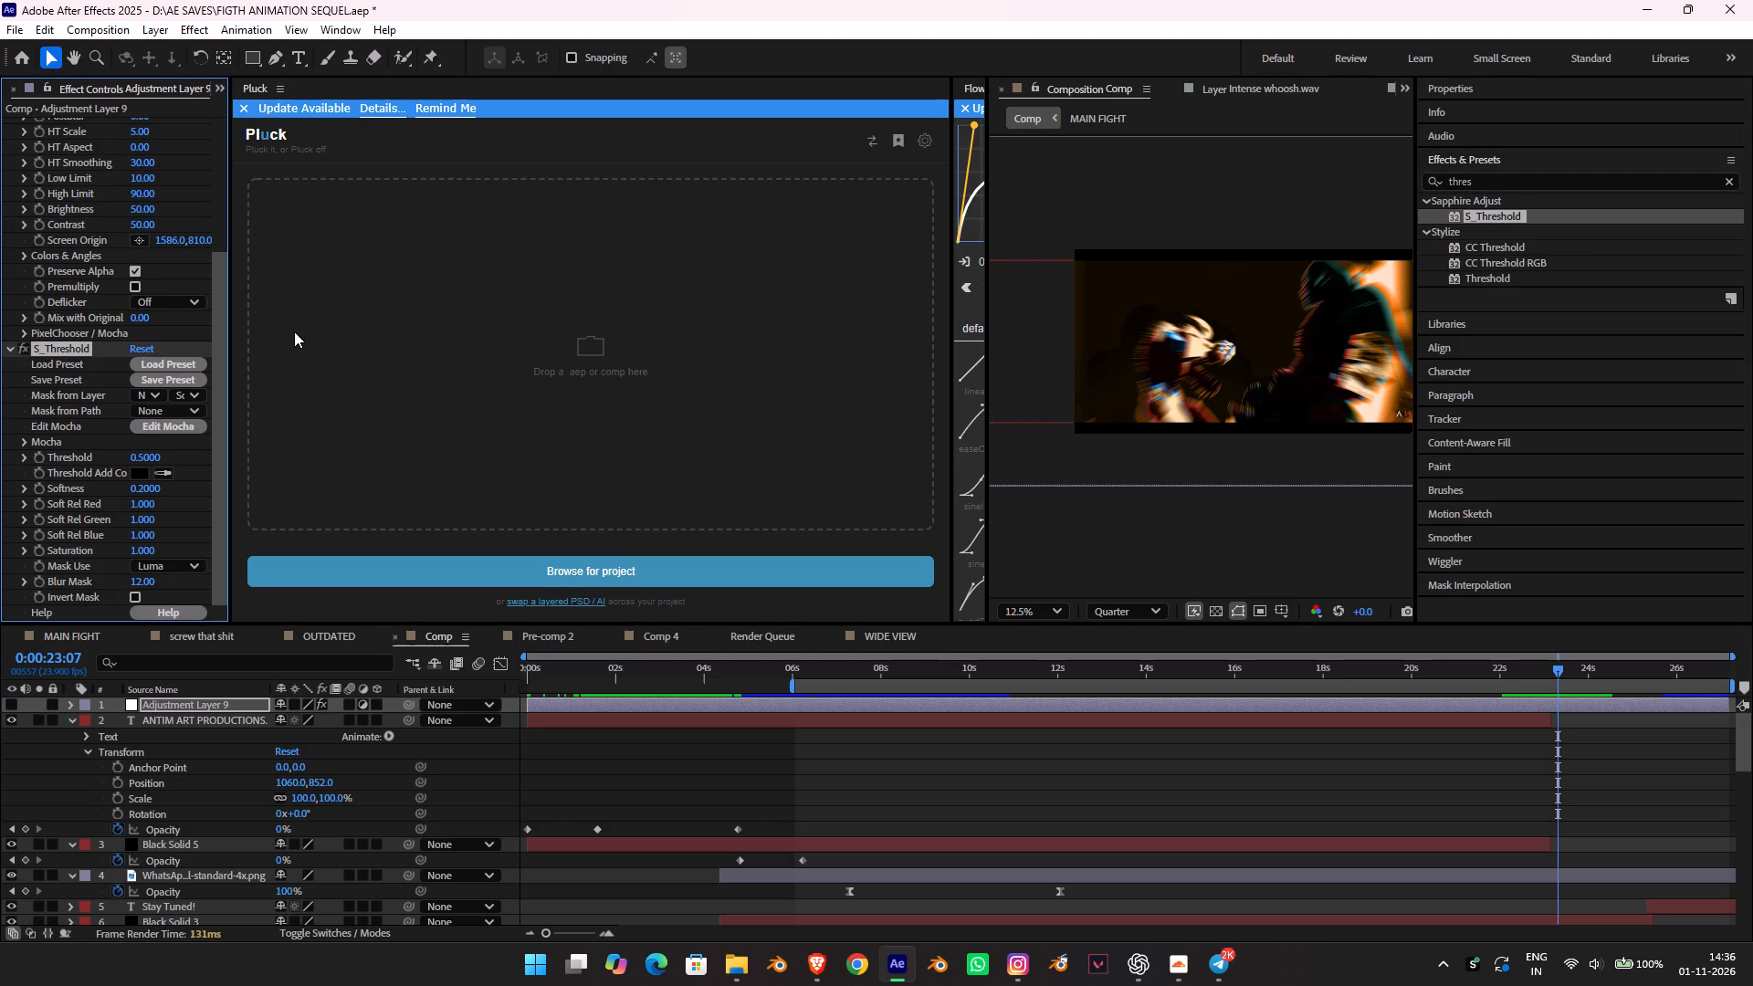
Make Adjustment Layer 9 visible with the playhead at 0:00:17:15.
click(1307, 672)
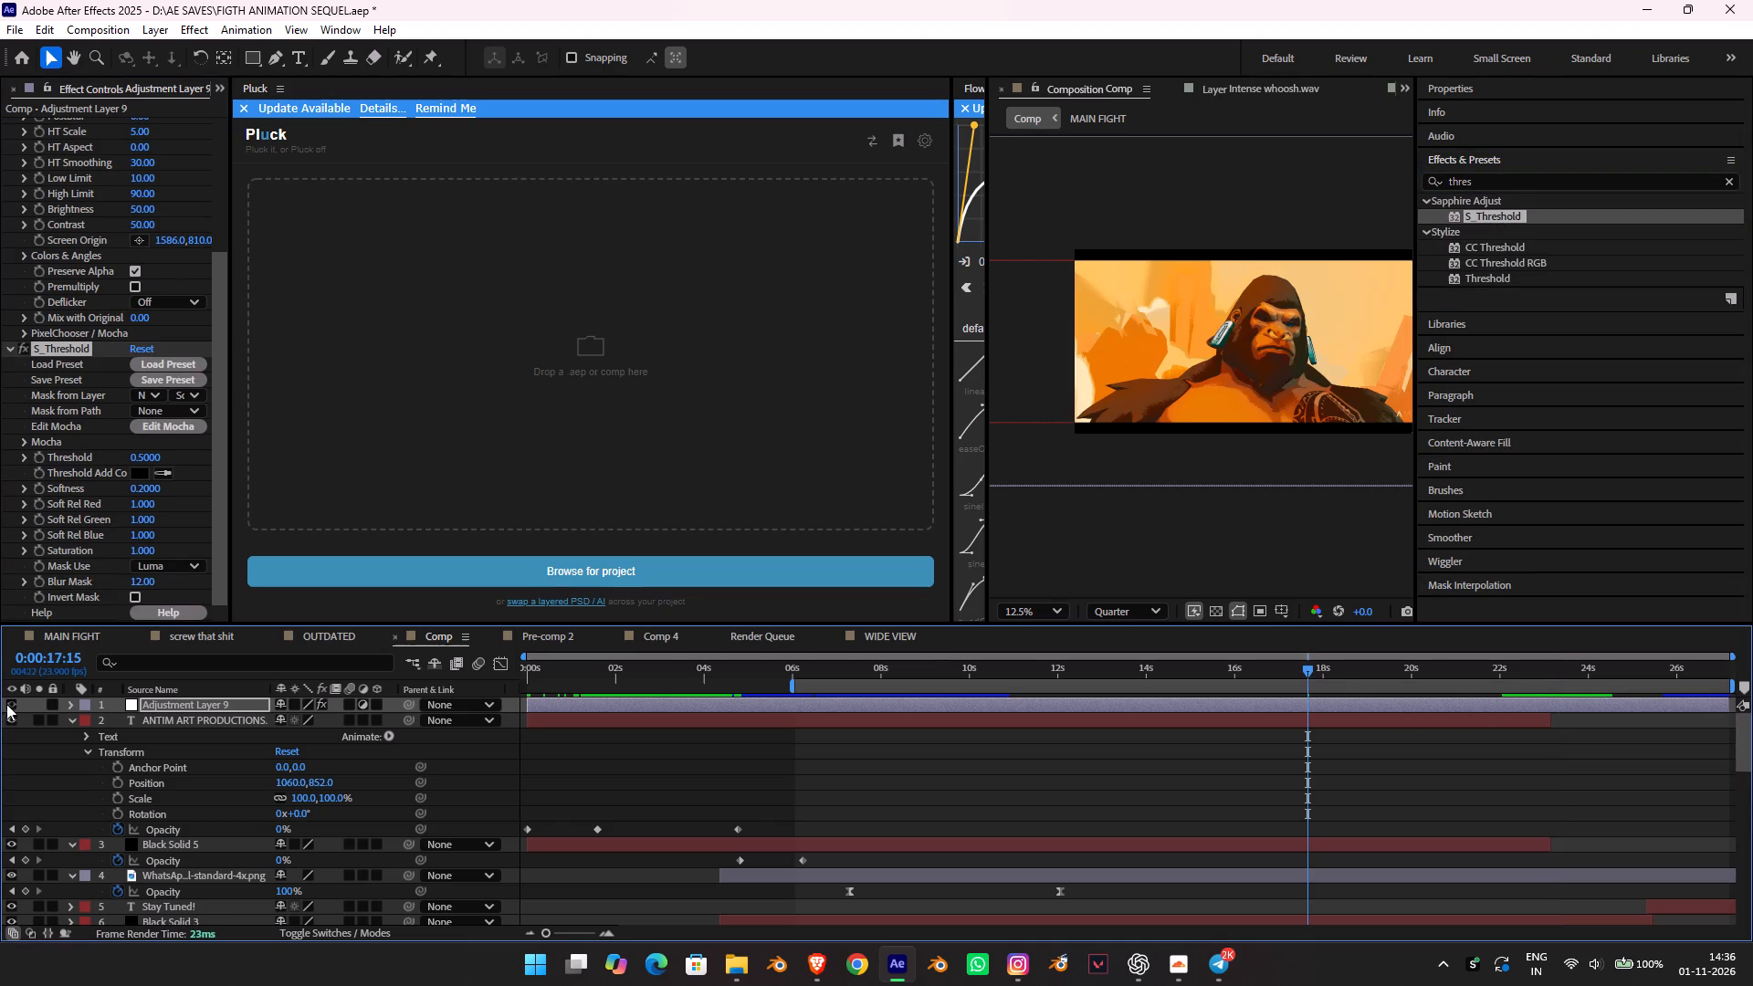
click(10, 703)
Delete the BCC Halftone effect from Adjustment Layer 9.
scroll(63, 318, up, 12)
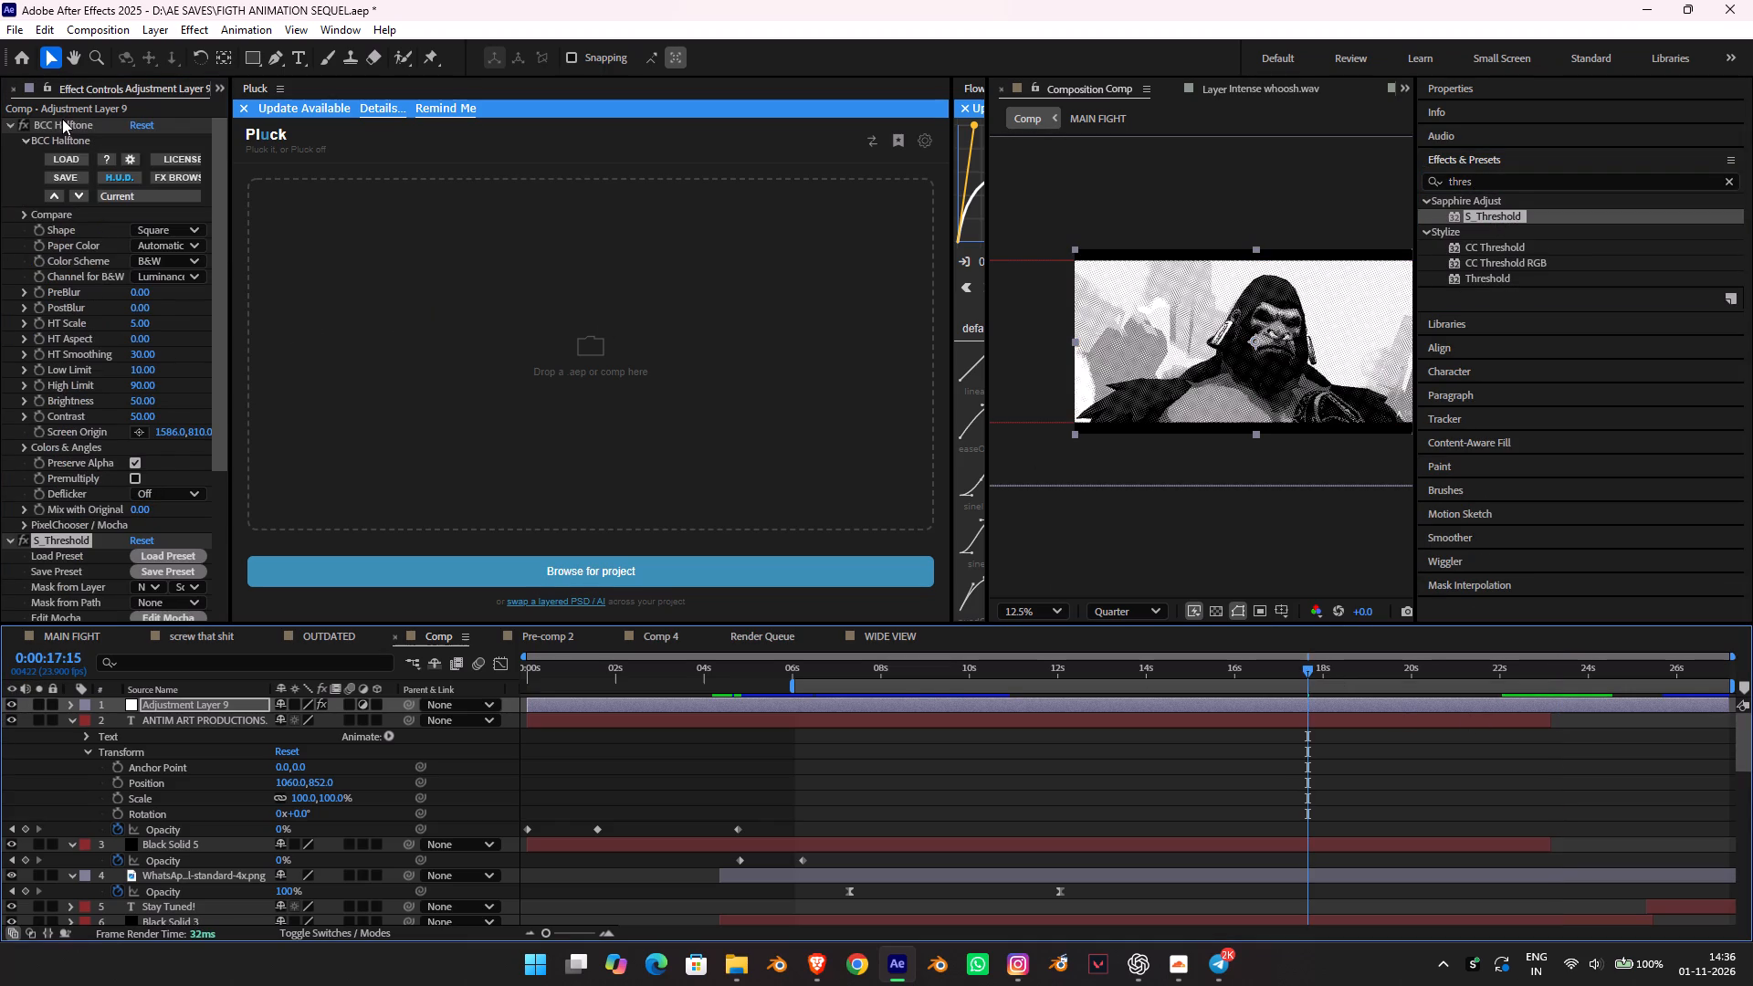
click(62, 119)
click(63, 120)
key(Delete)
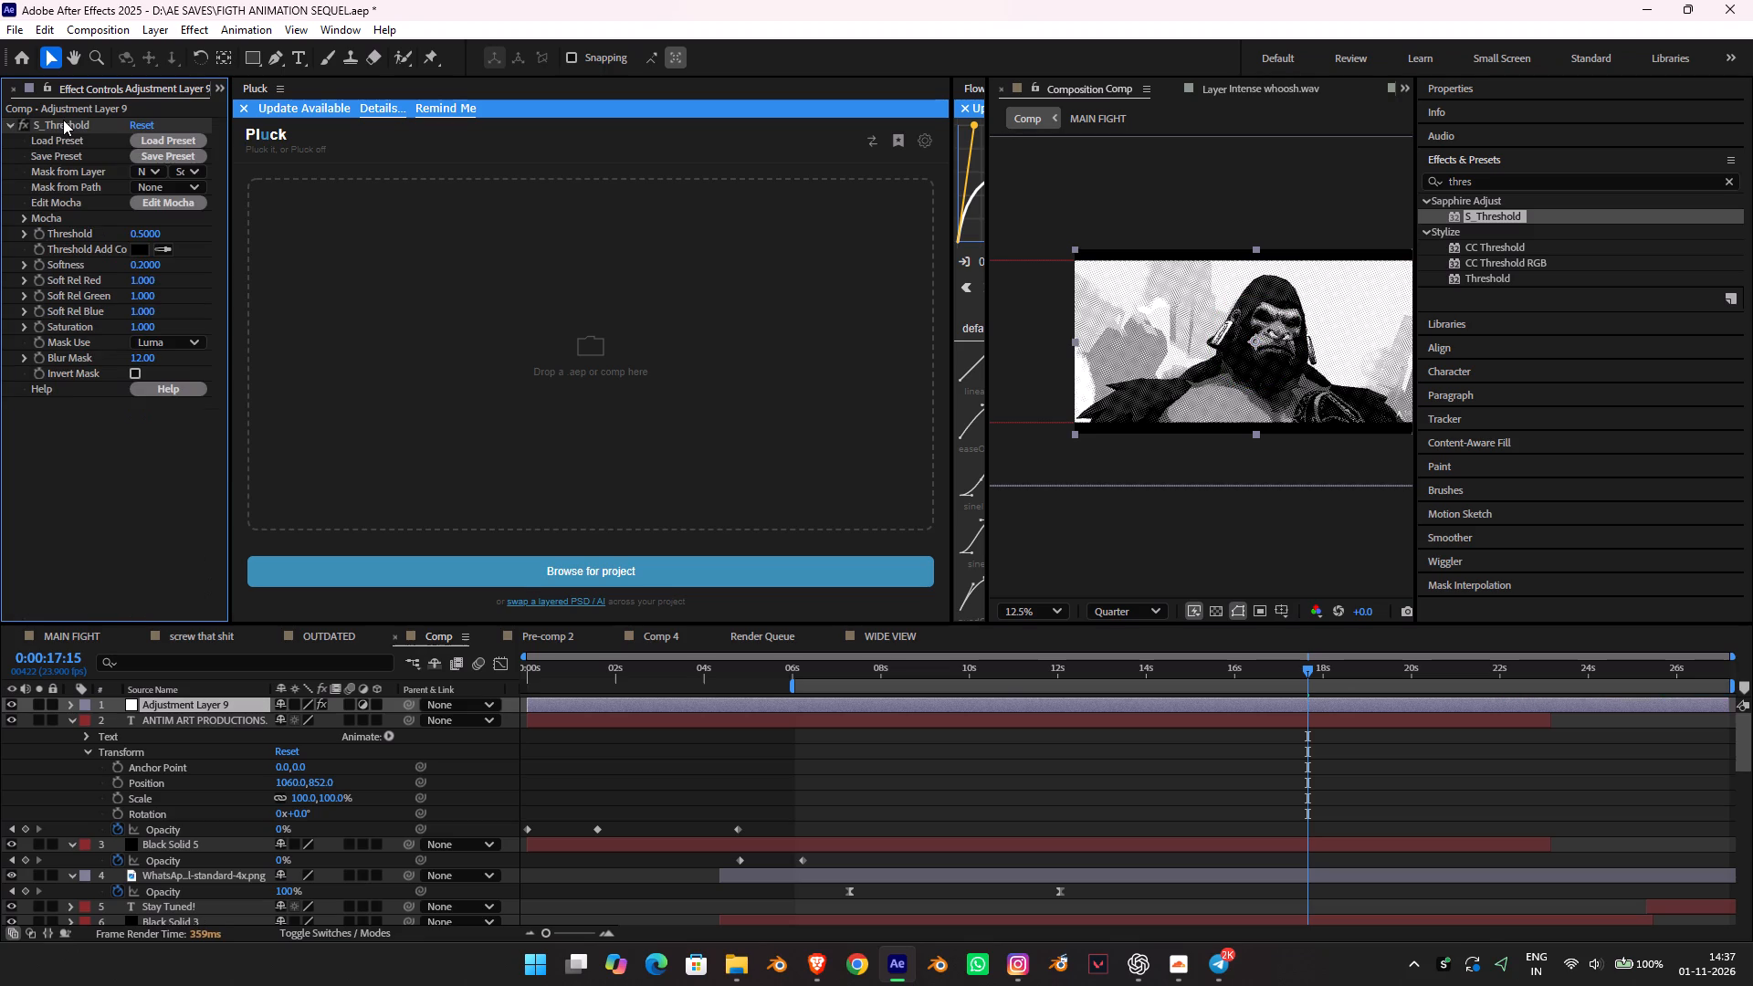
Replace S_Threshold on Adjustment Layer 9 with the CC Threshold effect.
scroll(97, 147, up, 3)
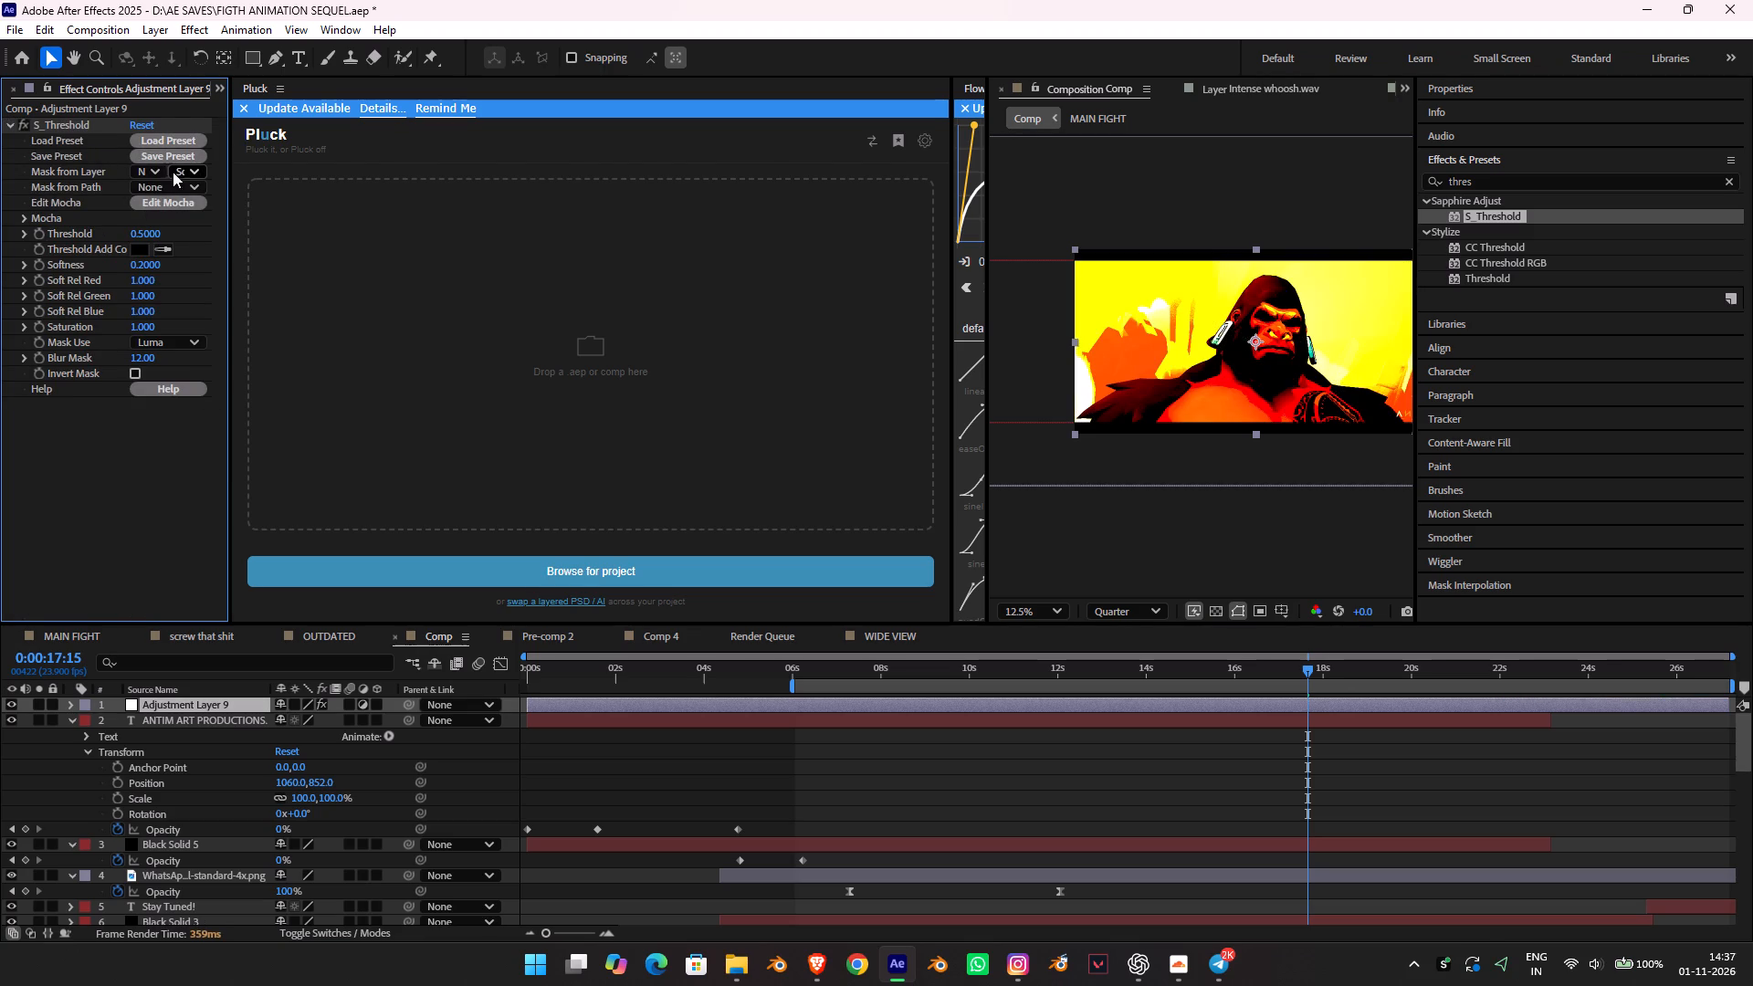
click(56, 124)
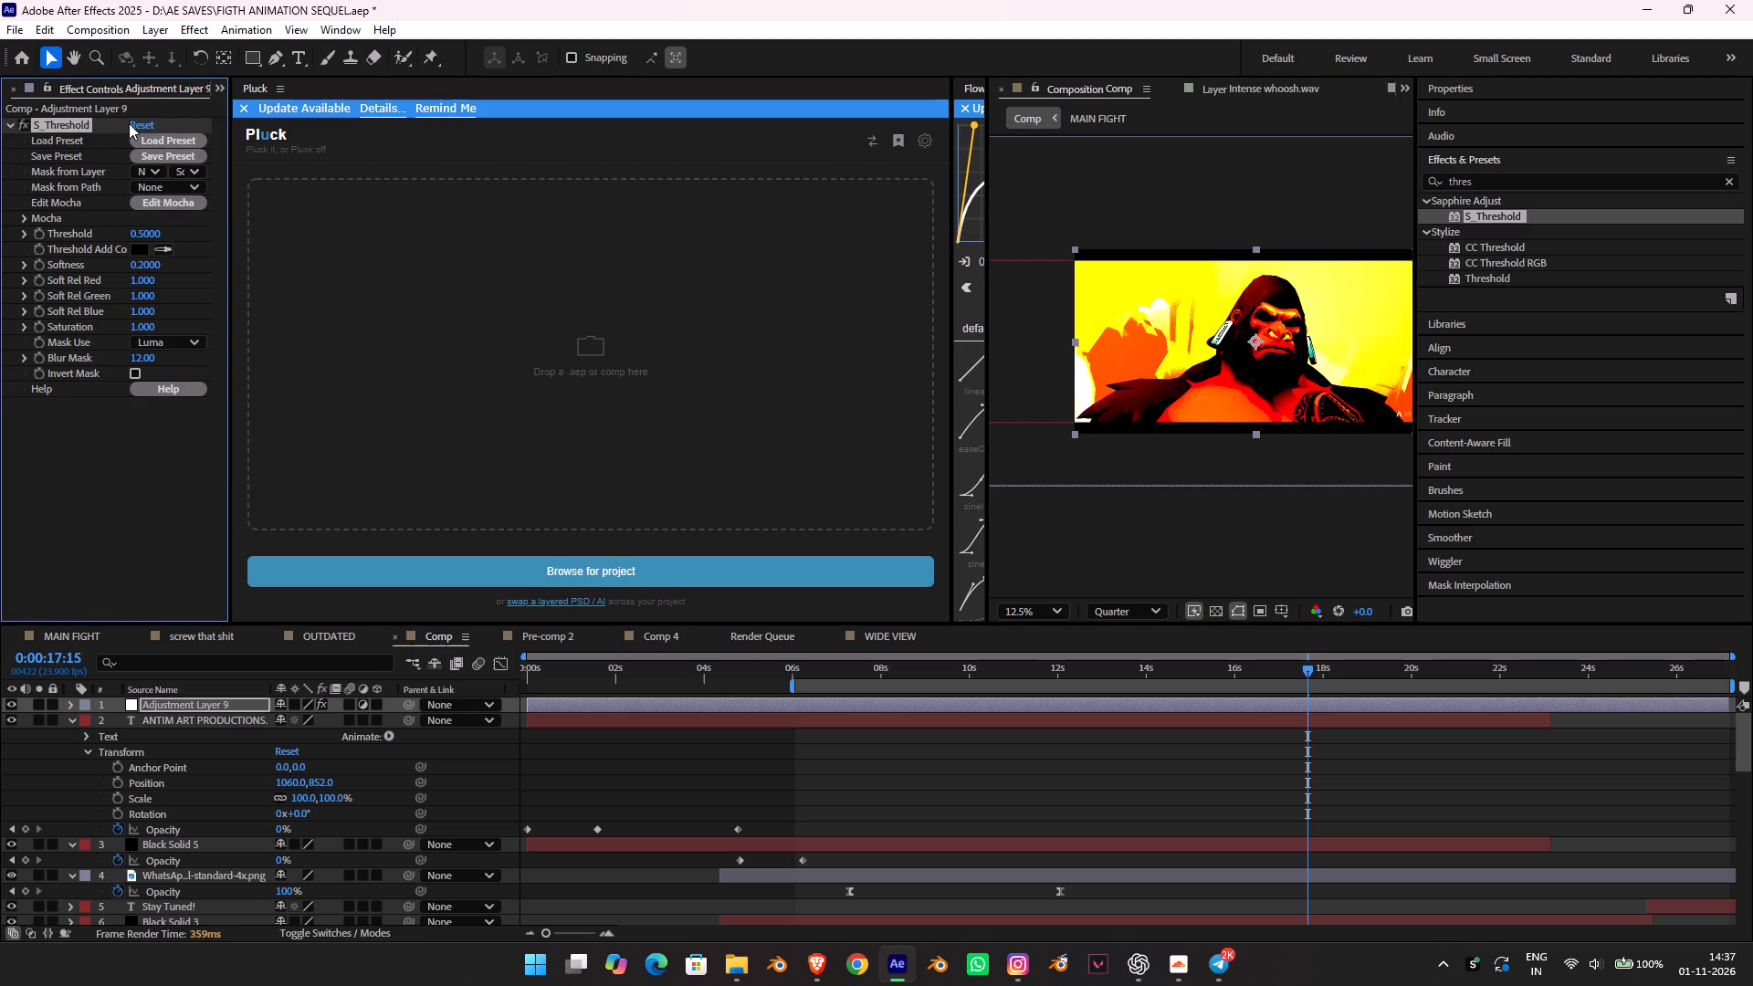
key(Delete)
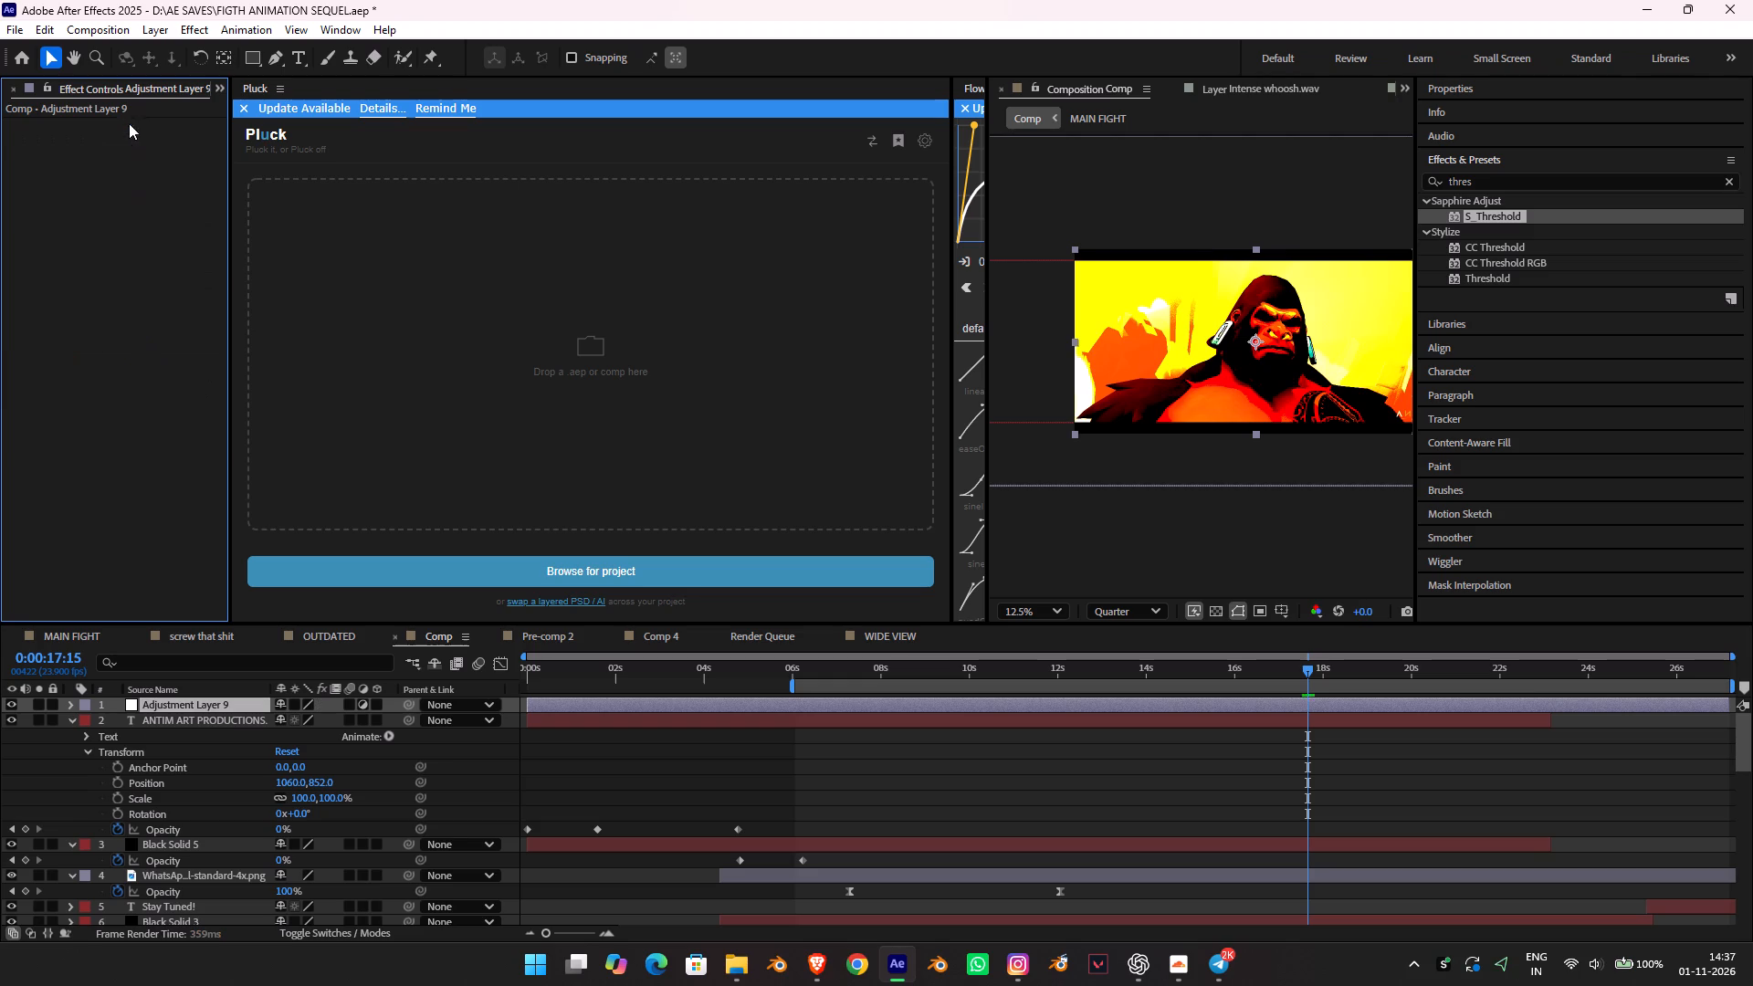
double_click(1501, 247)
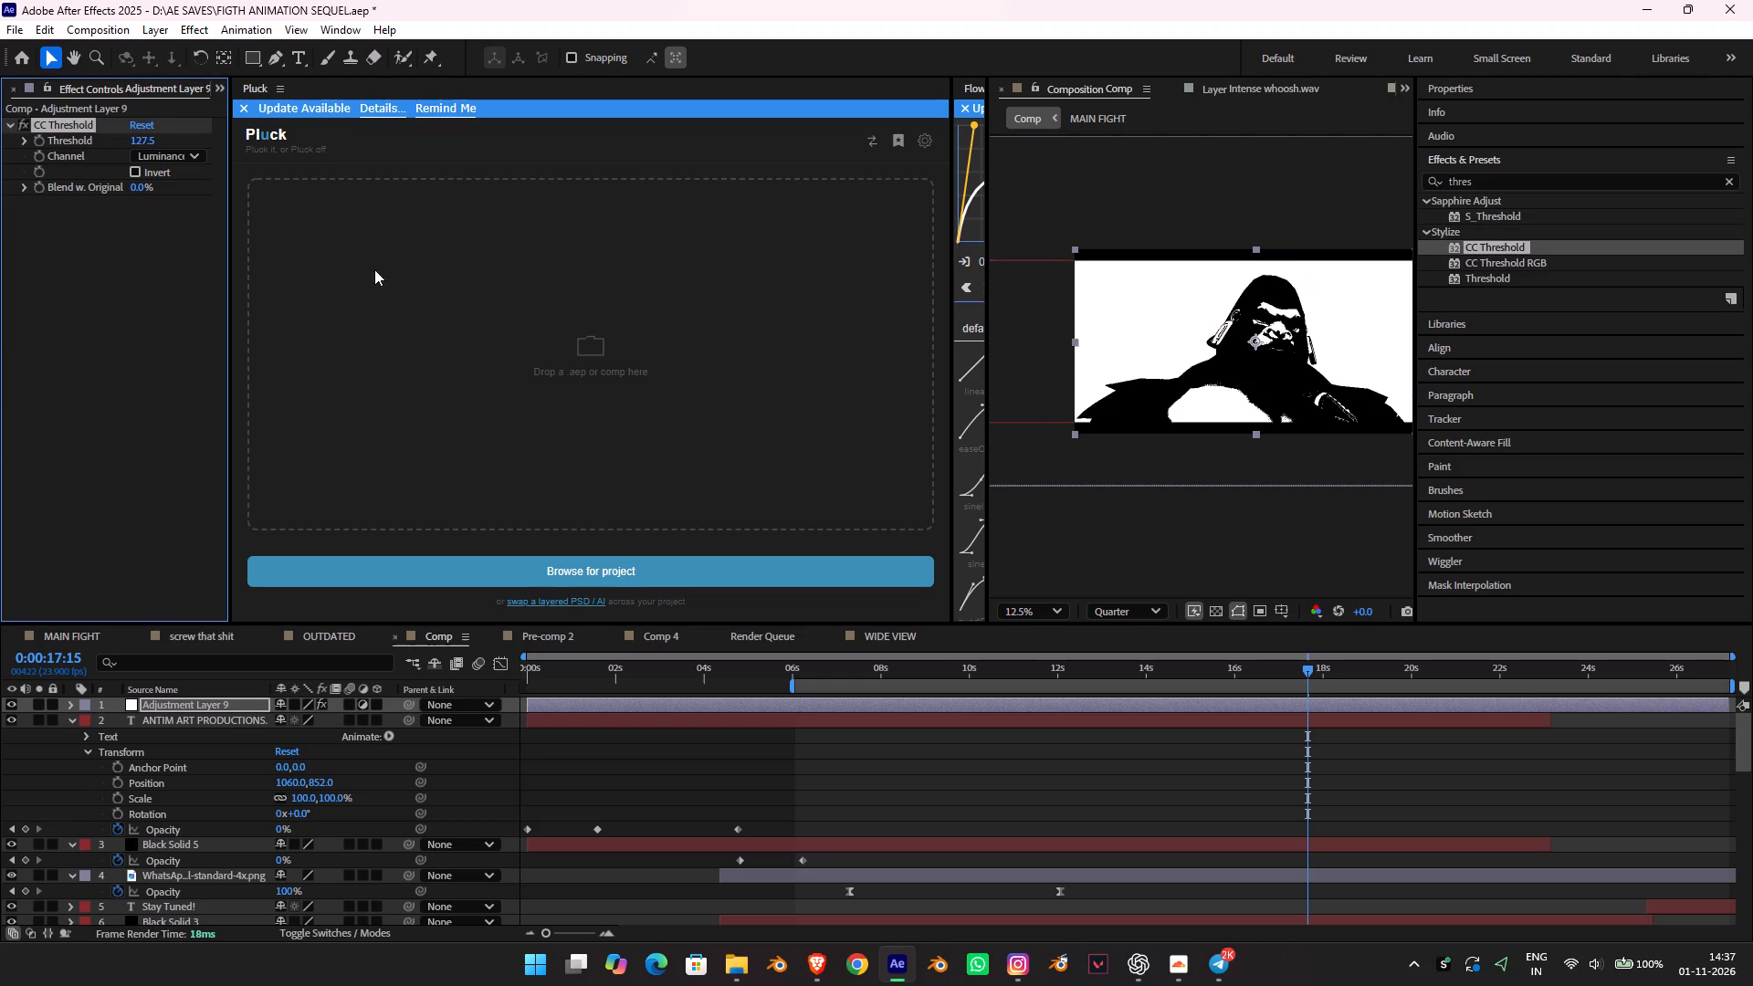
Play Comp from 0:00:17:15 and around 0:00:05:15 to 0:00:07:08 to examine the CC Threshold look on the footage.
key(space)
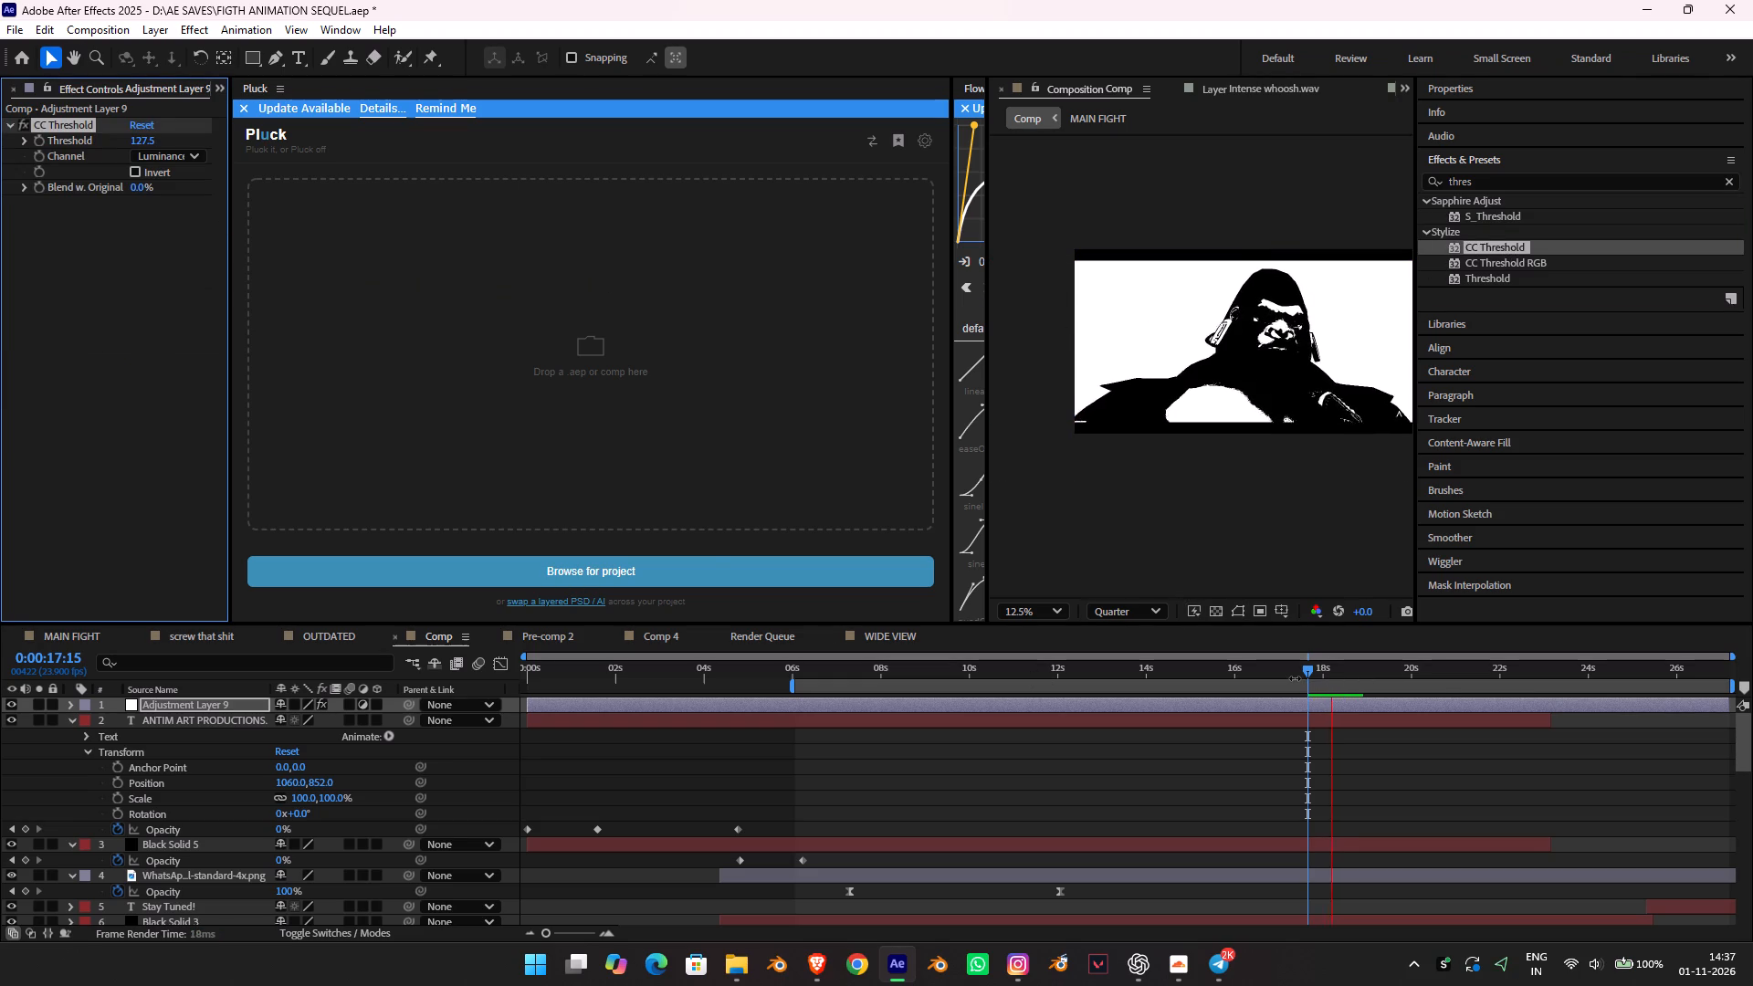
drag(1277, 673, 852, 668)
key(space)
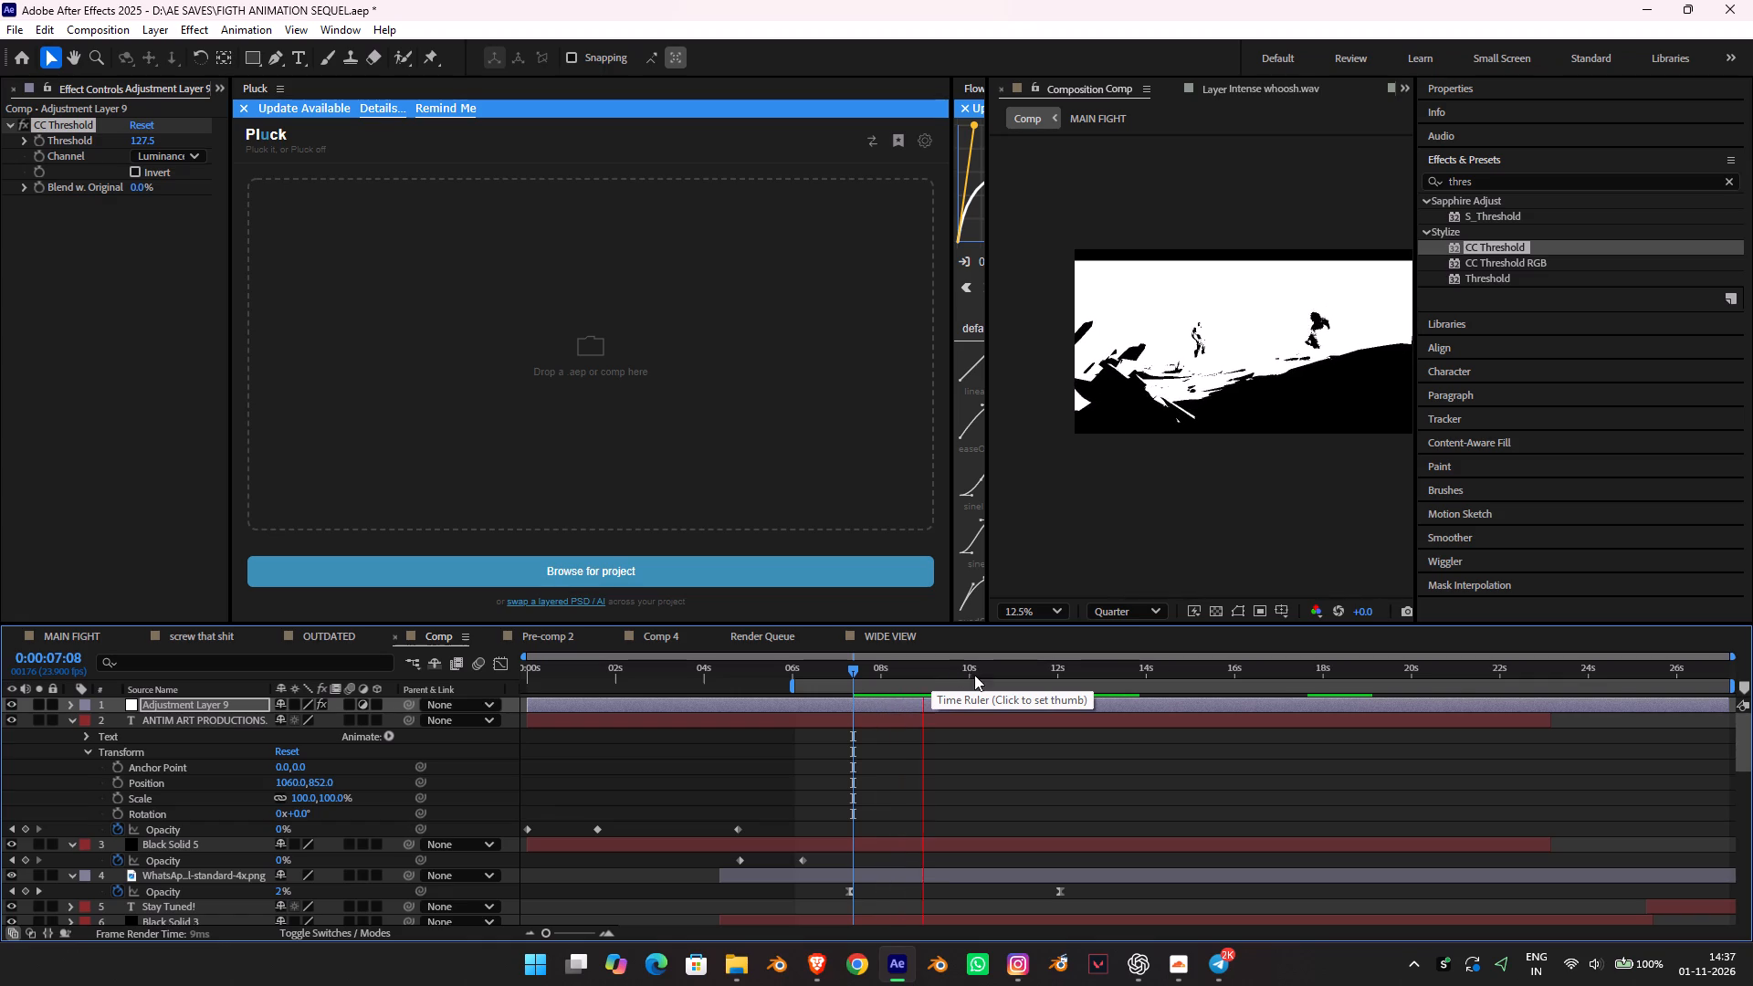
drag(828, 670, 816, 670)
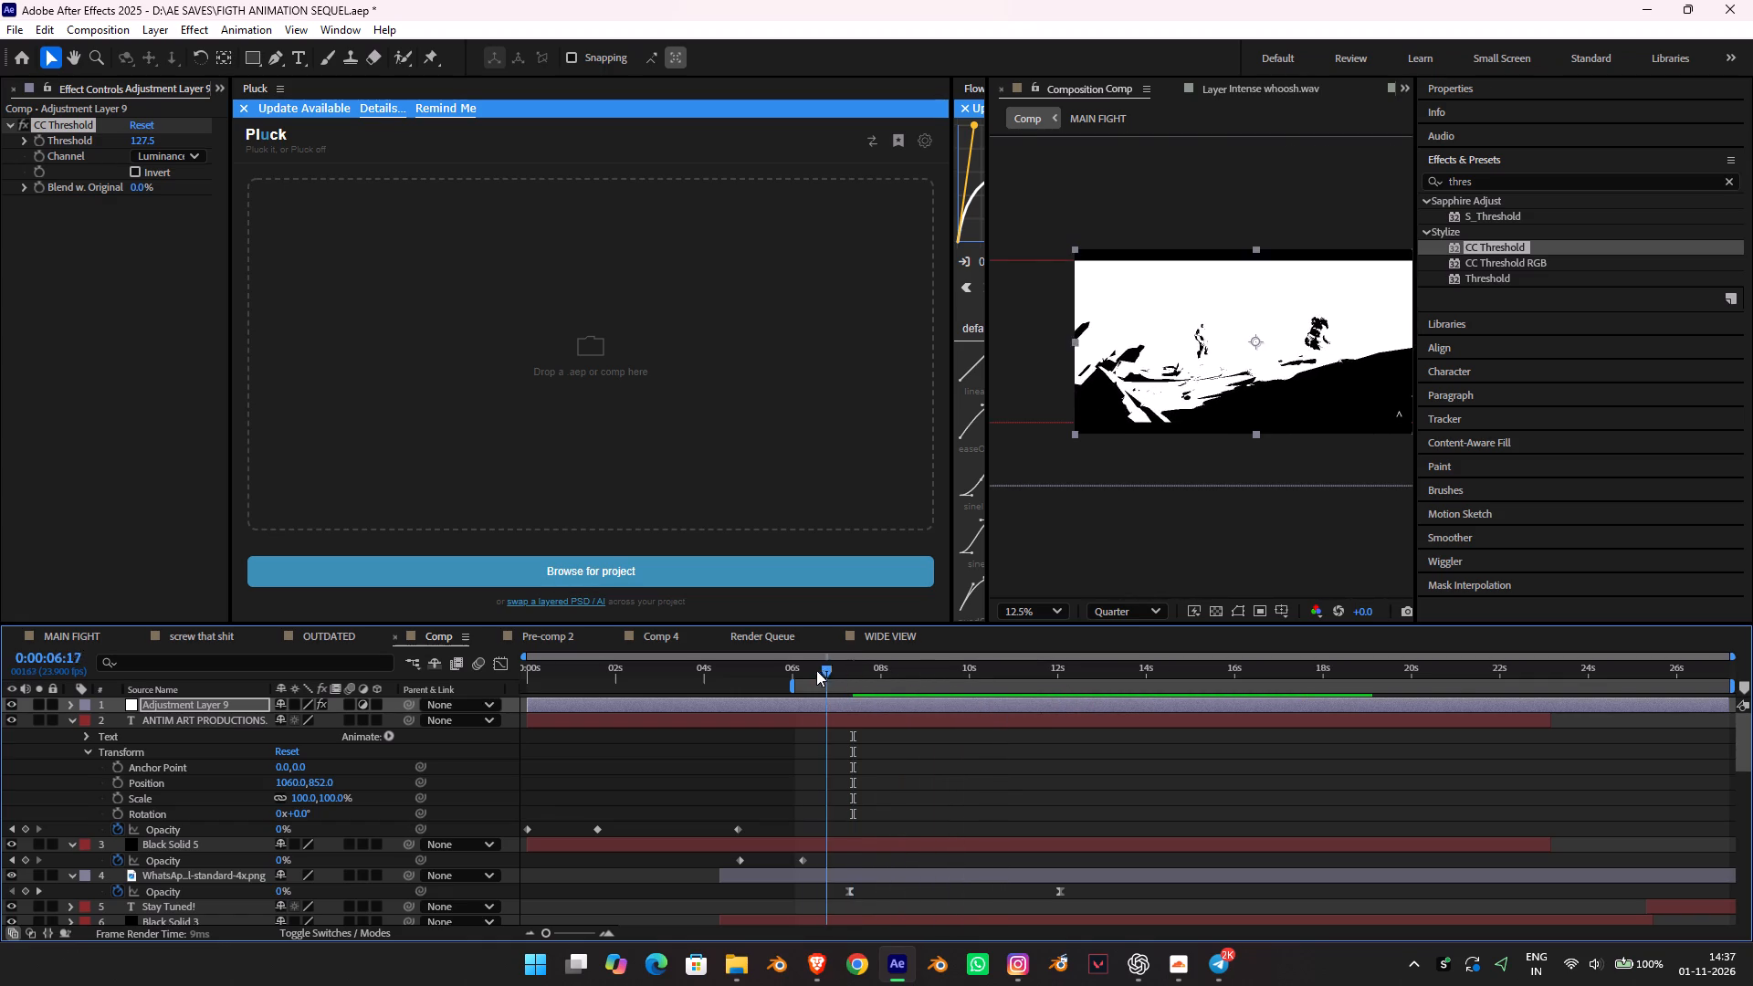
drag(816, 670, 777, 665)
key(space)
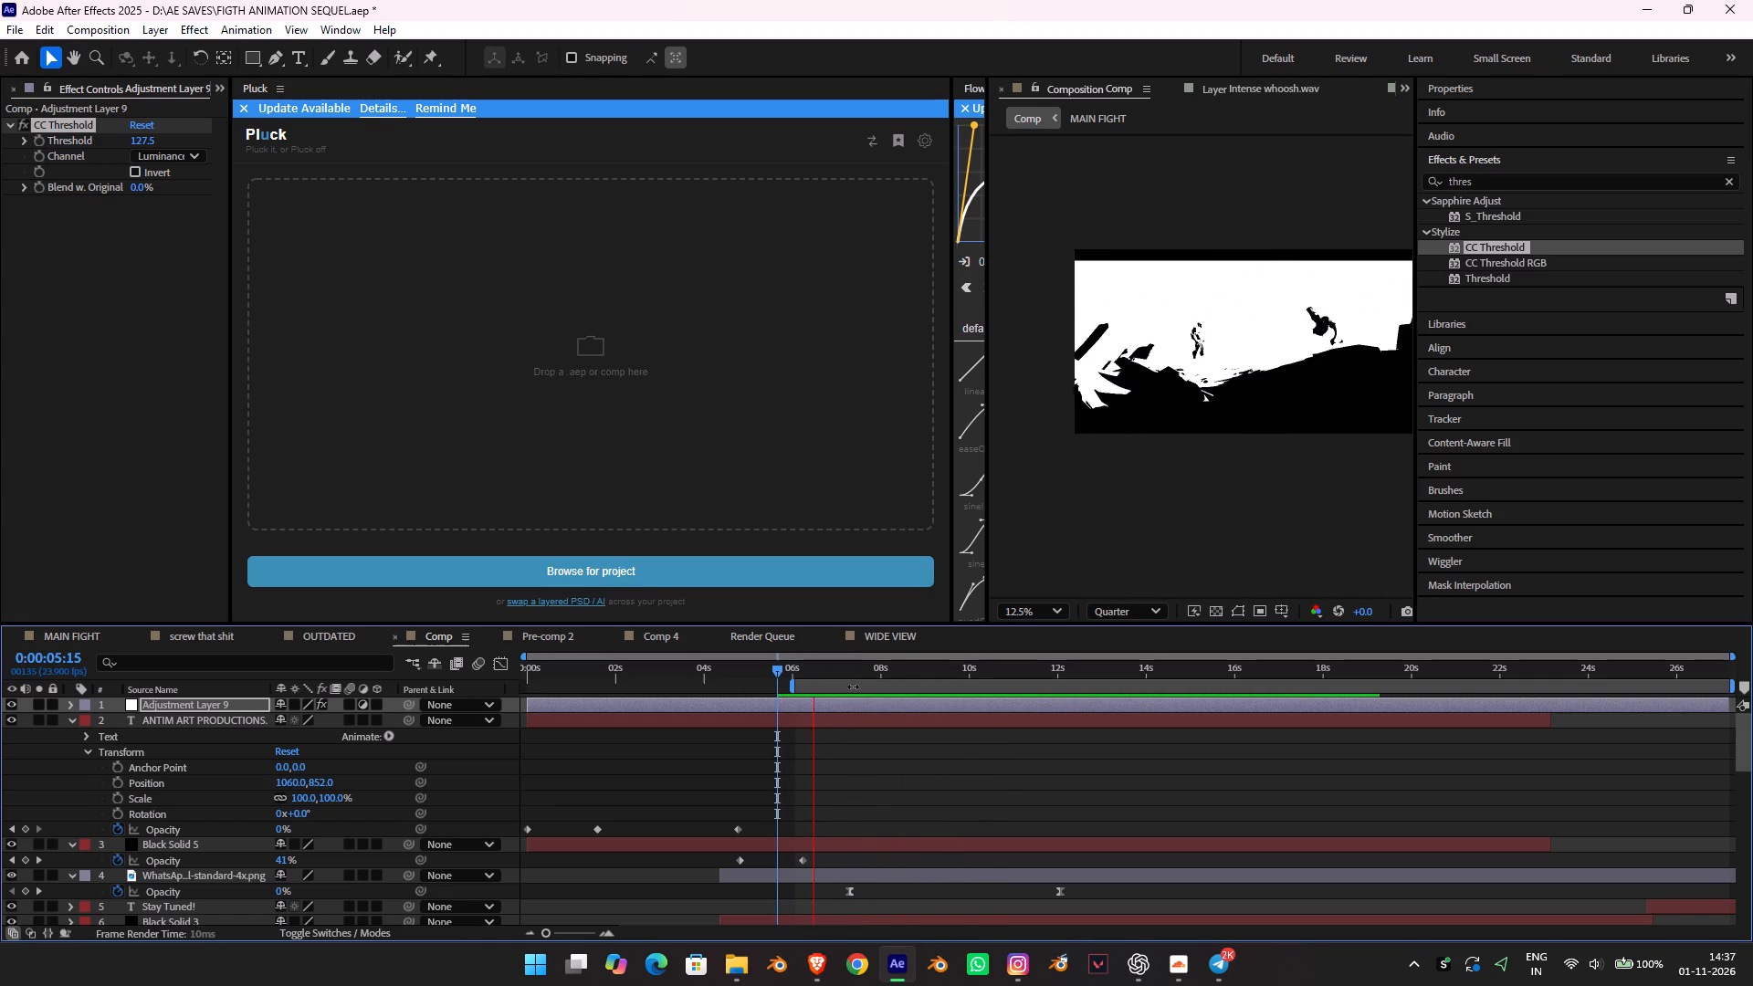
key(space)
drag(813, 659, 782, 658)
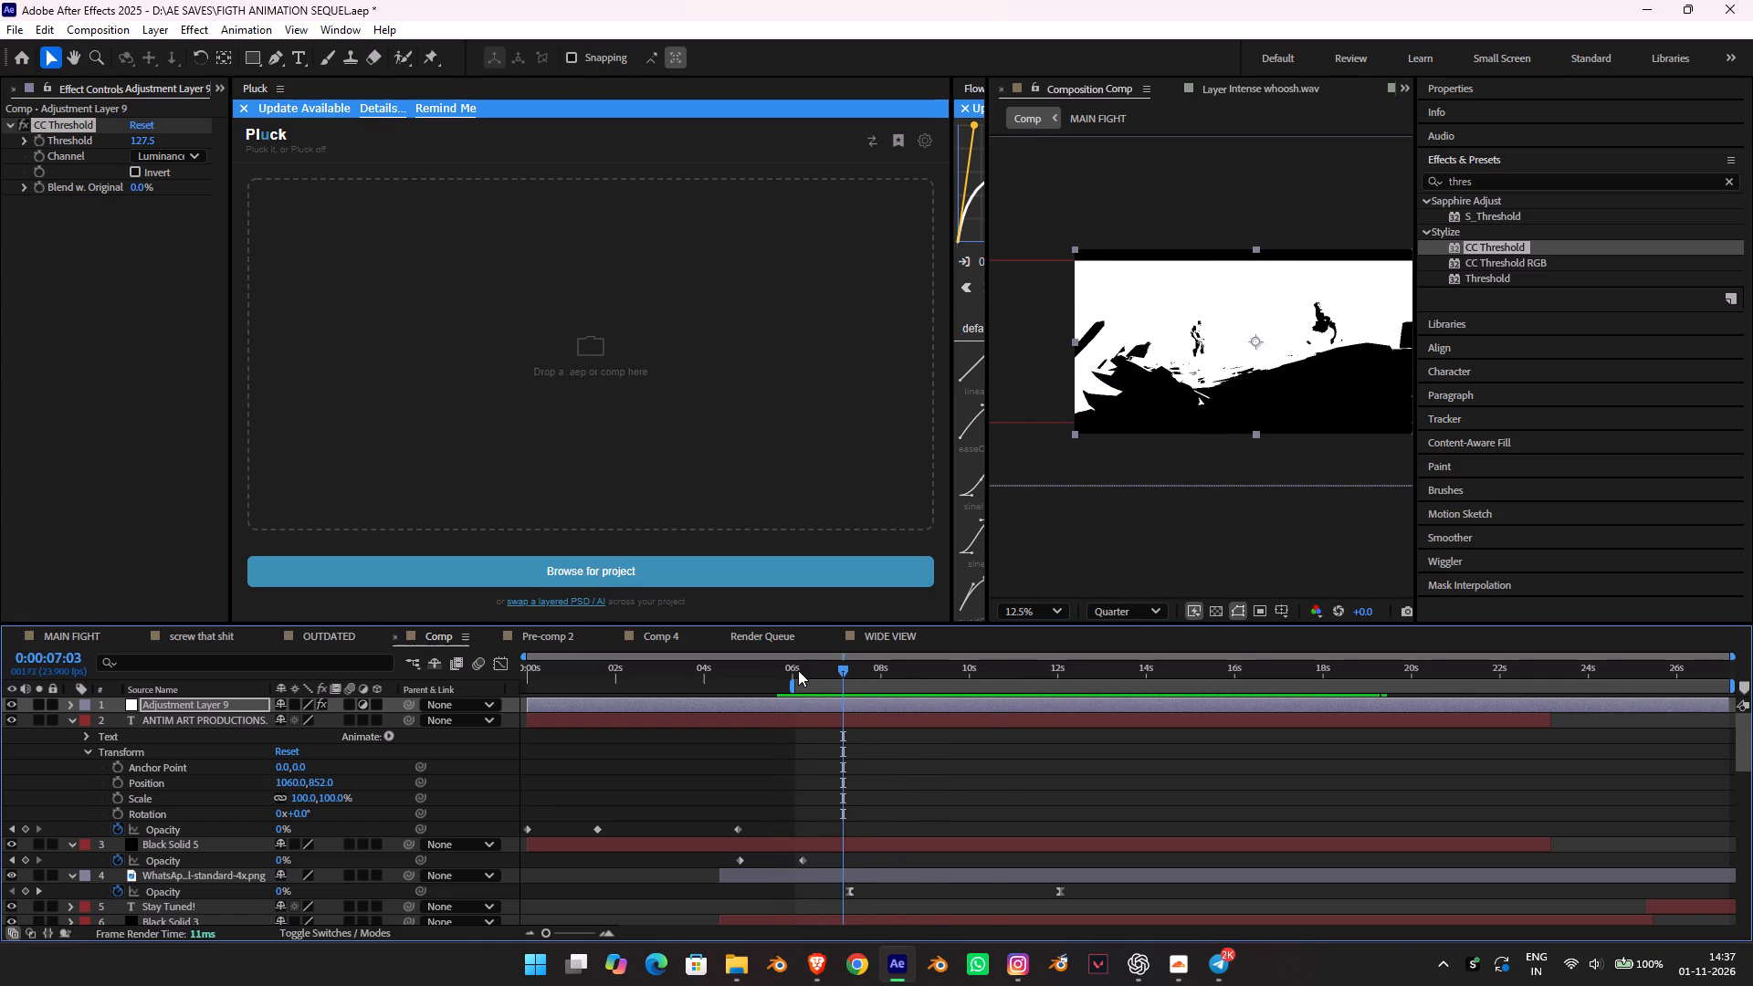
click(798, 670)
key(space)
key(space)
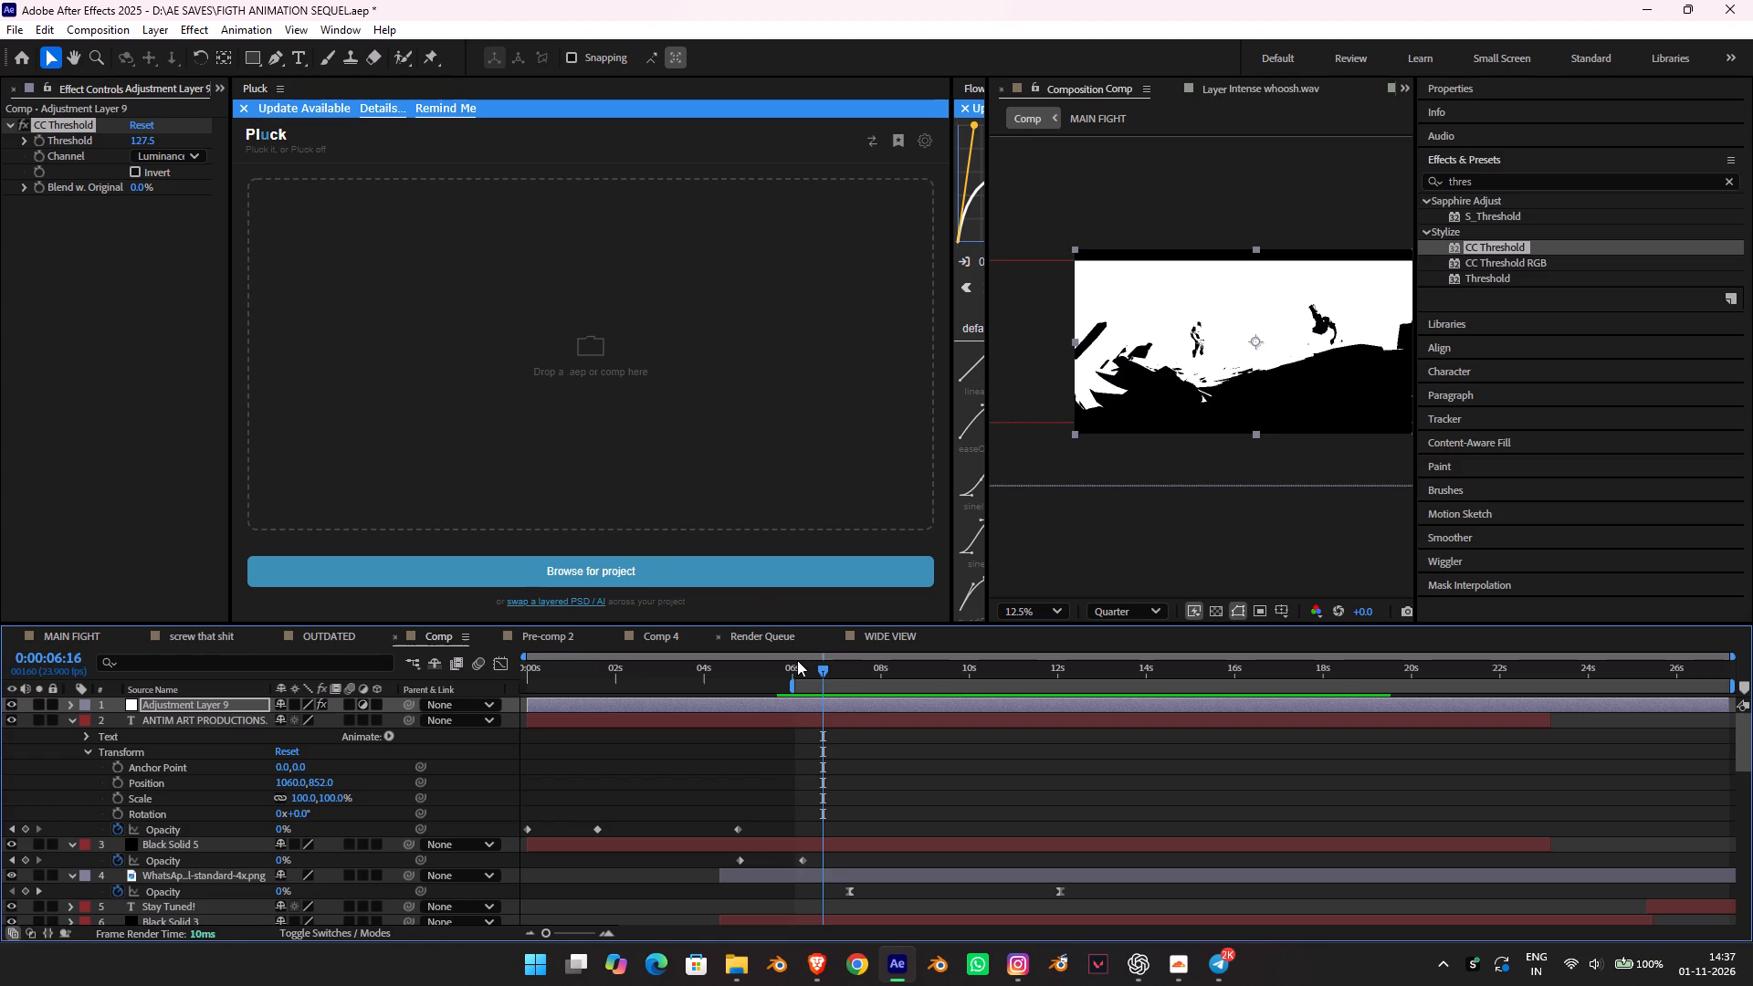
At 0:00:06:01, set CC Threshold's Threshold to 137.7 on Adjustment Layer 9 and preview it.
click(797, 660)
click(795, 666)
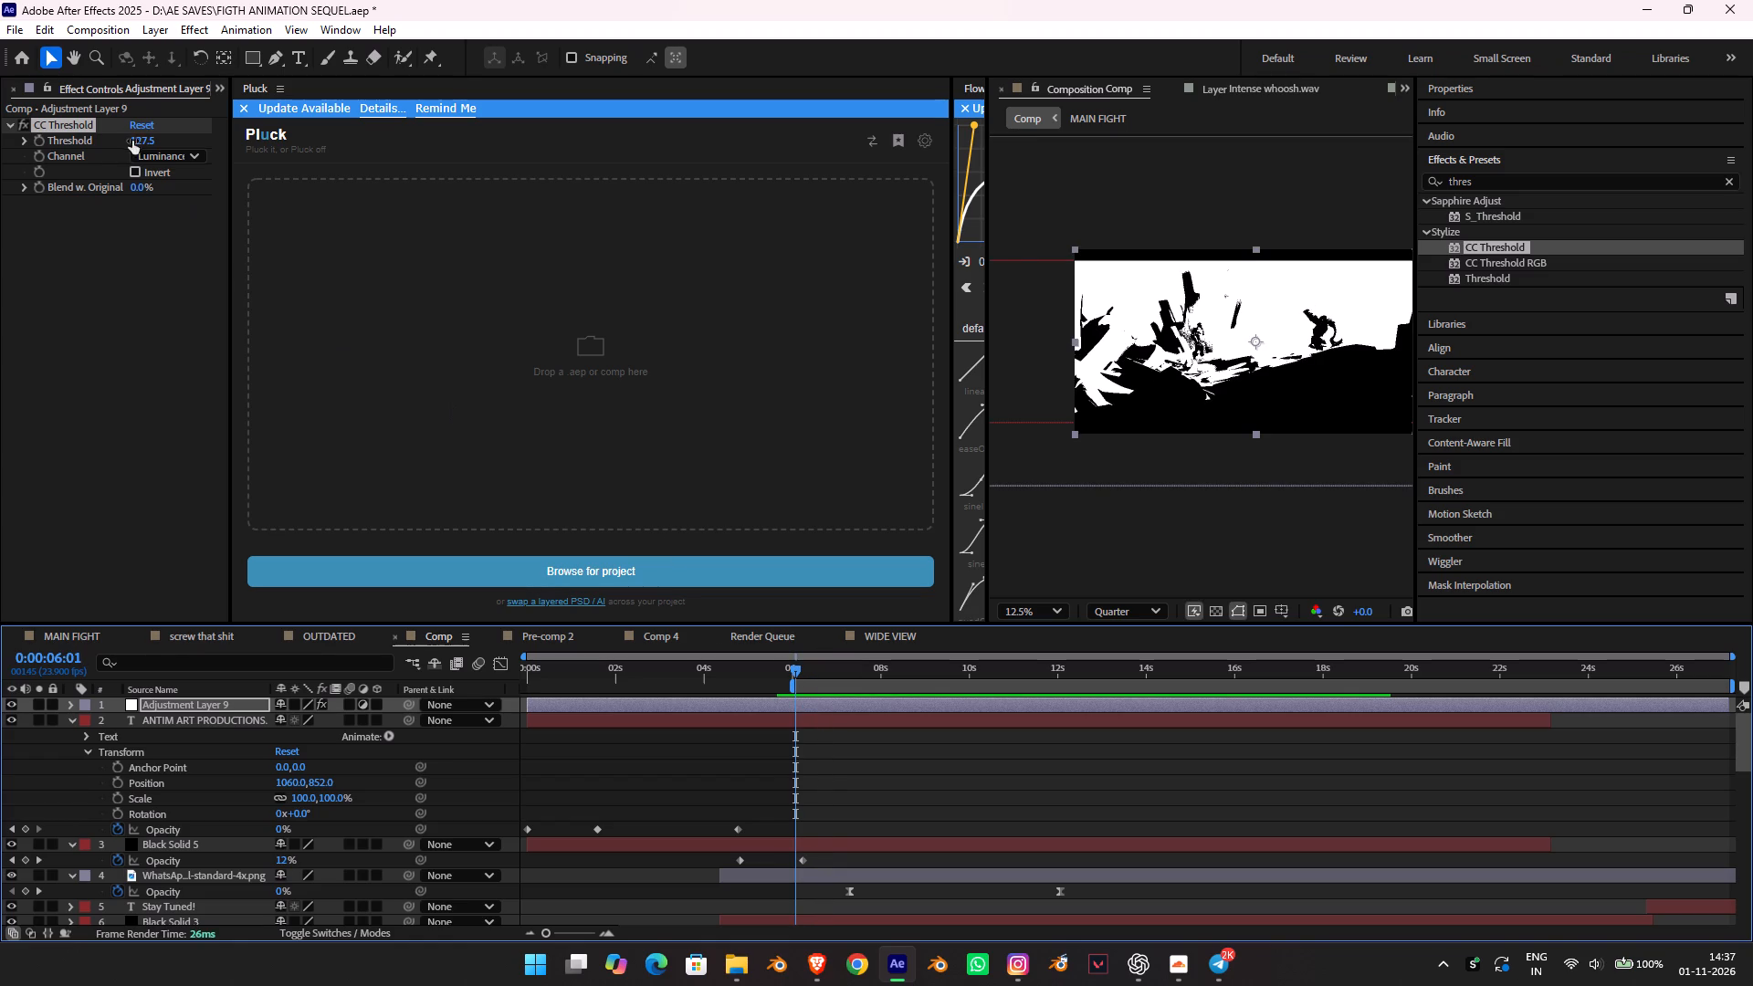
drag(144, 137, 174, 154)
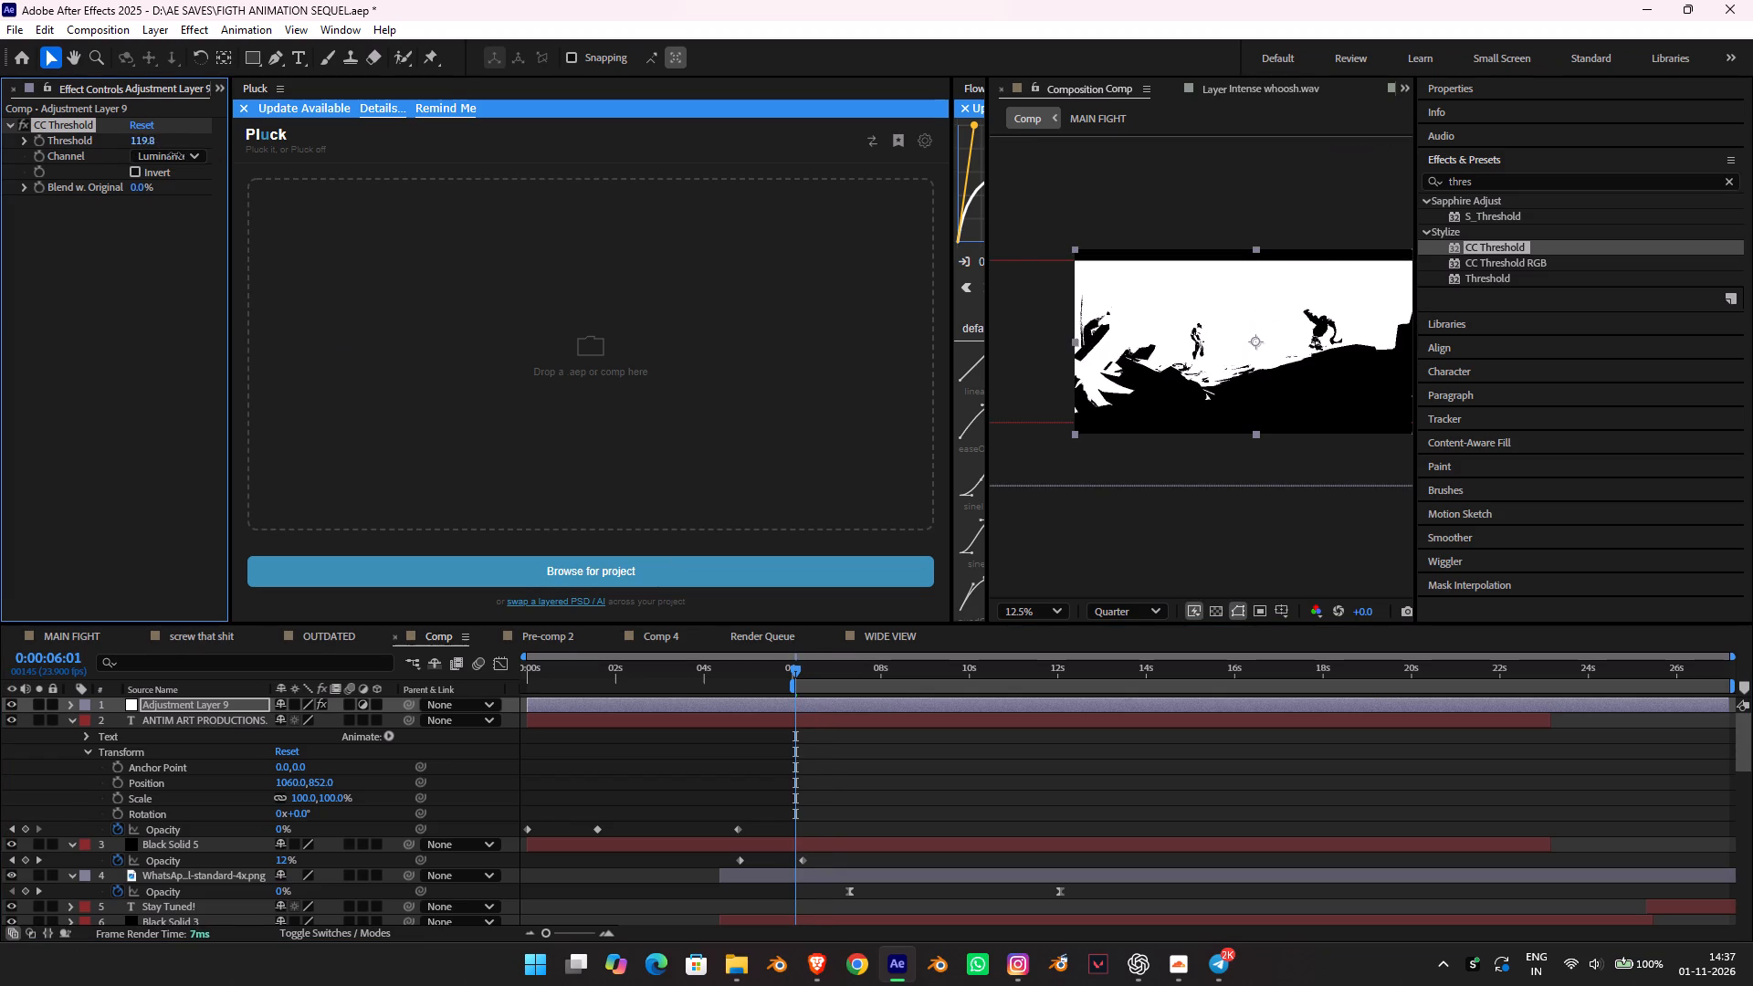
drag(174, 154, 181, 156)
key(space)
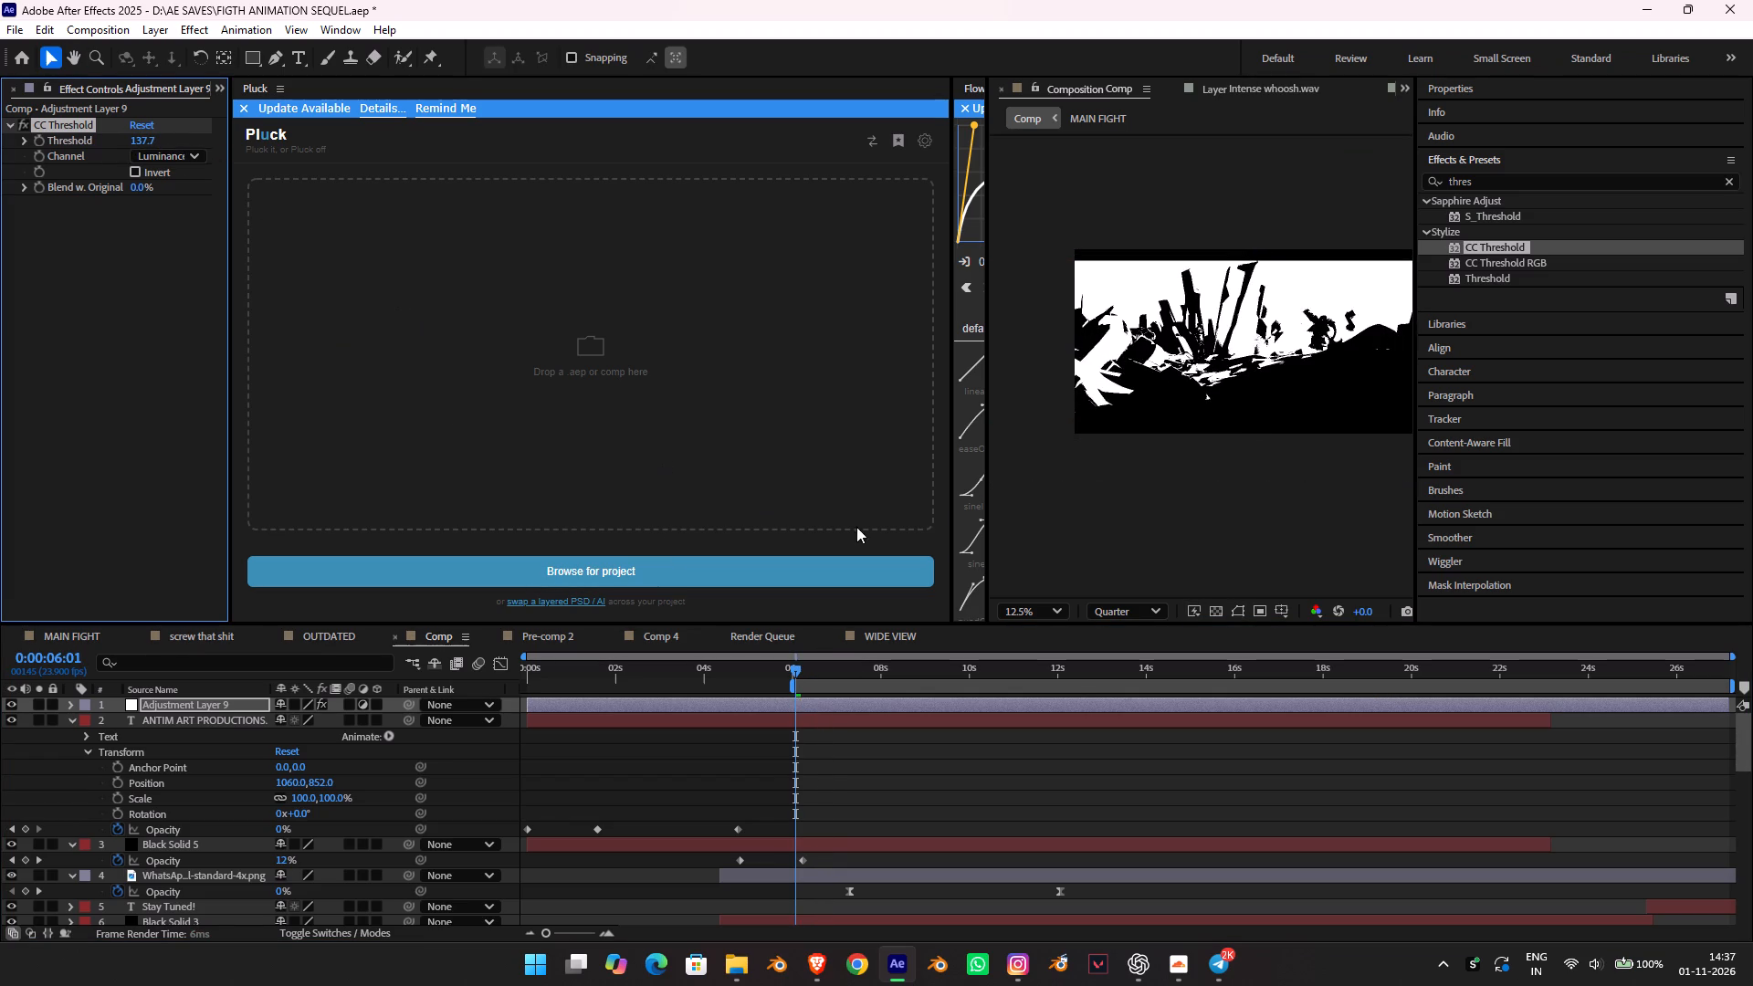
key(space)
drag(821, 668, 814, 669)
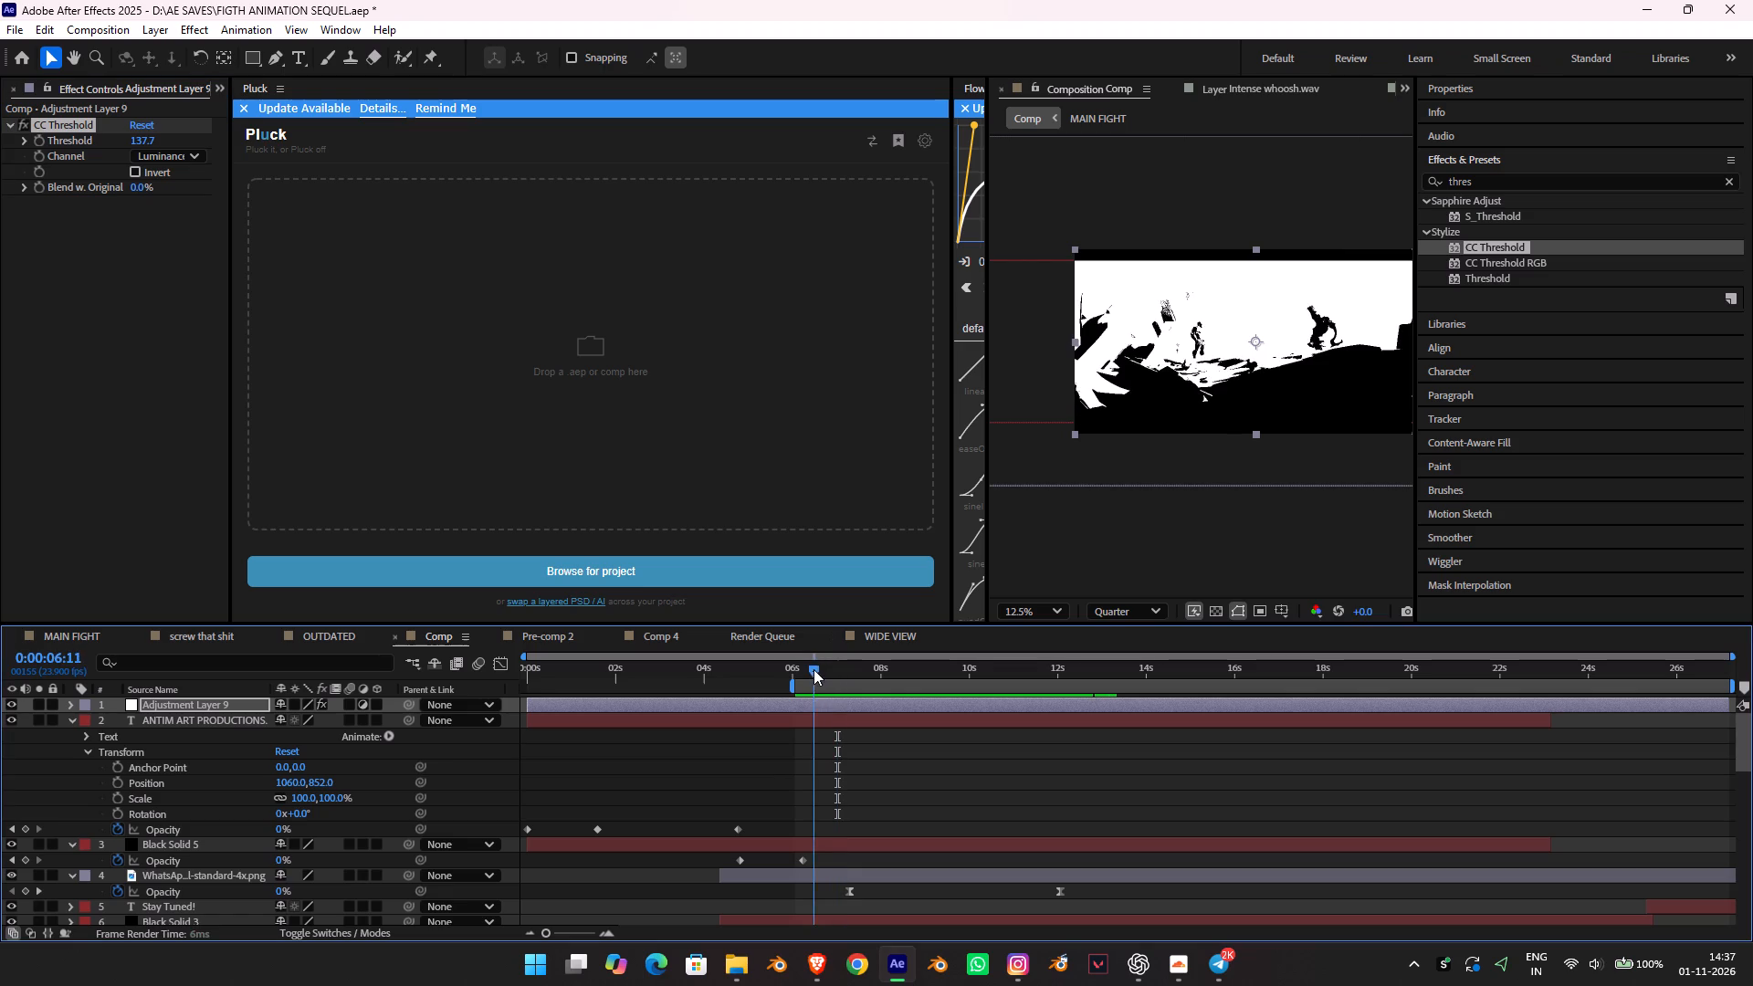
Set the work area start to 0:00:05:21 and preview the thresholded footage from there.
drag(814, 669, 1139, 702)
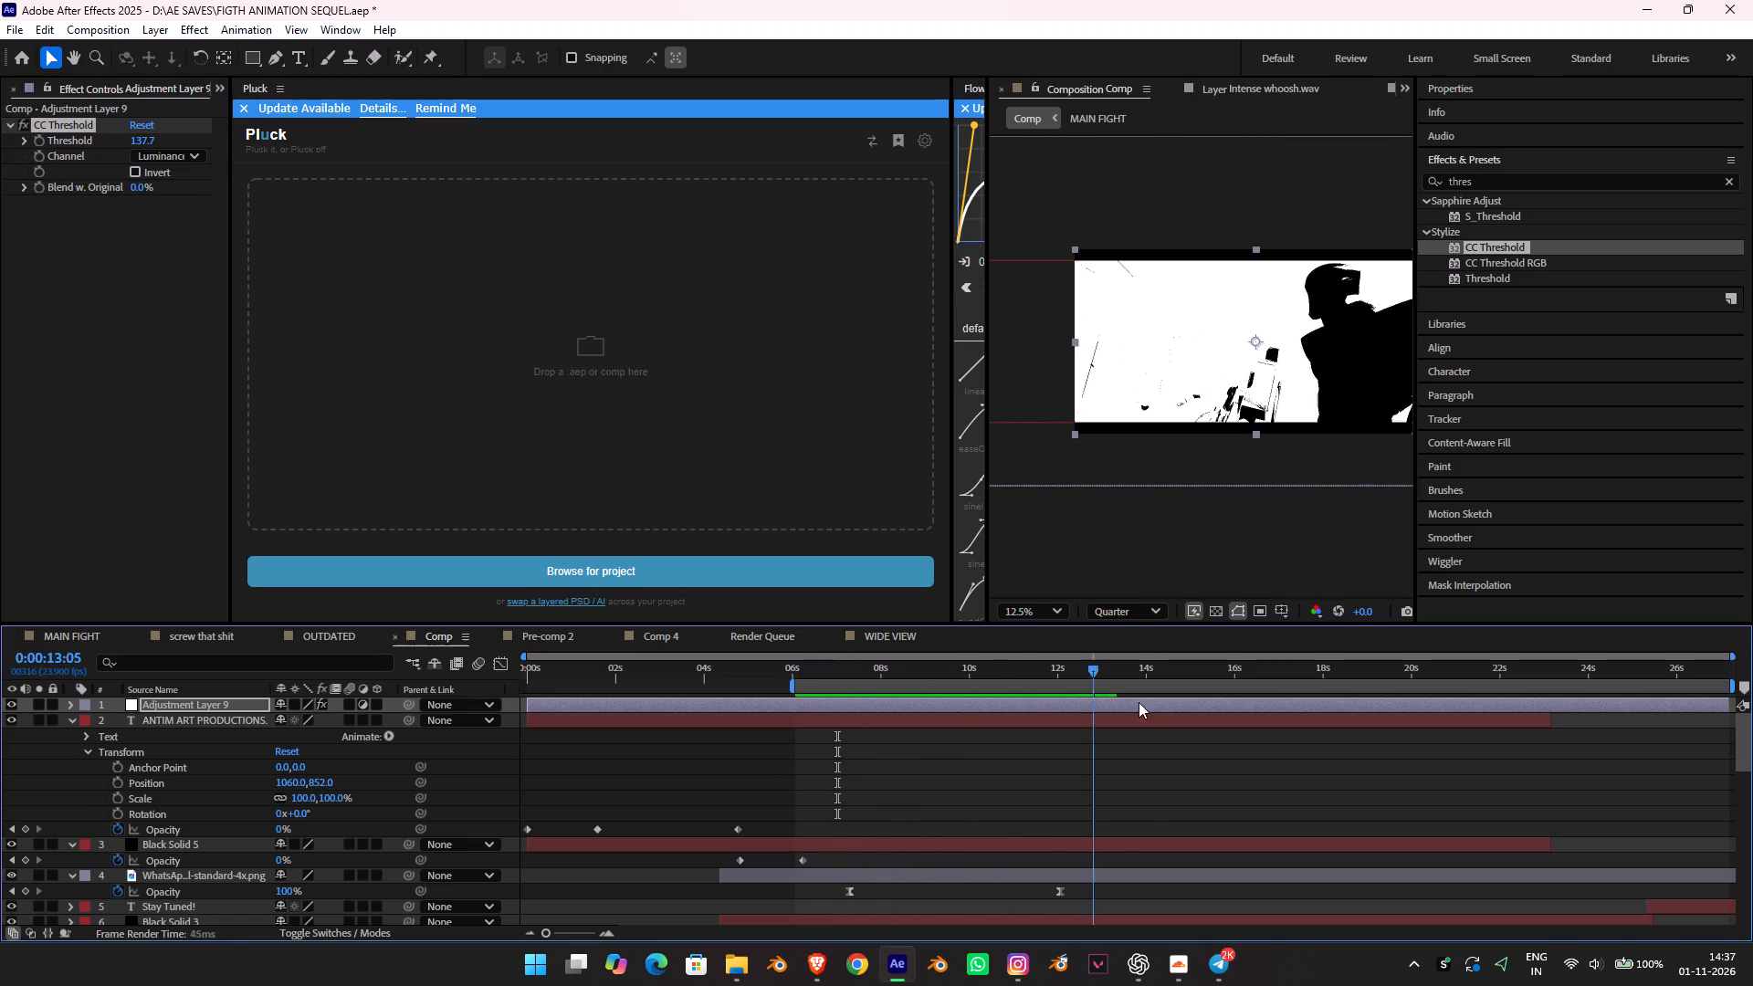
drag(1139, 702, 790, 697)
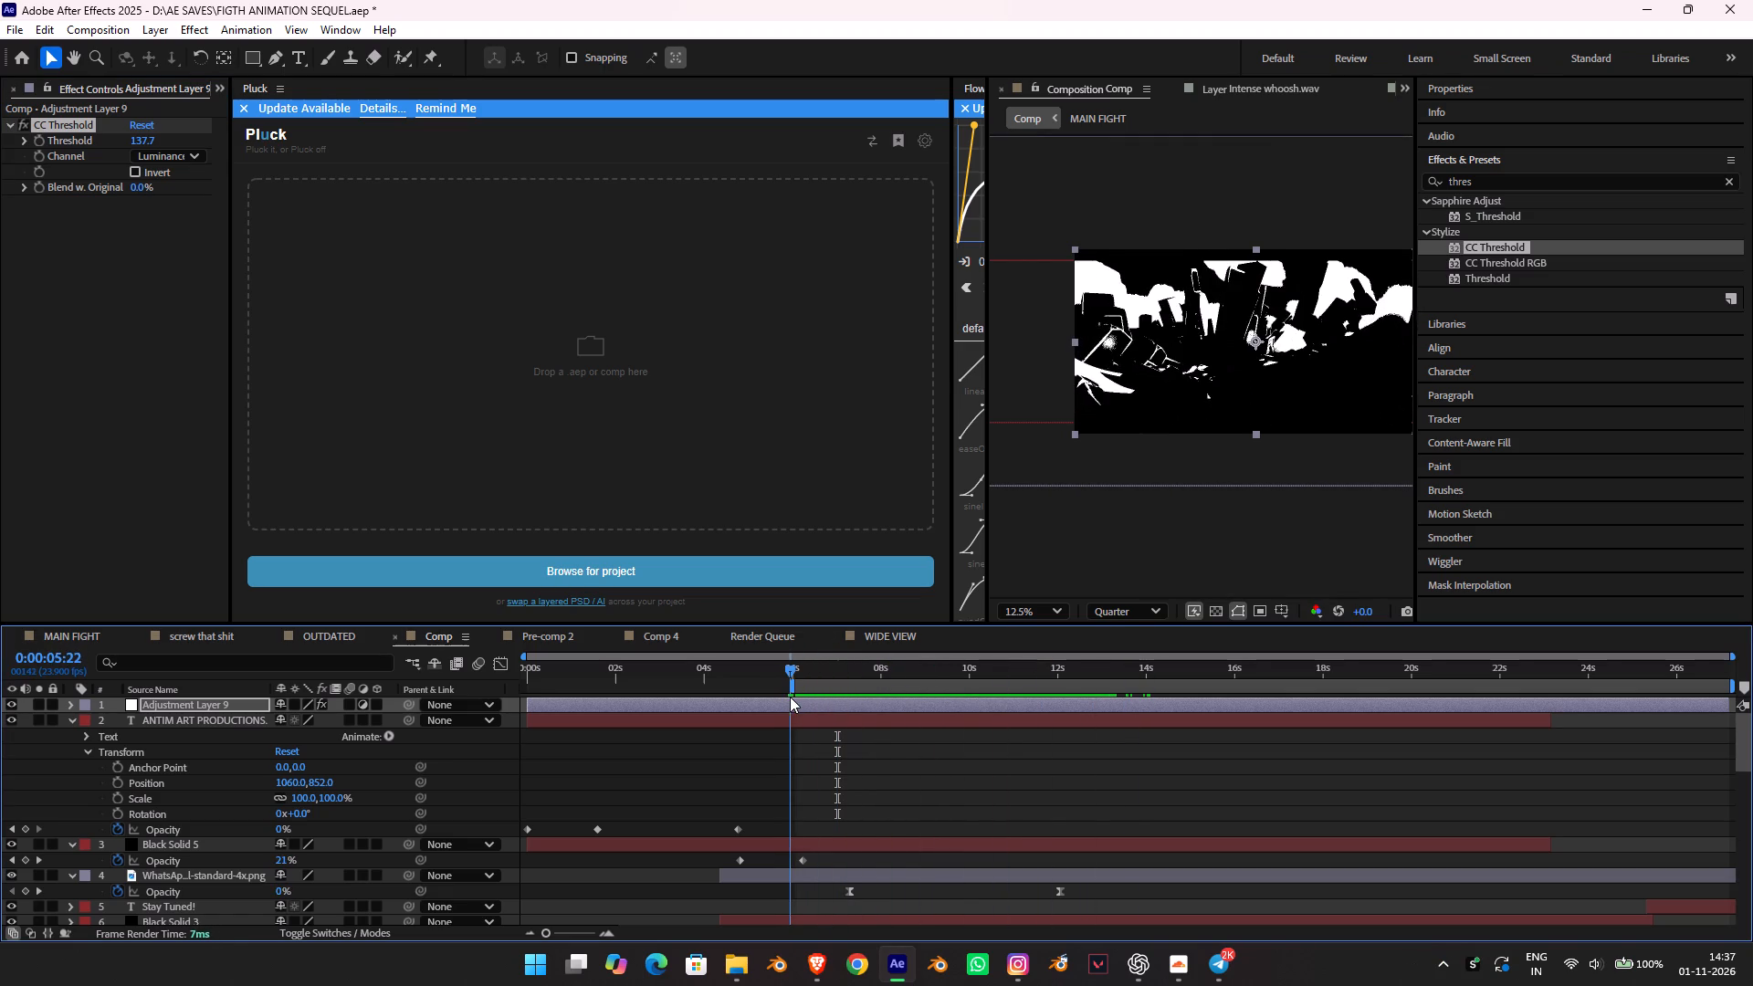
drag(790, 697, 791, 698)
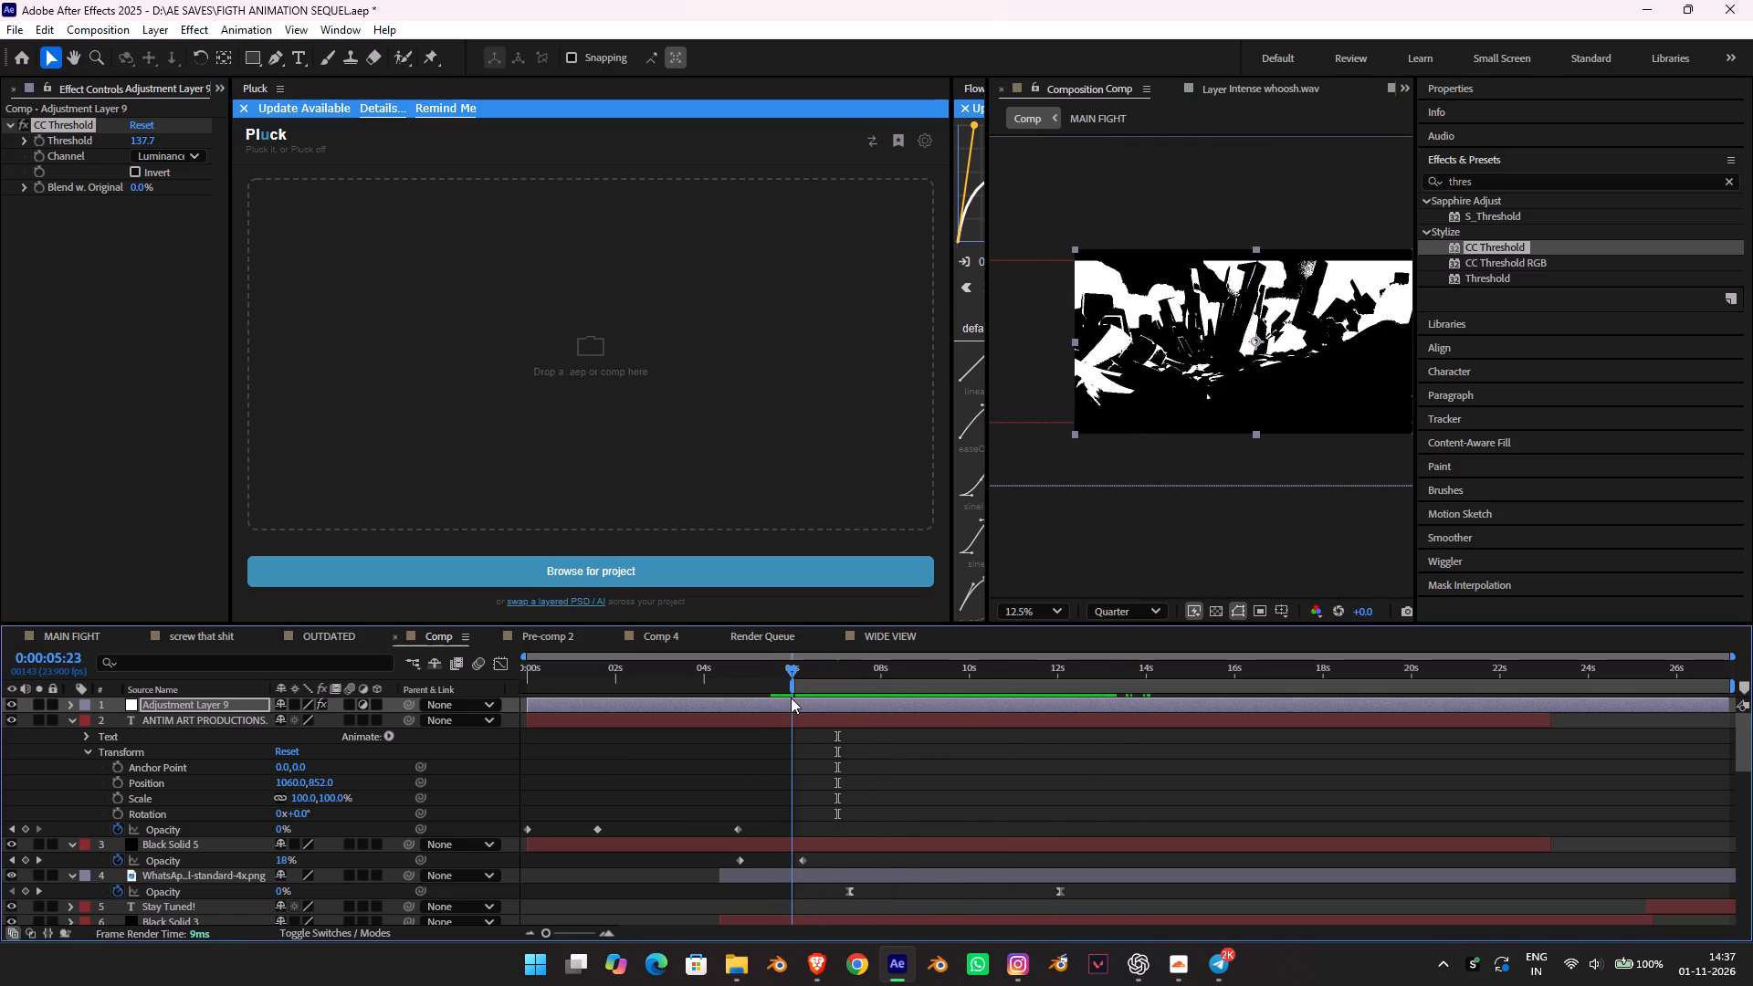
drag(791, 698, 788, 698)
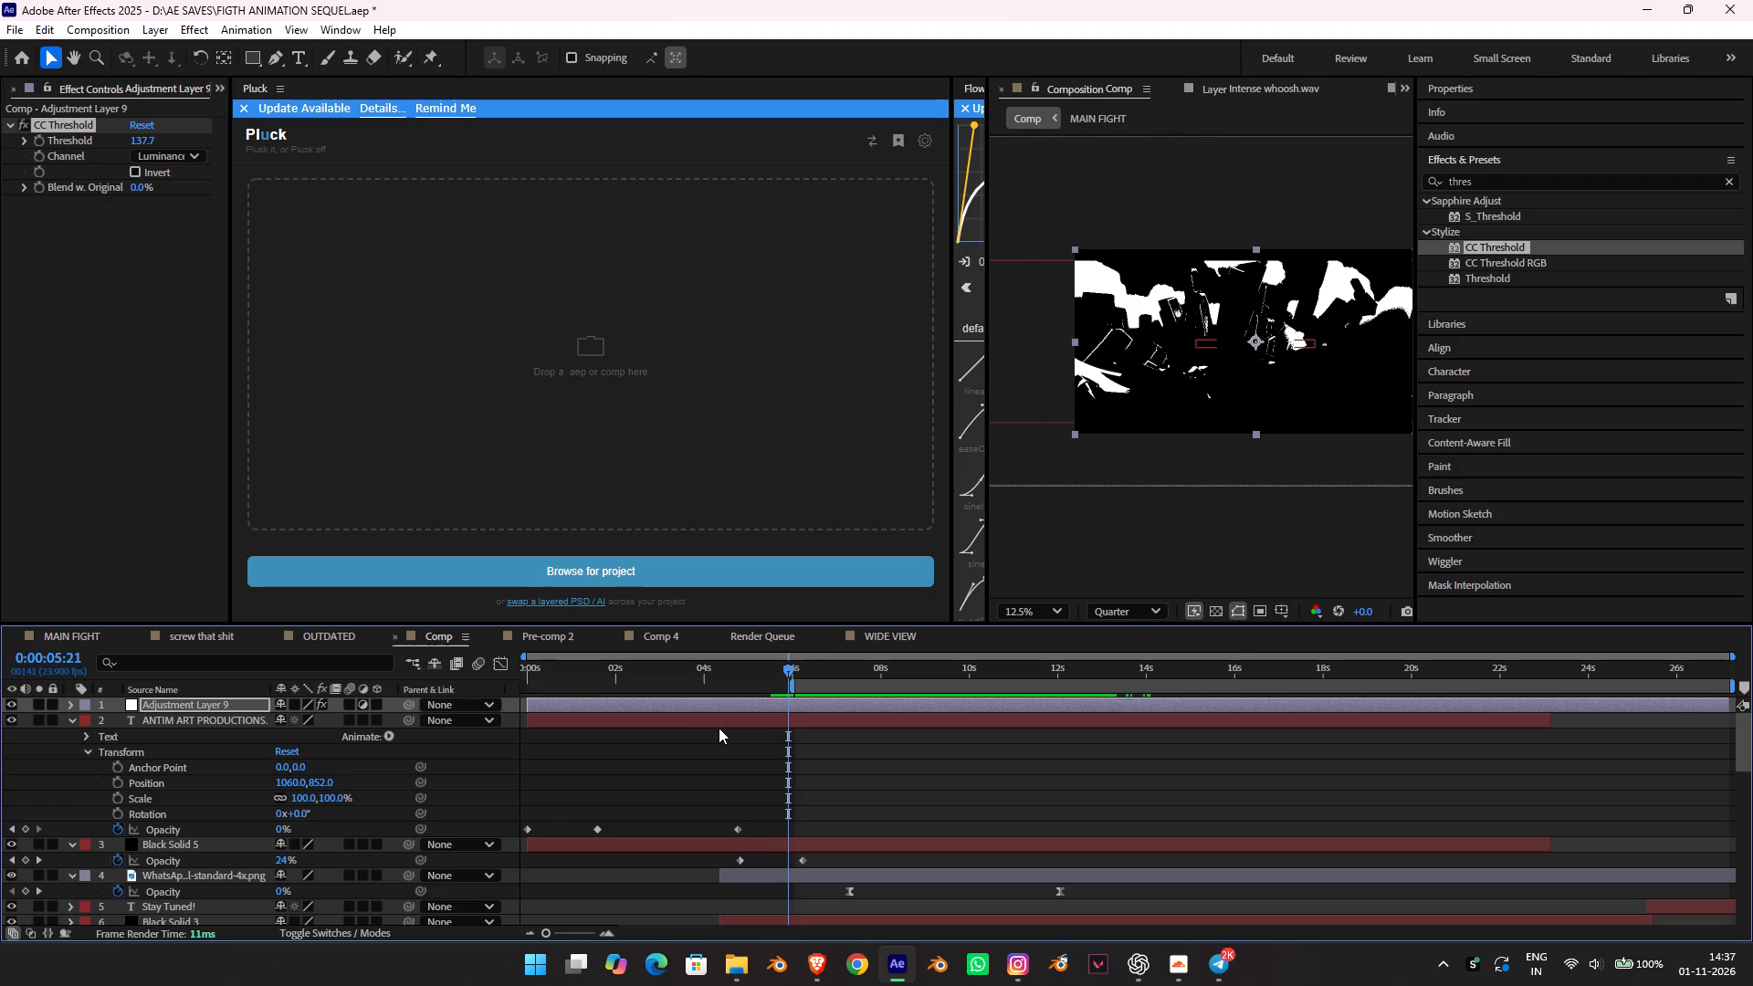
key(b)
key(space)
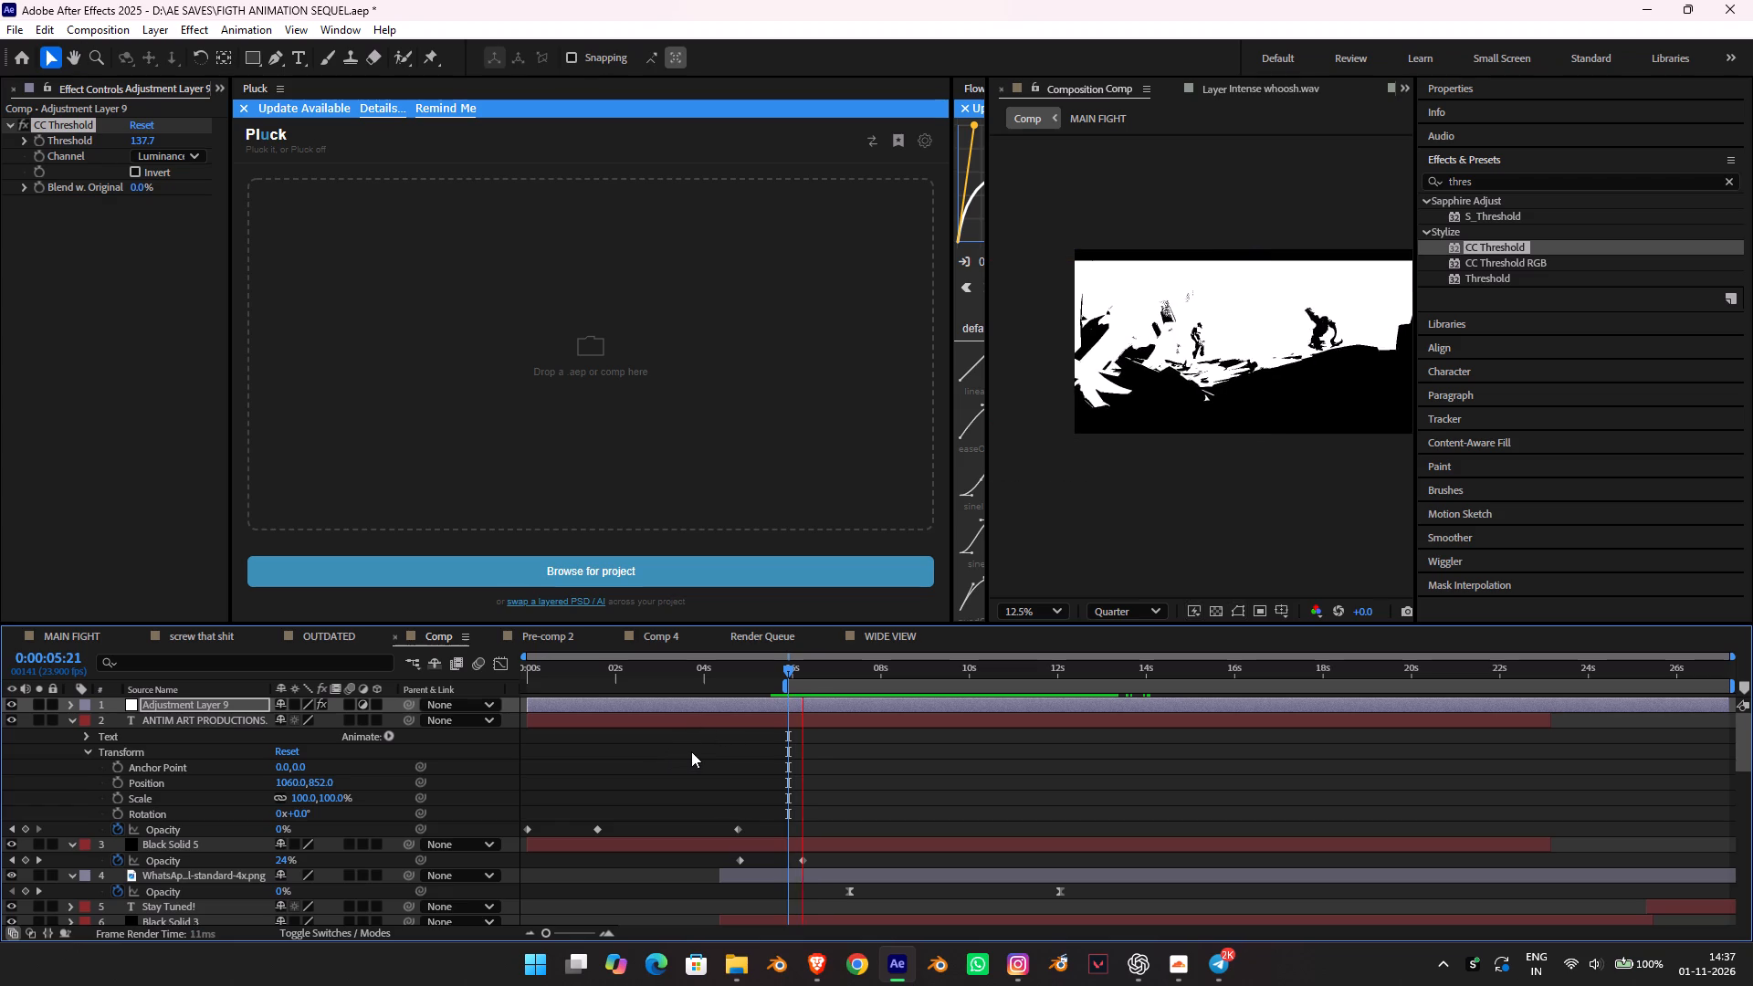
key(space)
At 0:00:06:19, set CC Threshold's Threshold to 160.6 and enable keyframing for it.
click(802, 672)
drag(814, 672, 829, 672)
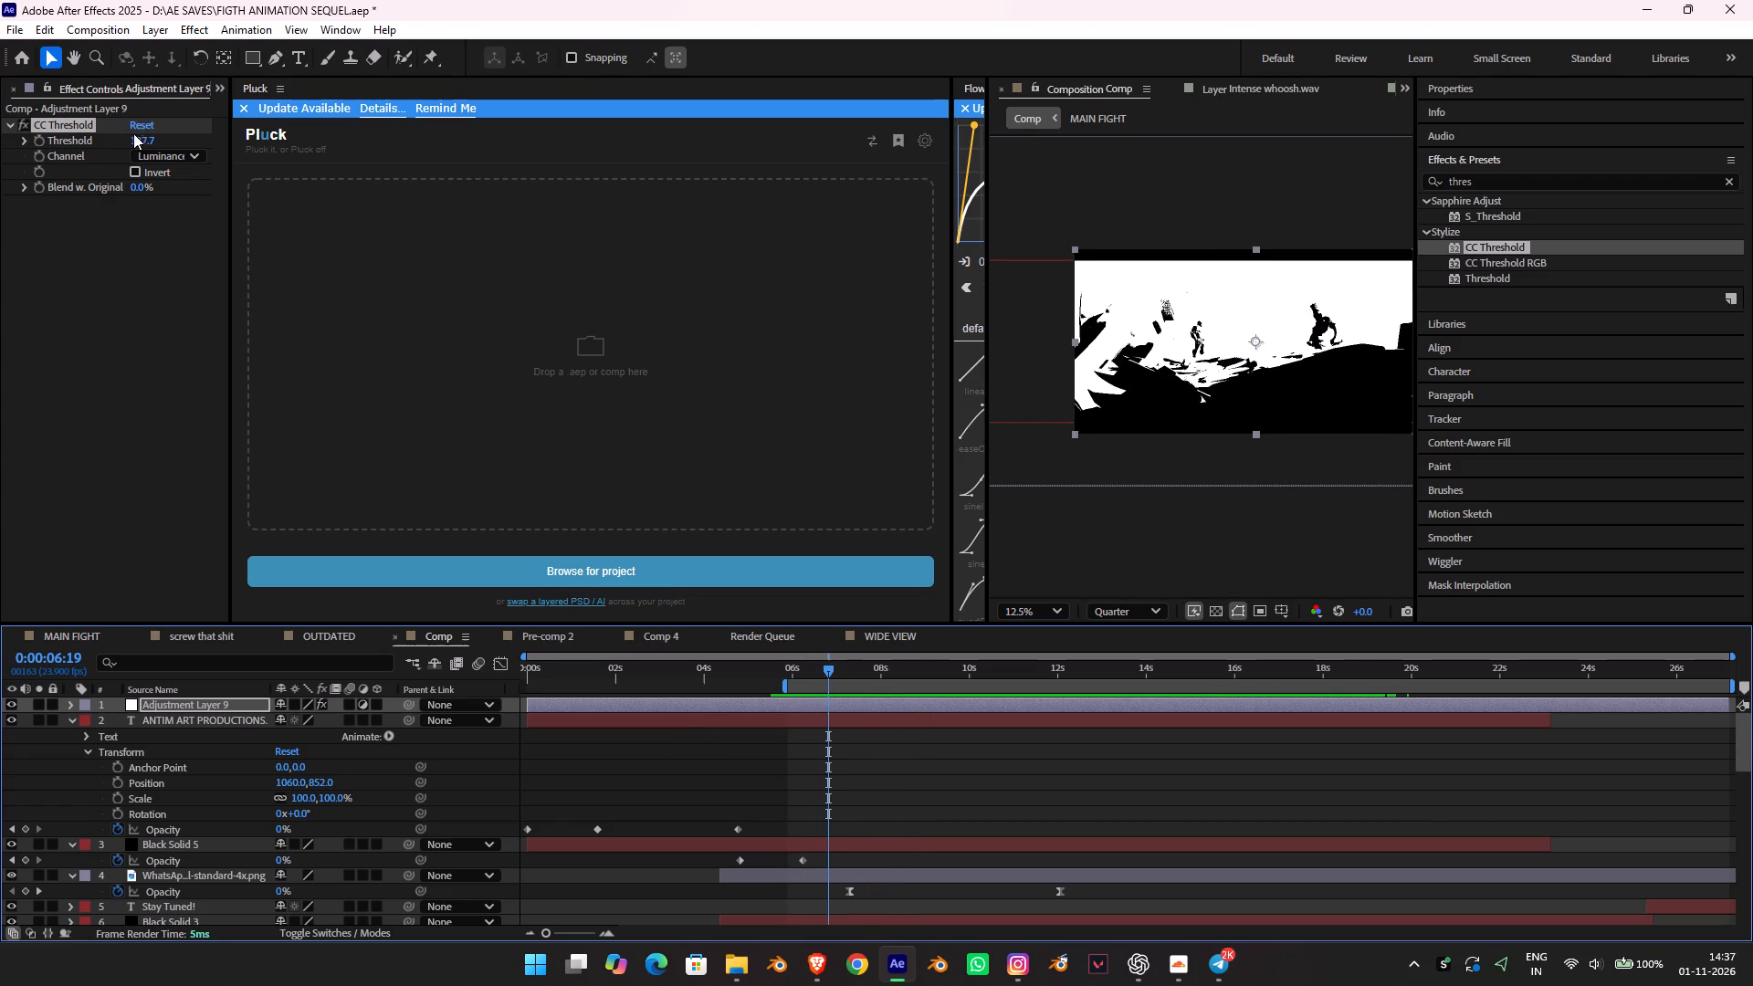
drag(138, 136, 138, 128)
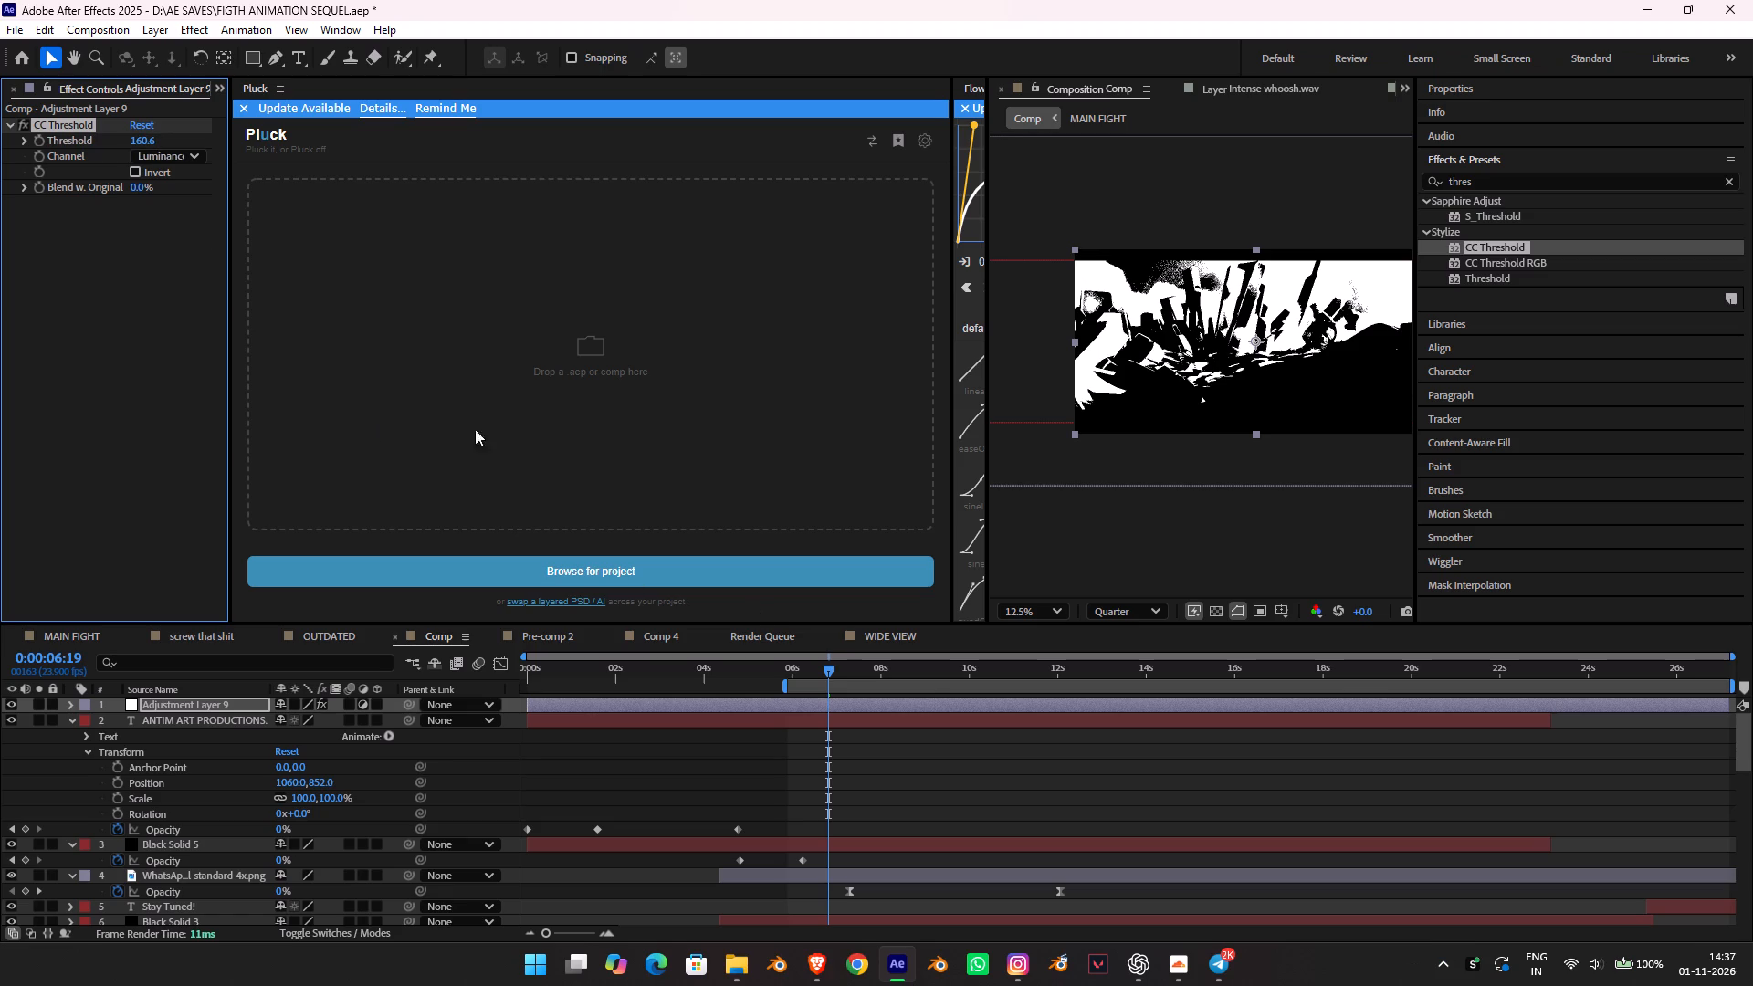
click(40, 136)
At 0:00:05:19, keyframe CC Threshold's Threshold at 114.7 and preview the animated change.
drag(800, 664, 784, 657)
drag(142, 144, 122, 141)
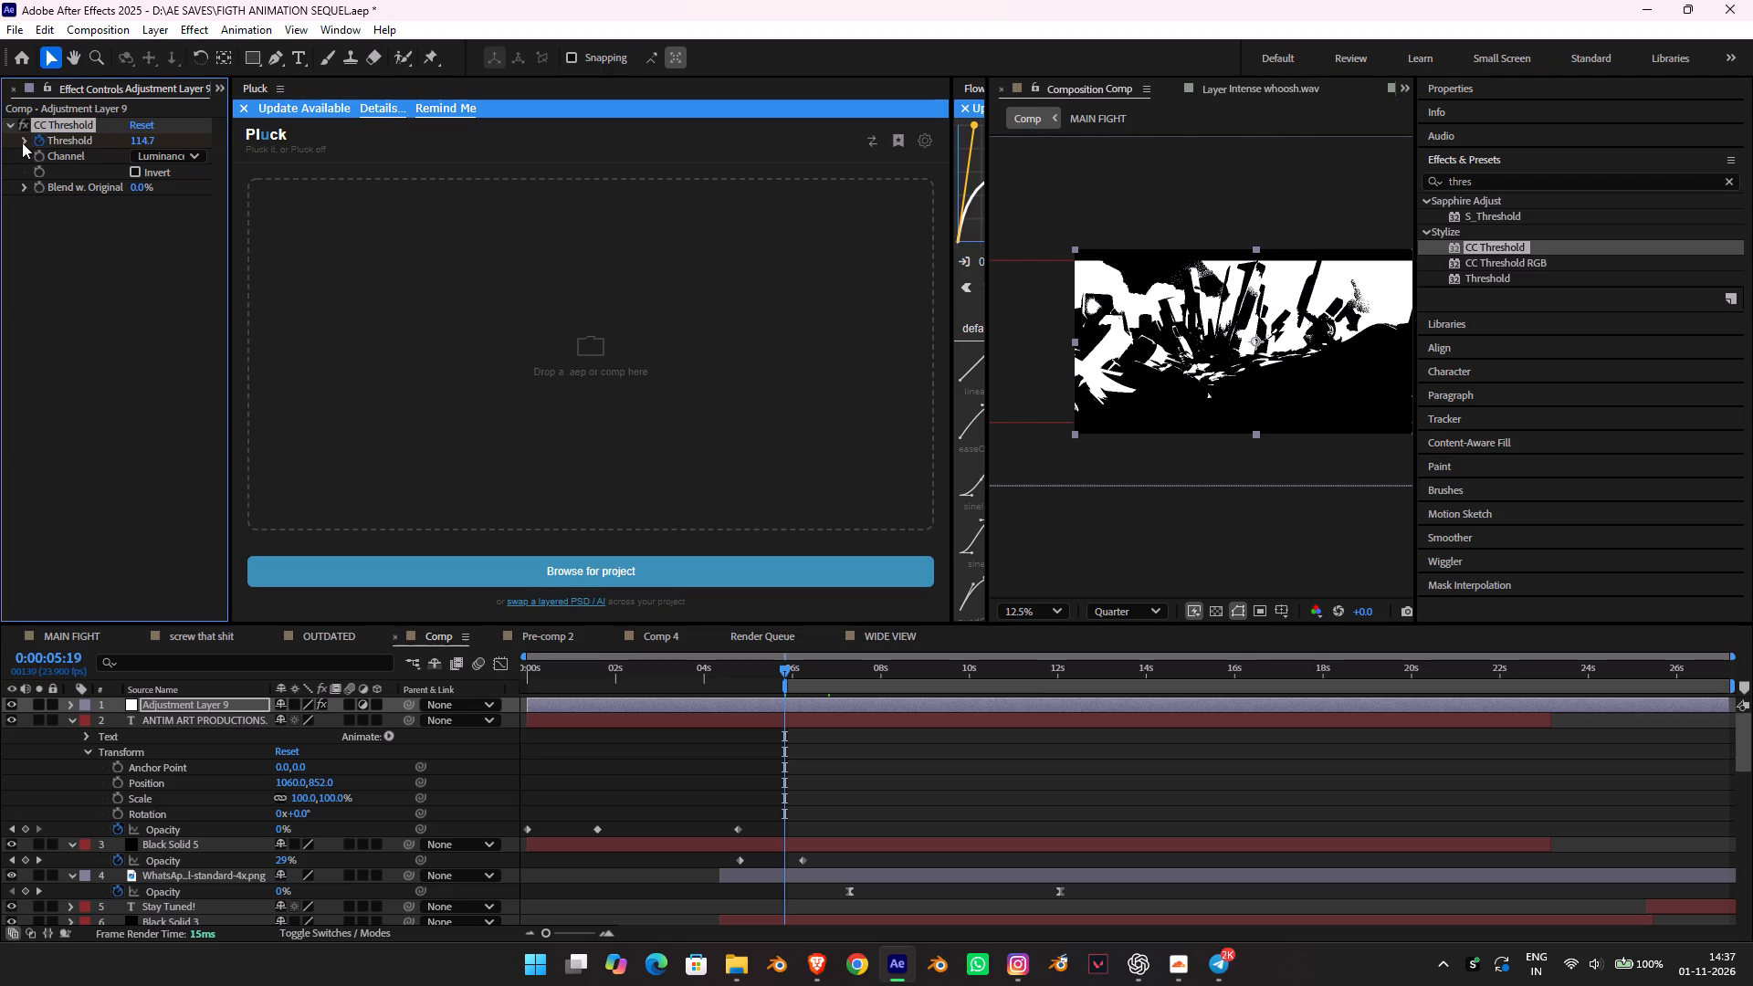
key(space)
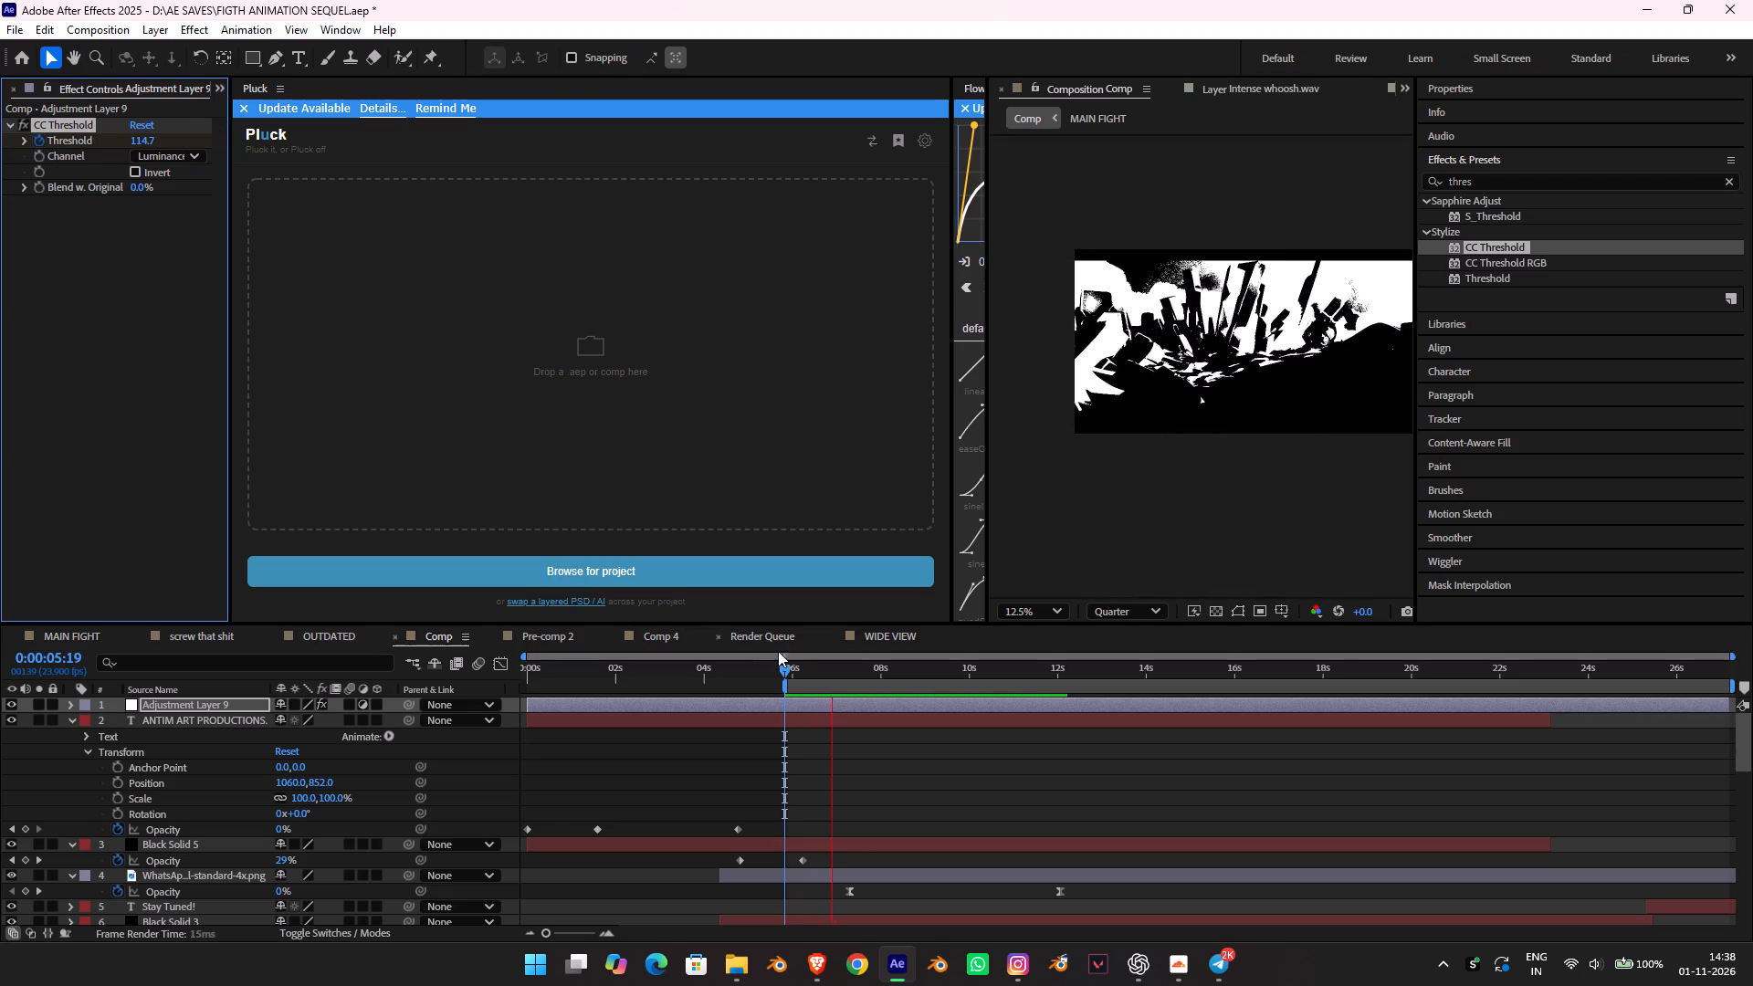
key(space)
Set the work area start to 0:00:06:18 and preview the thresholded footage from there.
drag(843, 673, 818, 671)
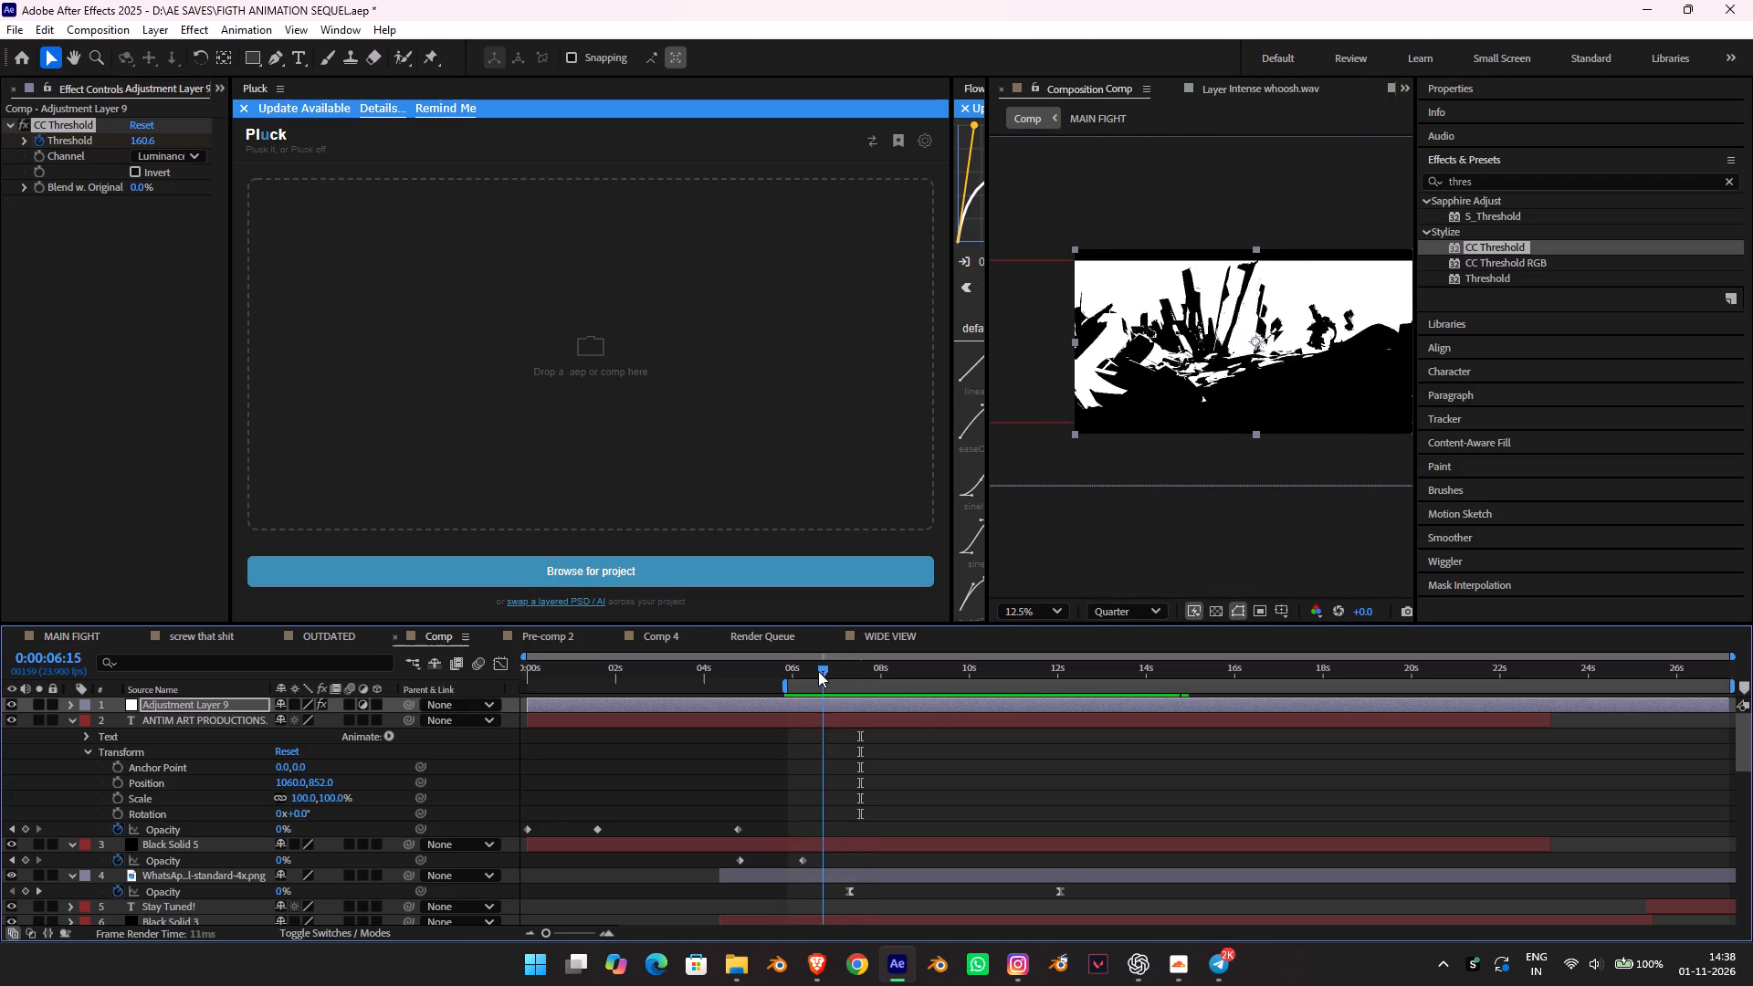
drag(818, 671, 826, 673)
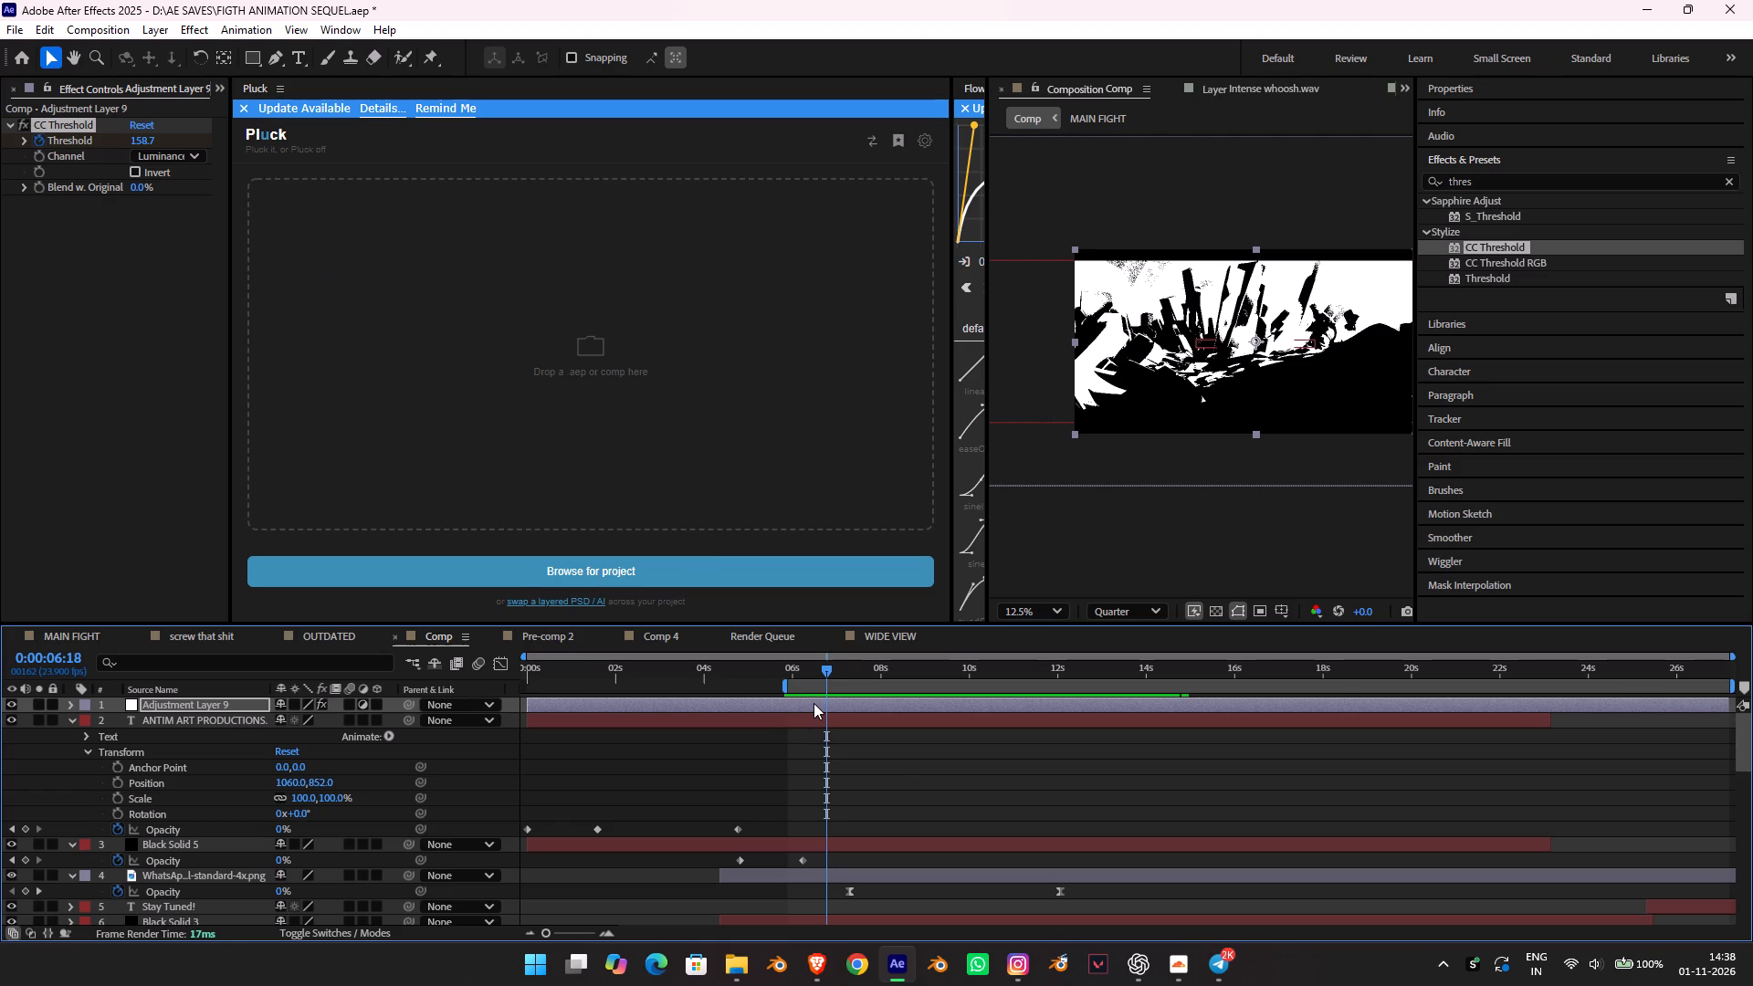
key(b)
key(space)
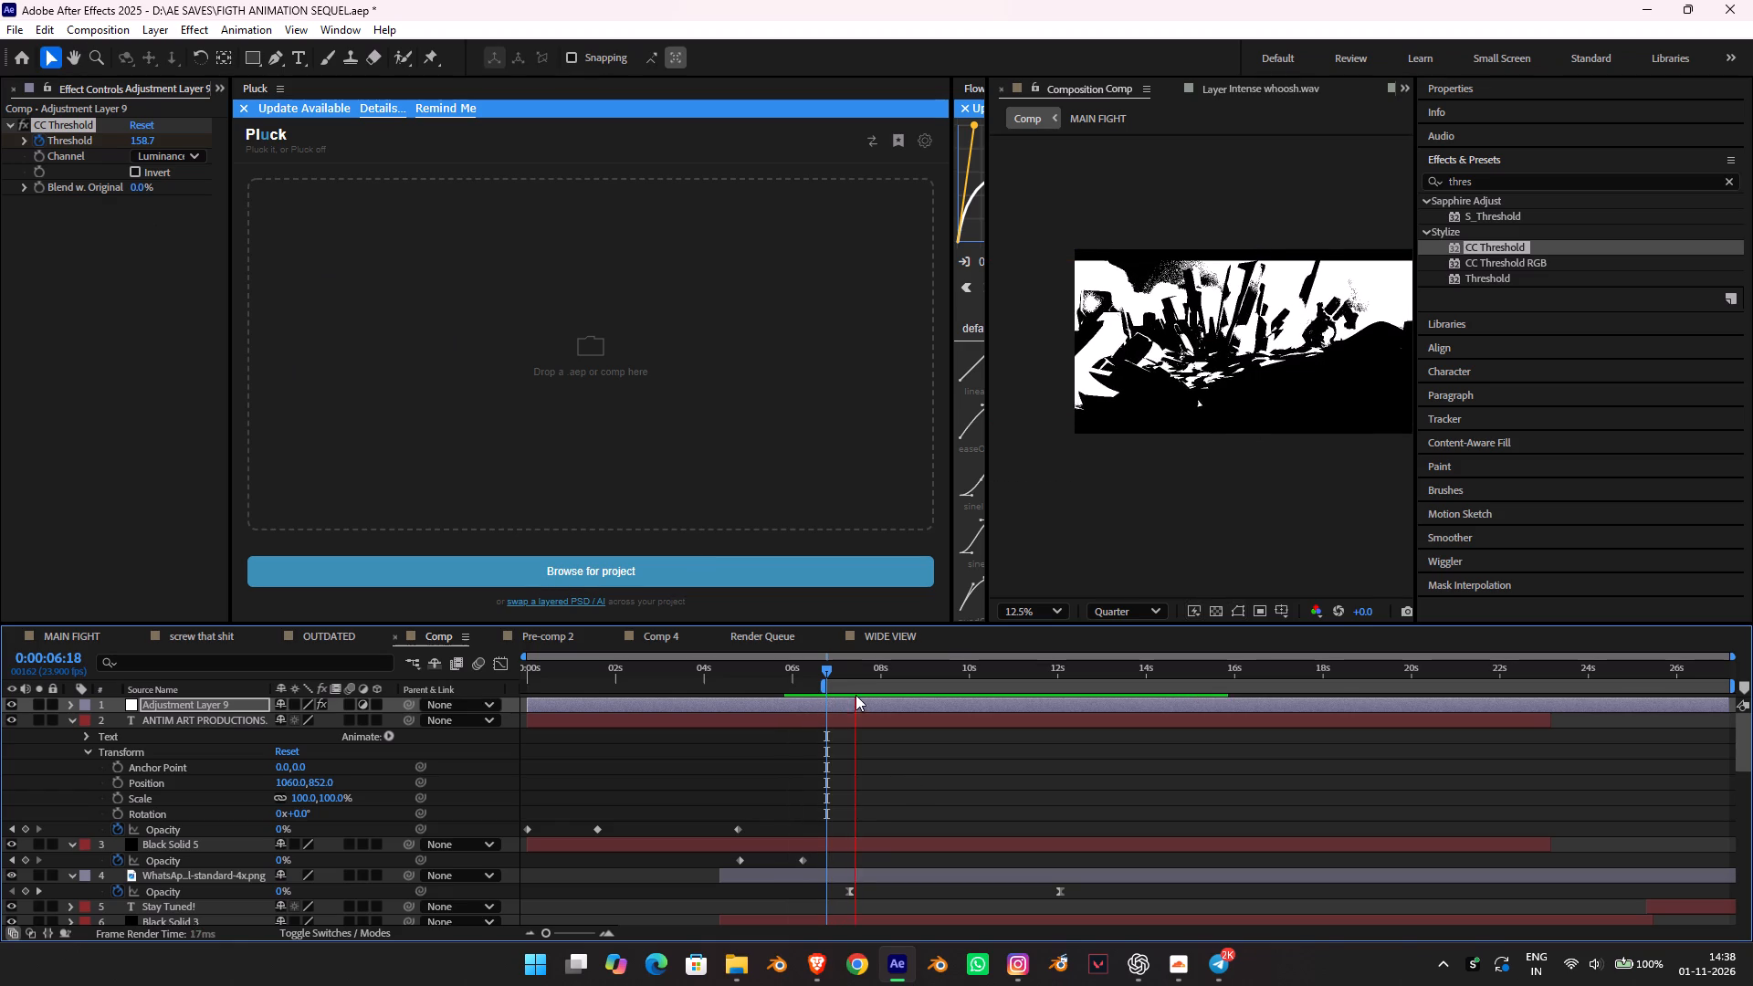
key(space)
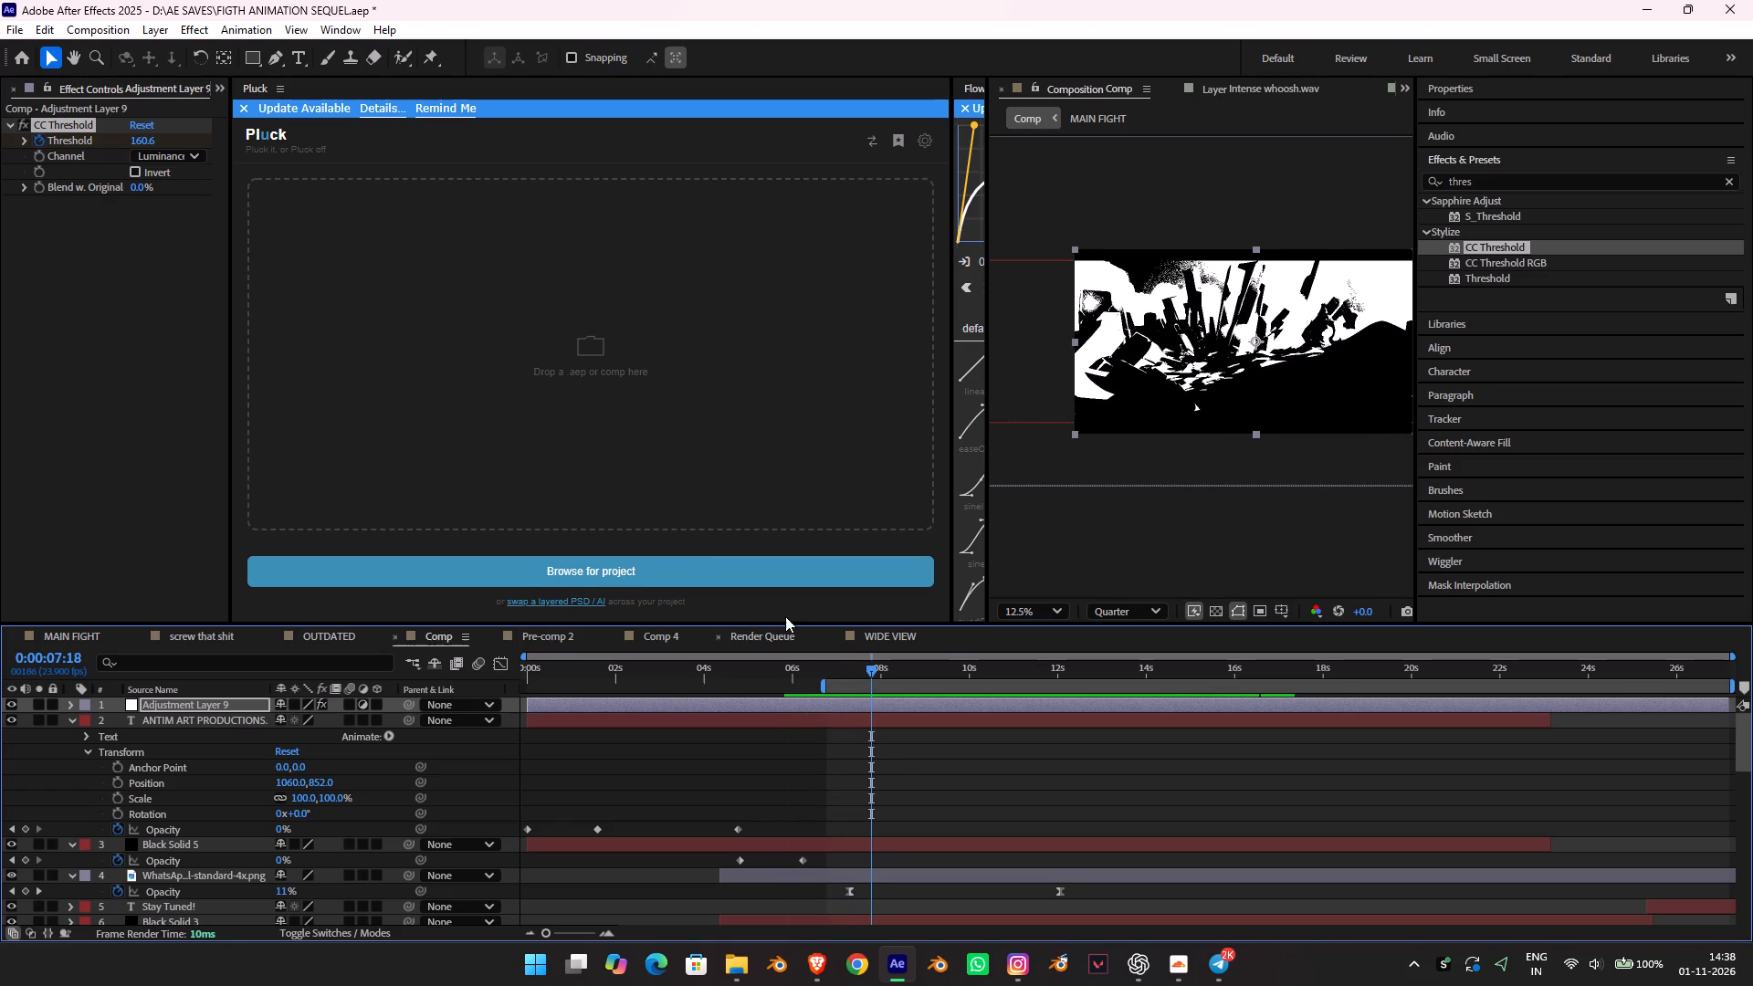
Set the work area start to 0:00:07:04 and preview the thresholded footage from there.
drag(845, 667, 838, 664)
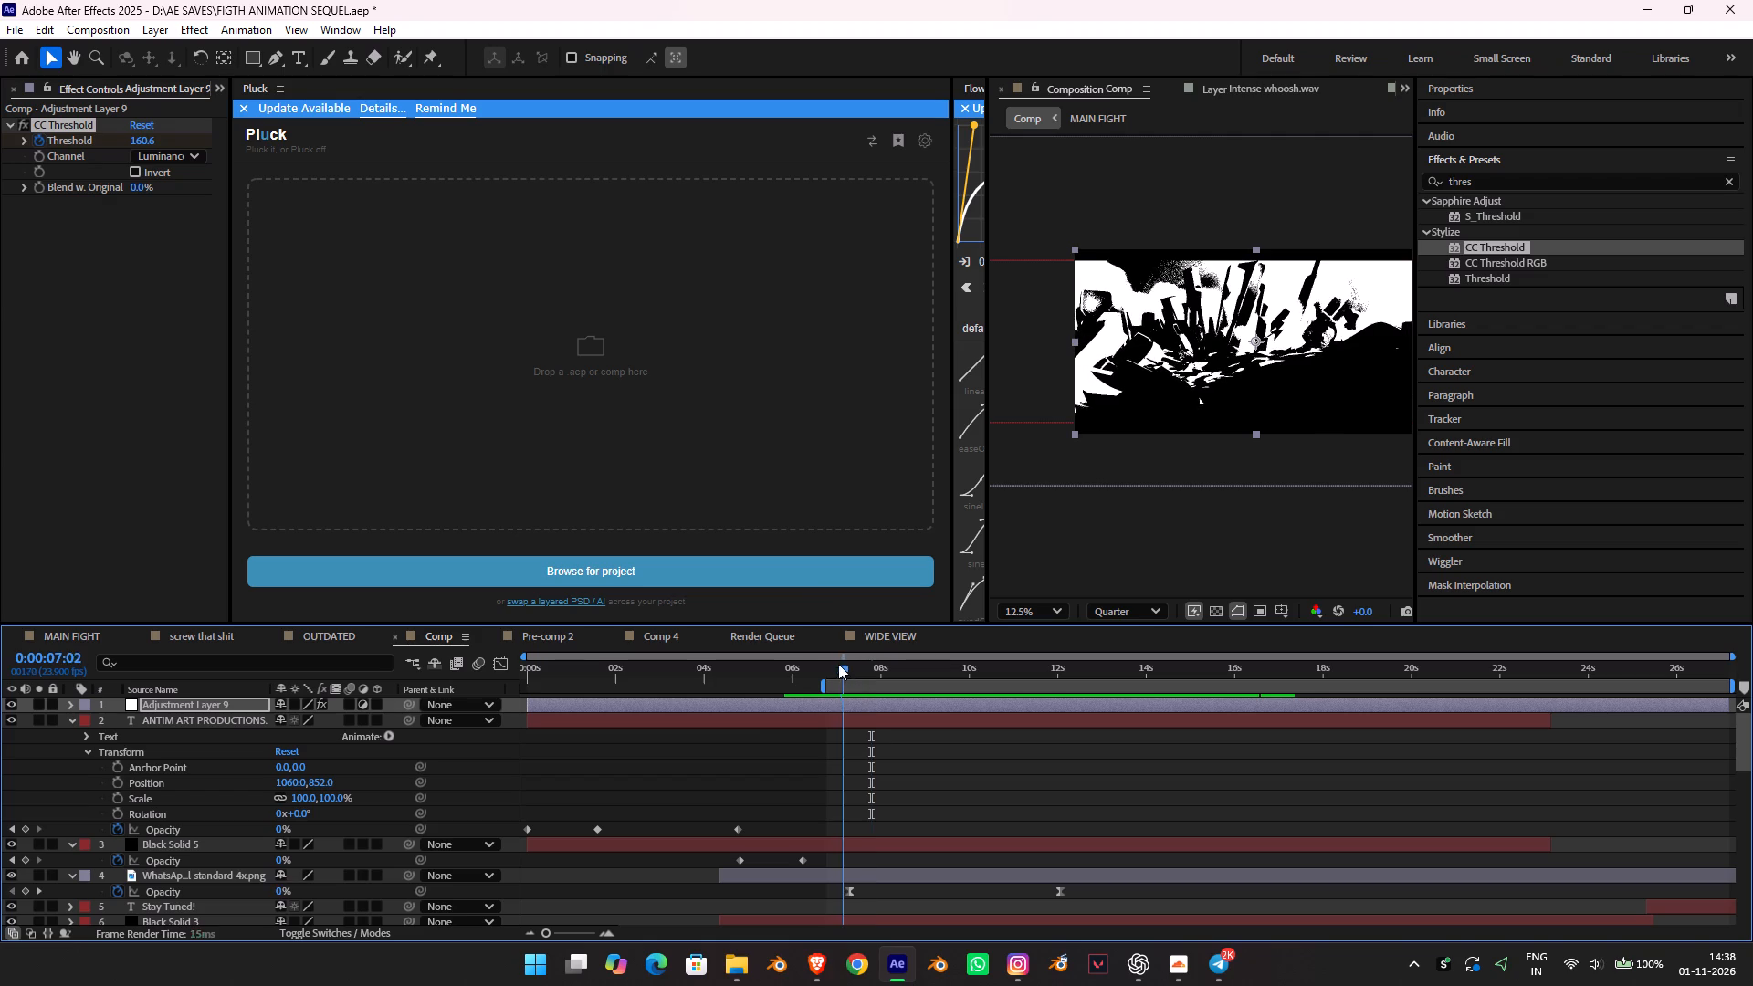
drag(838, 664, 824, 654)
key(space)
key(space)
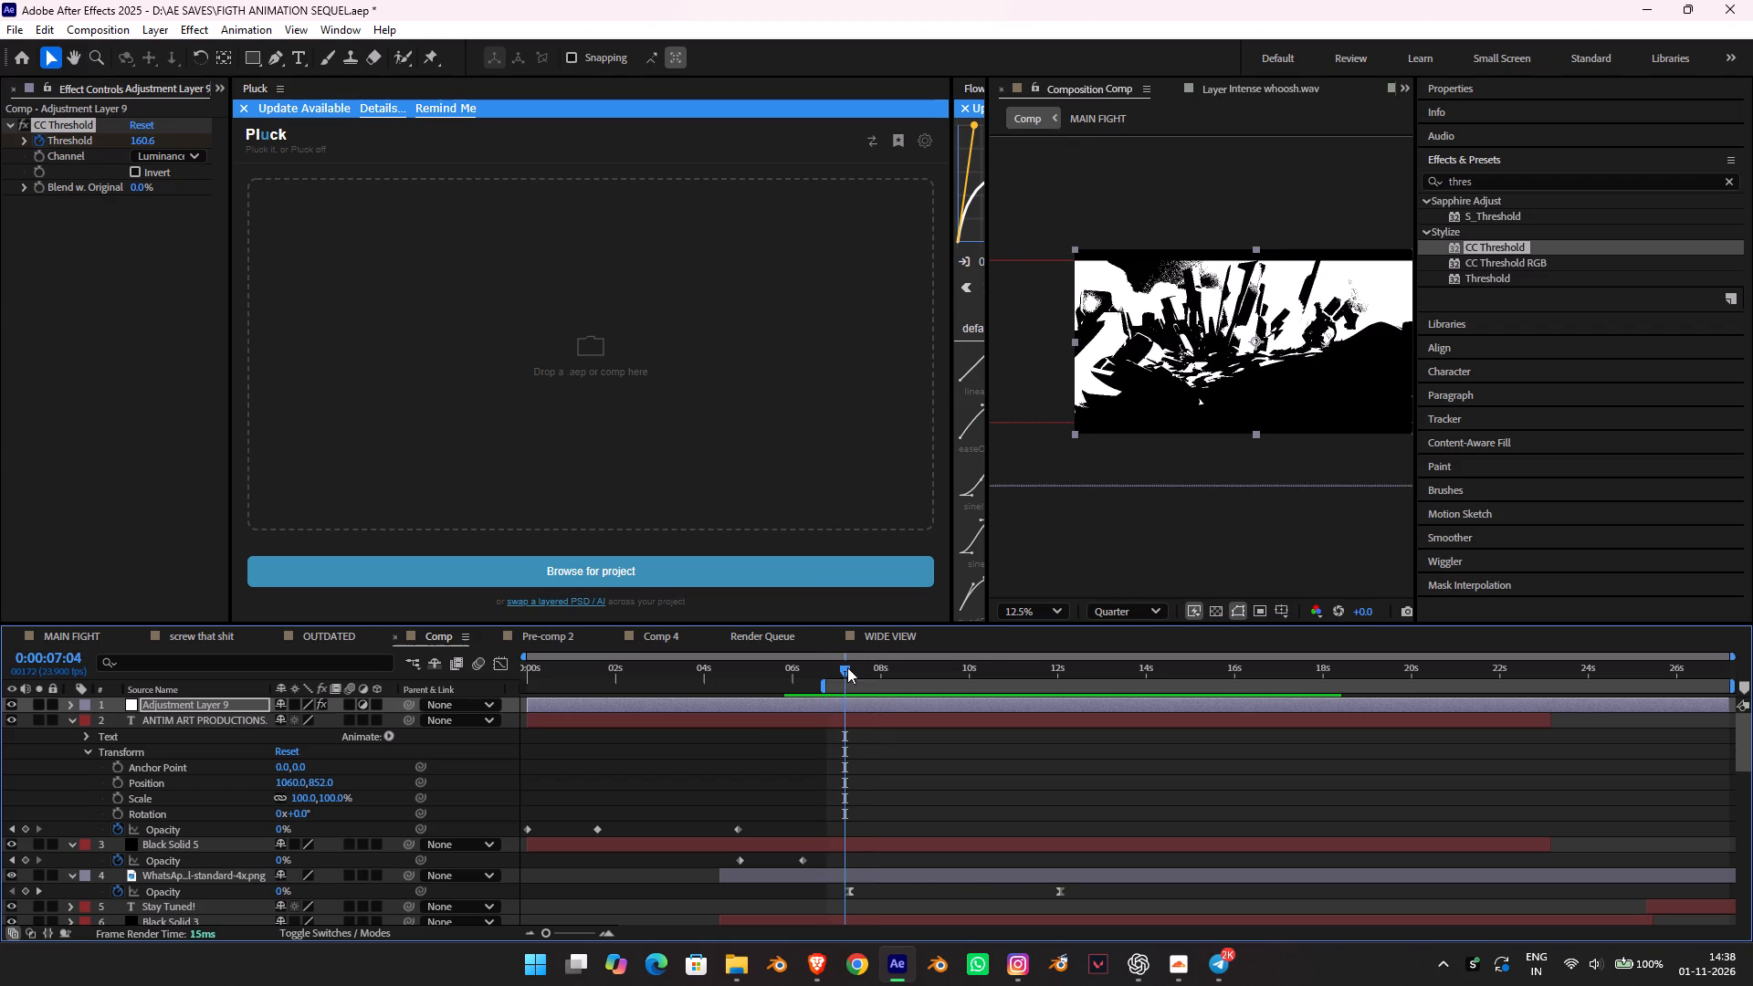
key(b)
key(space)
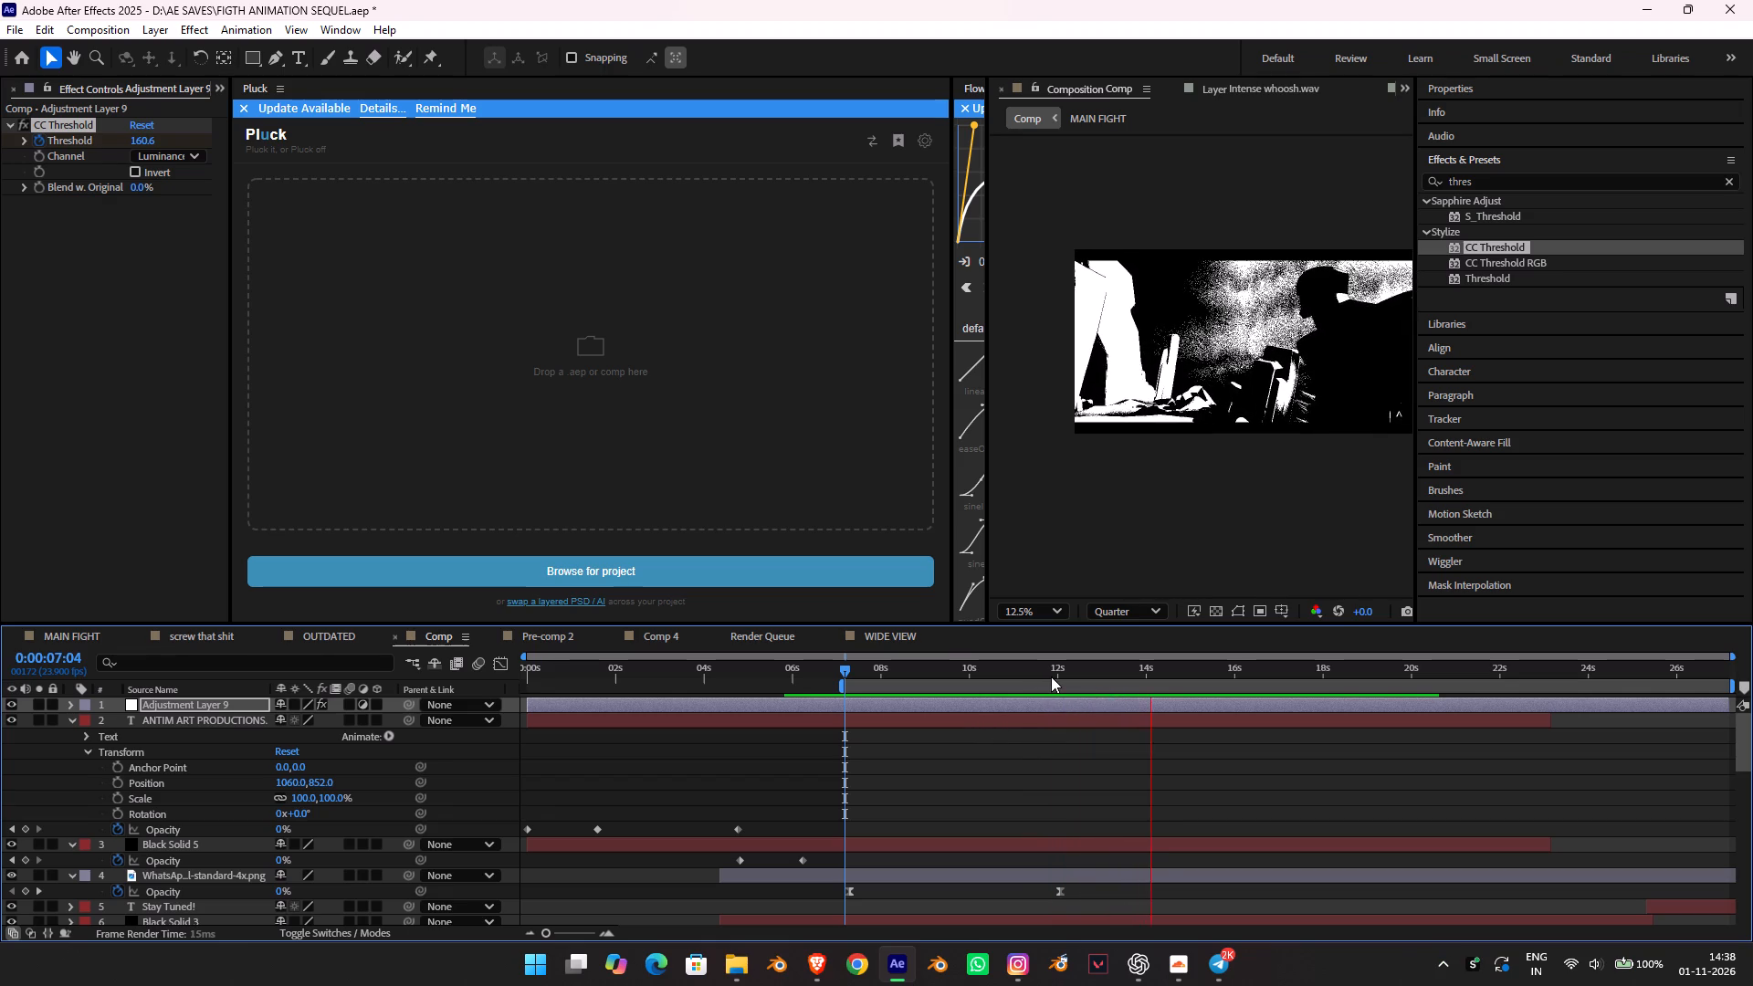
key(space)
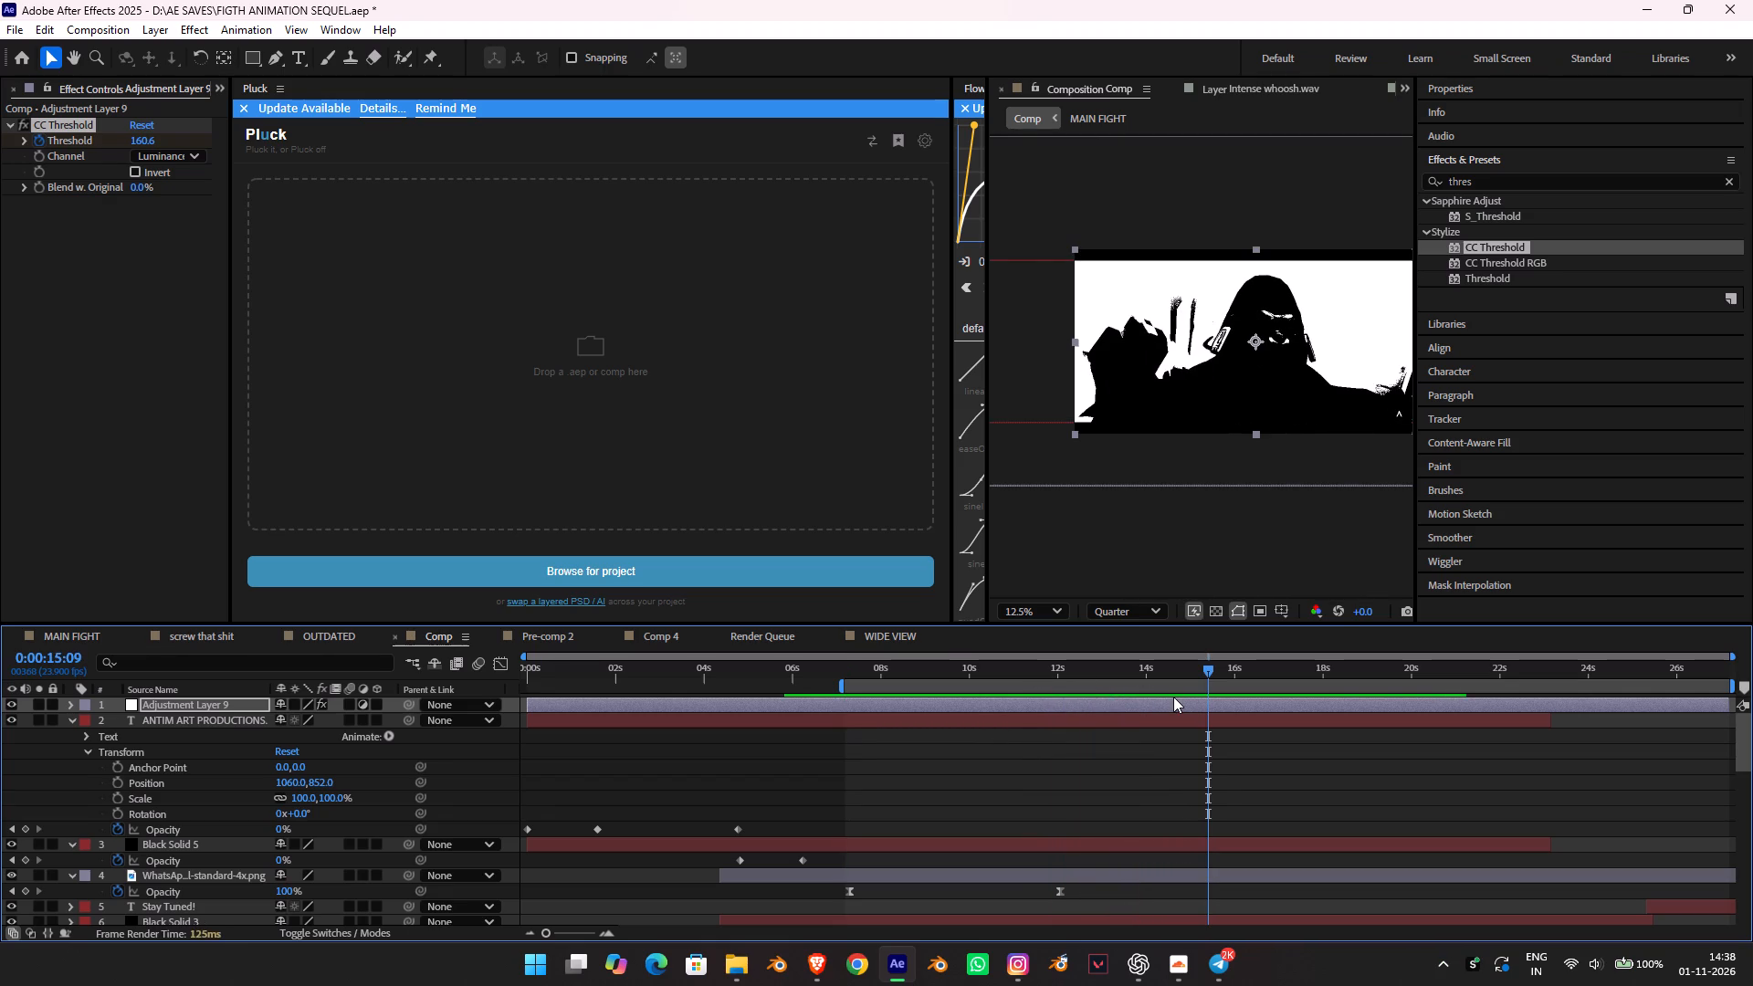
Find the shot change around 0:00:11:15 and split the adjustment layer with CC Threshold at that frame.
drag(1158, 677, 1096, 677)
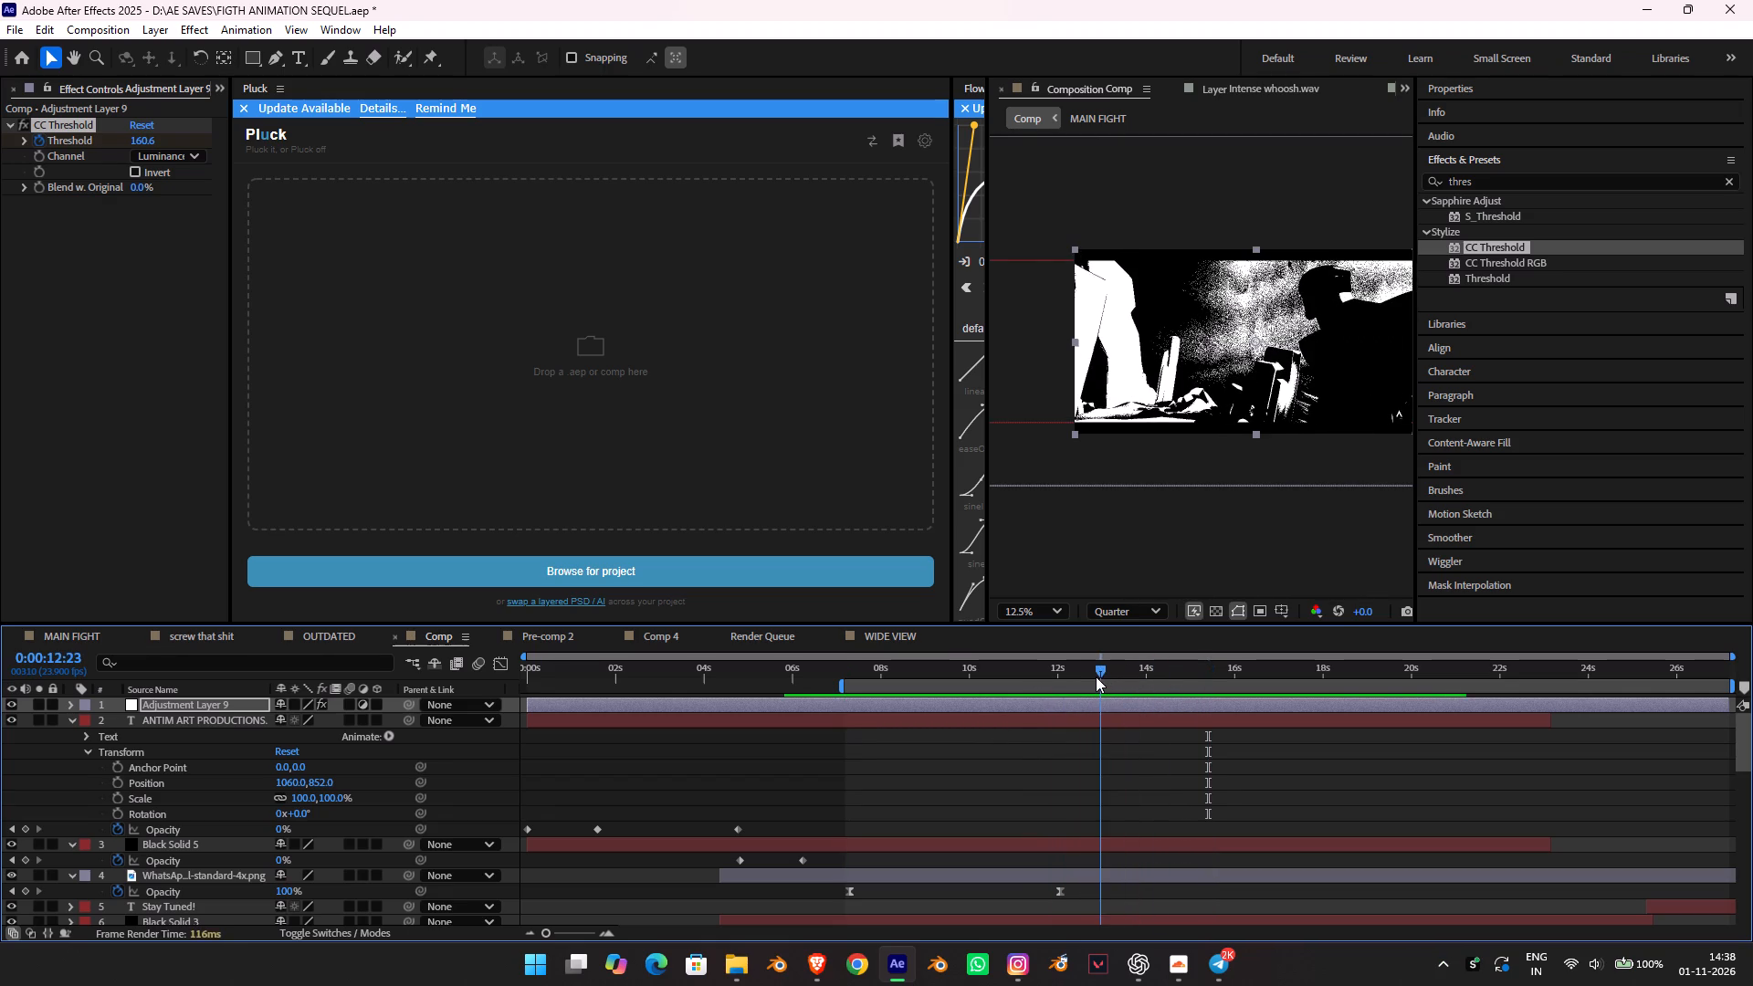
drag(1096, 677, 1093, 676)
drag(1102, 676, 1058, 676)
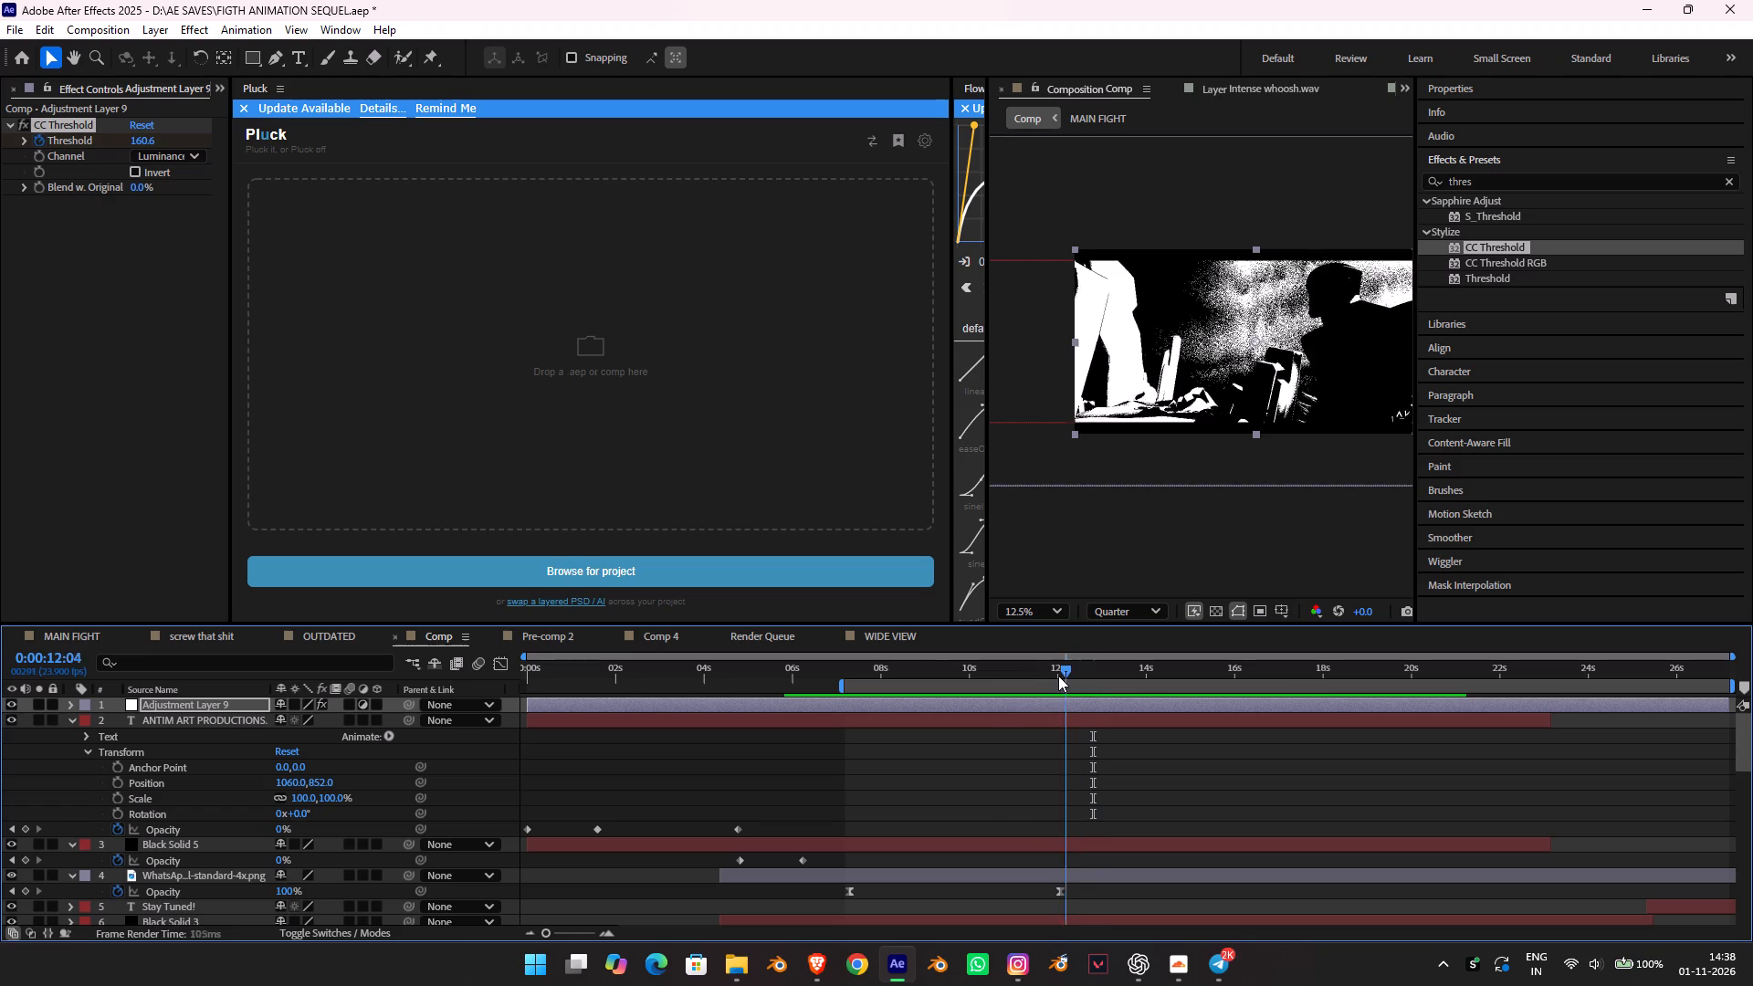
drag(1058, 676, 1020, 670)
key(space)
key(space)
key(space)
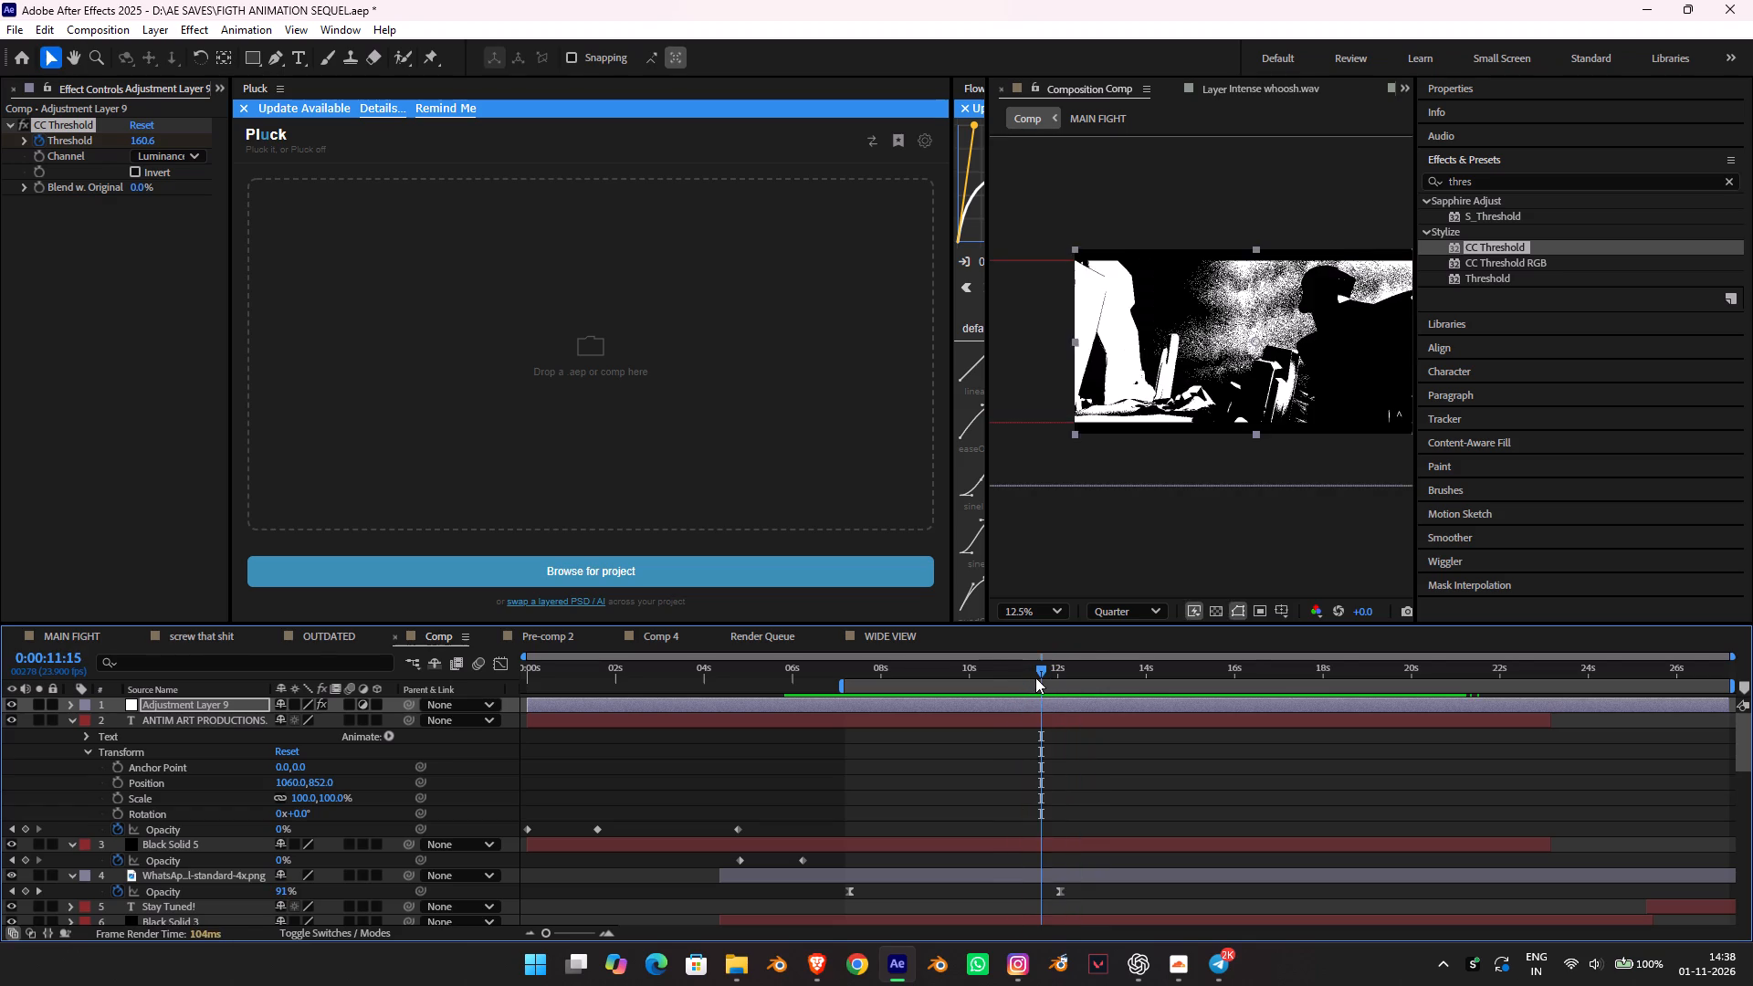
key(space)
alt+scroll(1050, 729, up, 3)
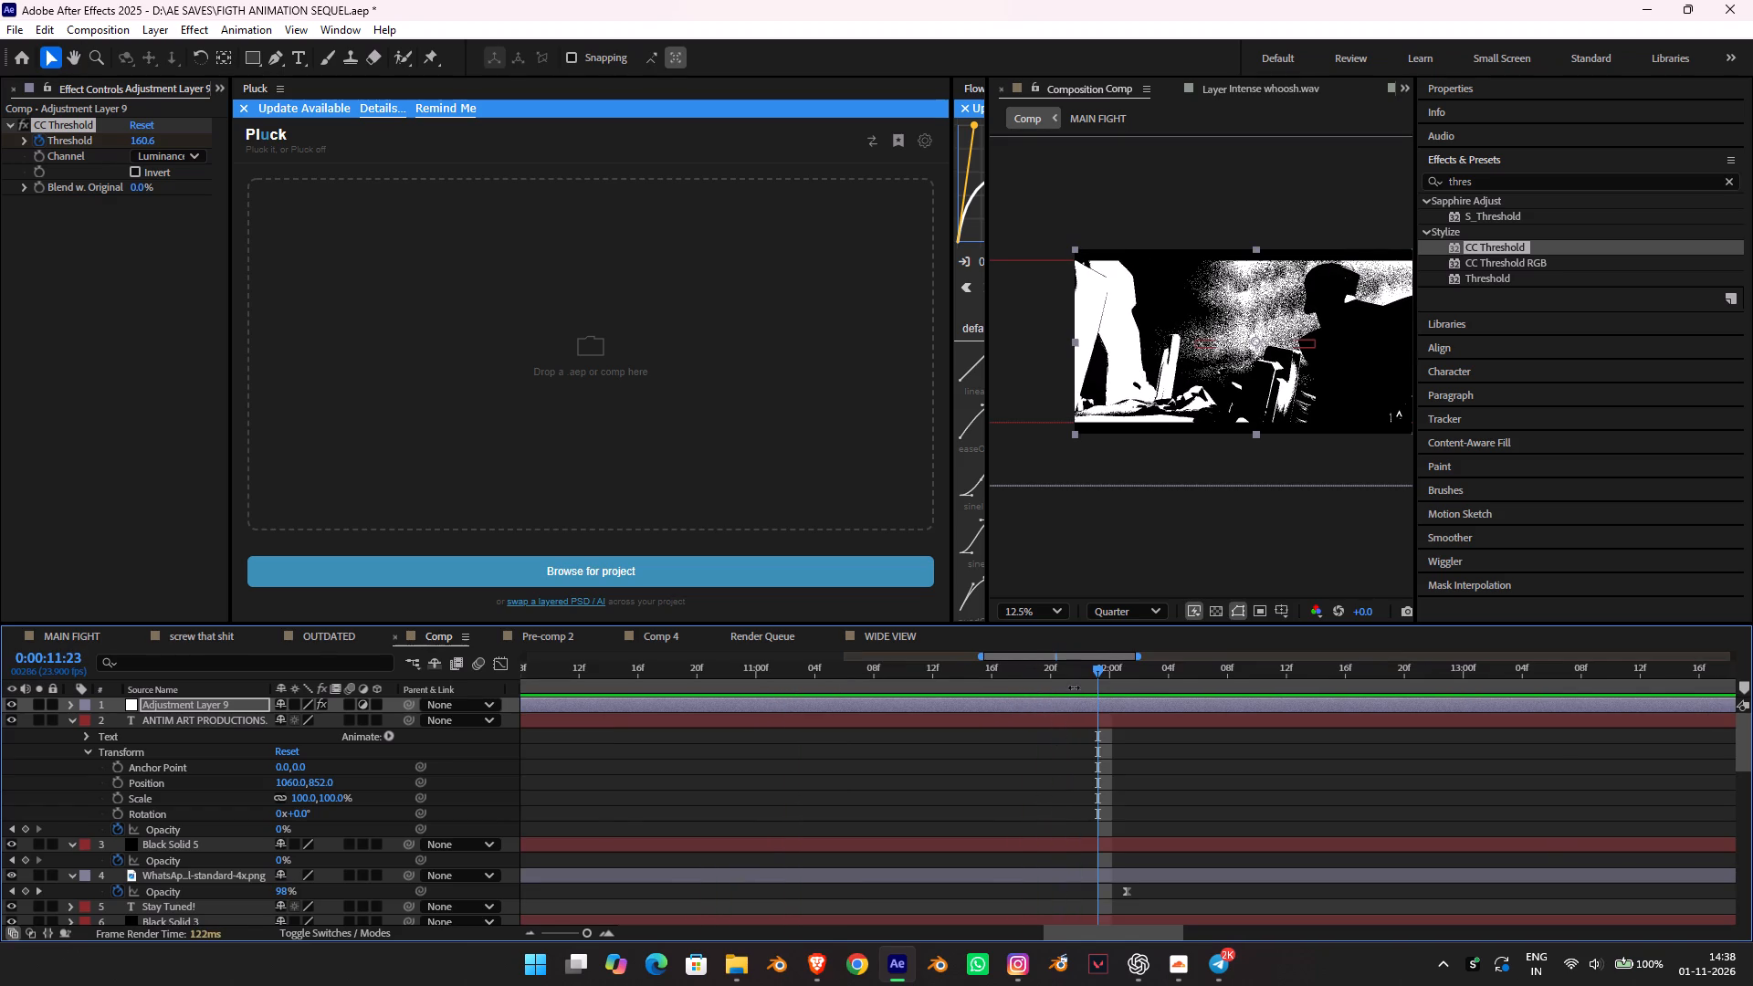
drag(1074, 674, 943, 649)
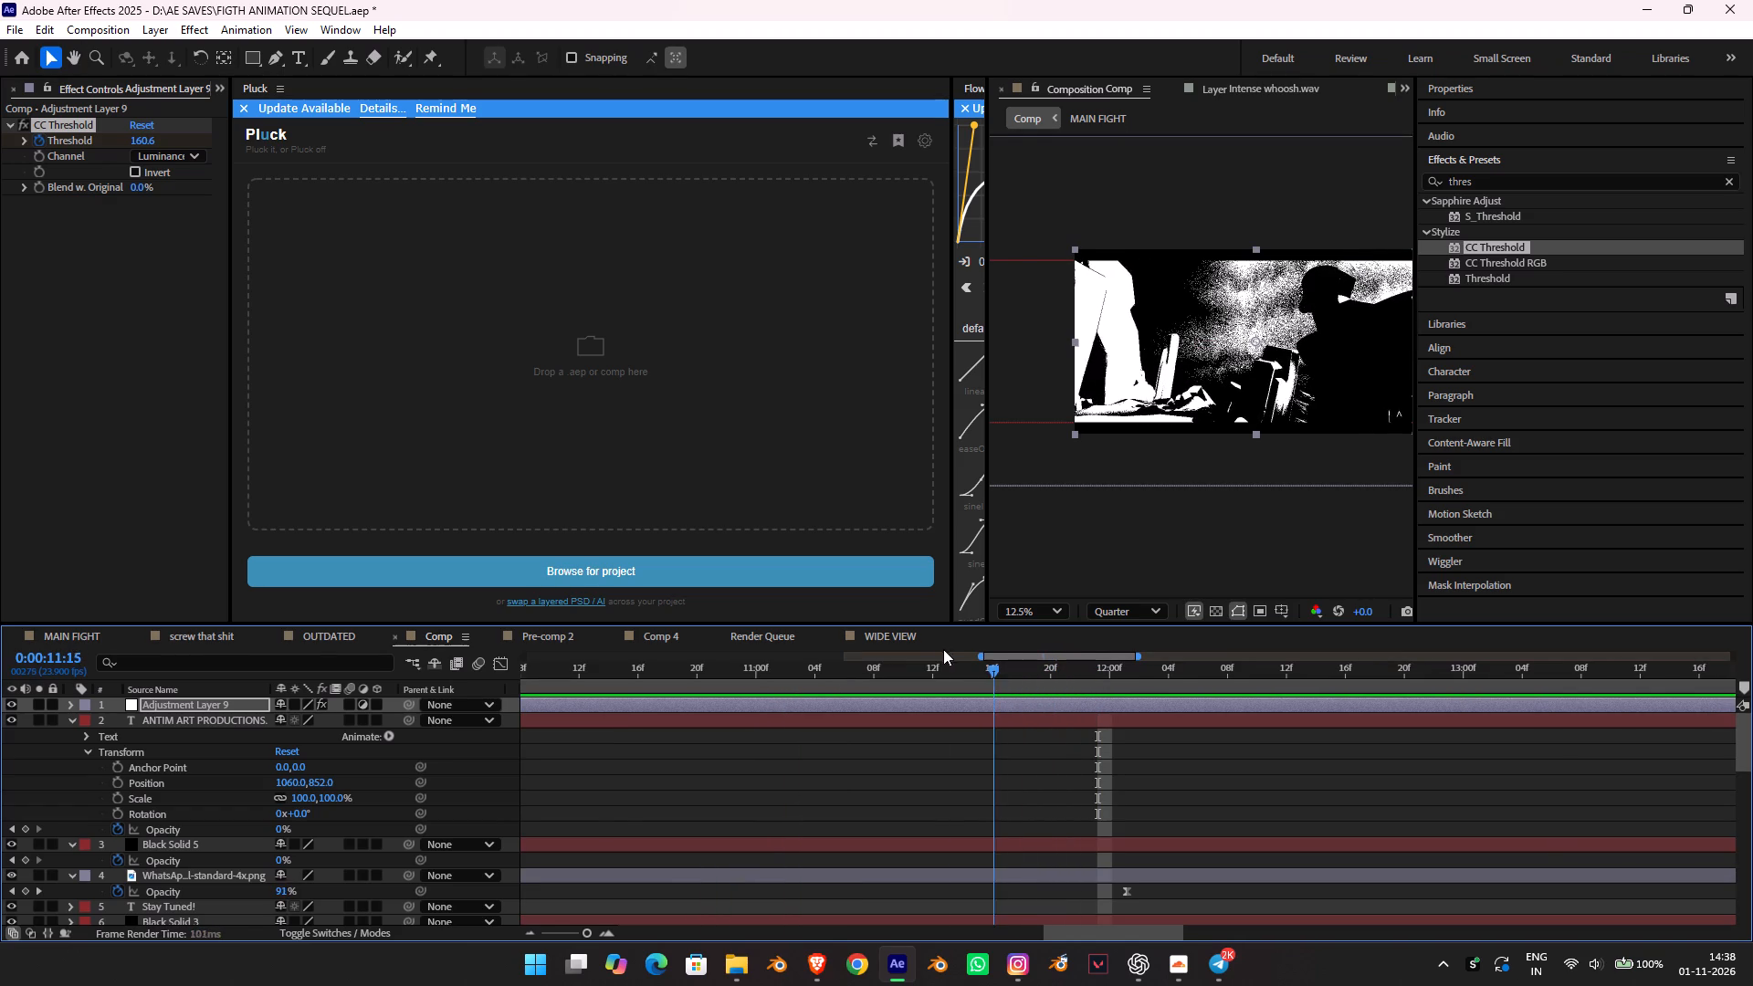
drag(943, 649, 973, 658)
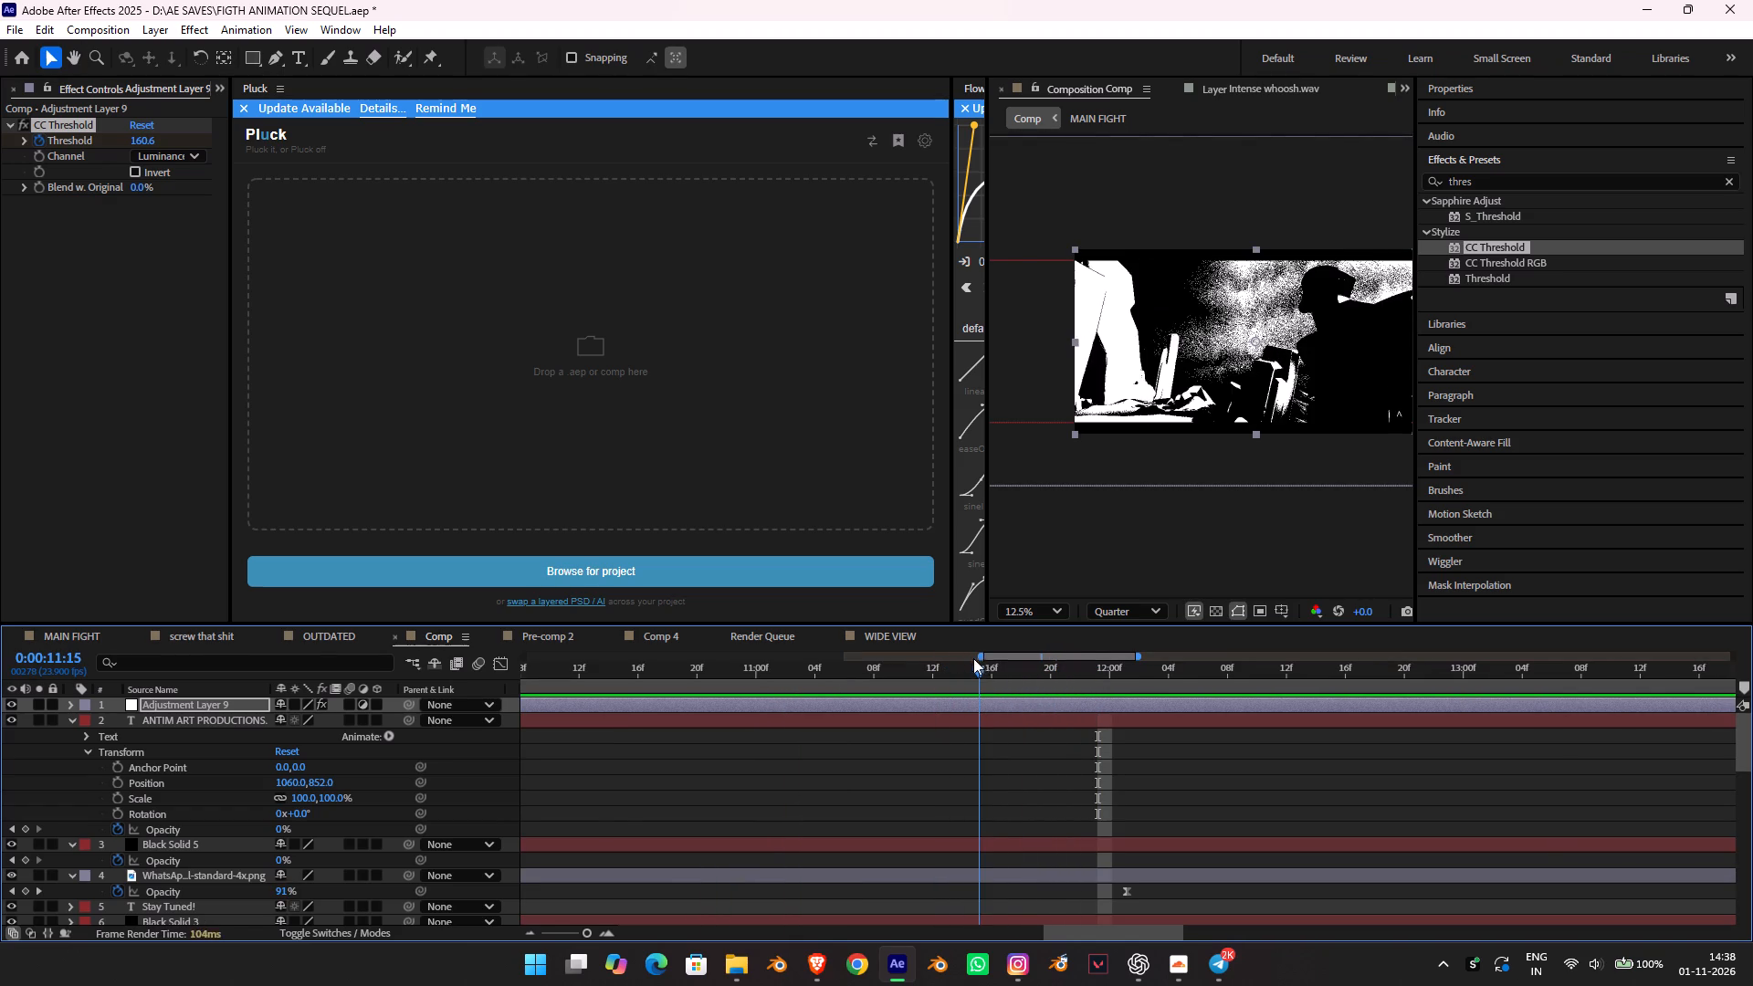
drag(973, 658, 973, 657)
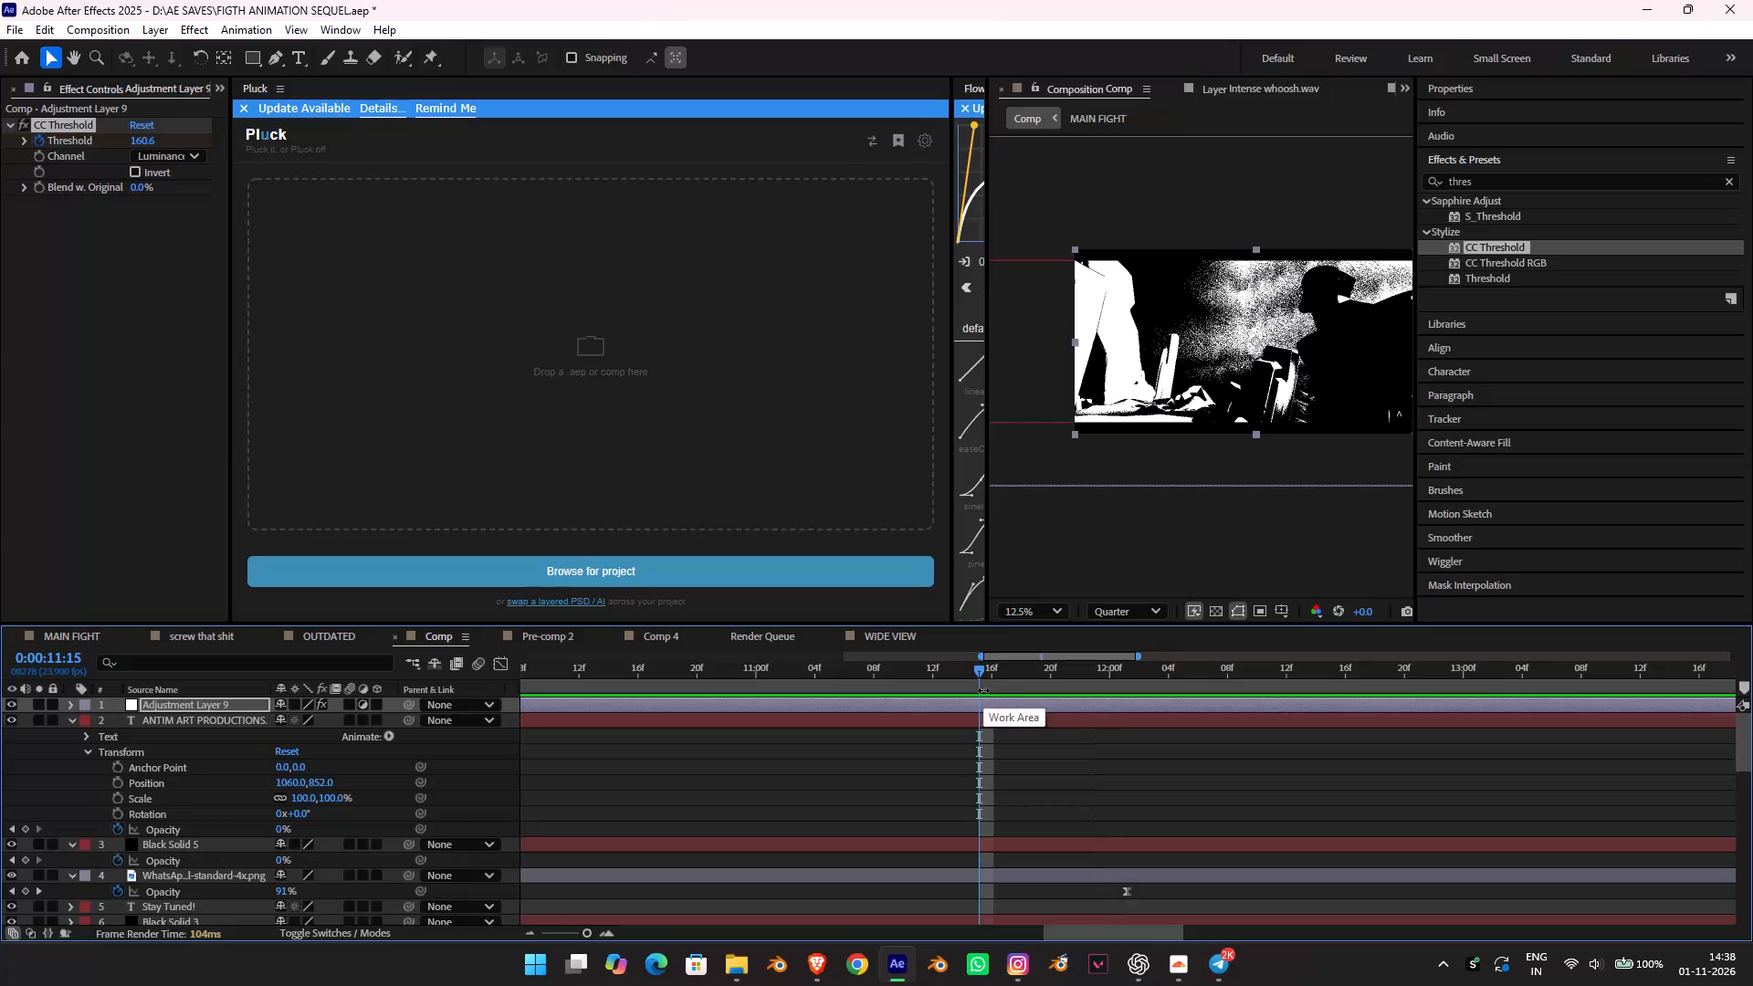
key(ctrl+shift+d)
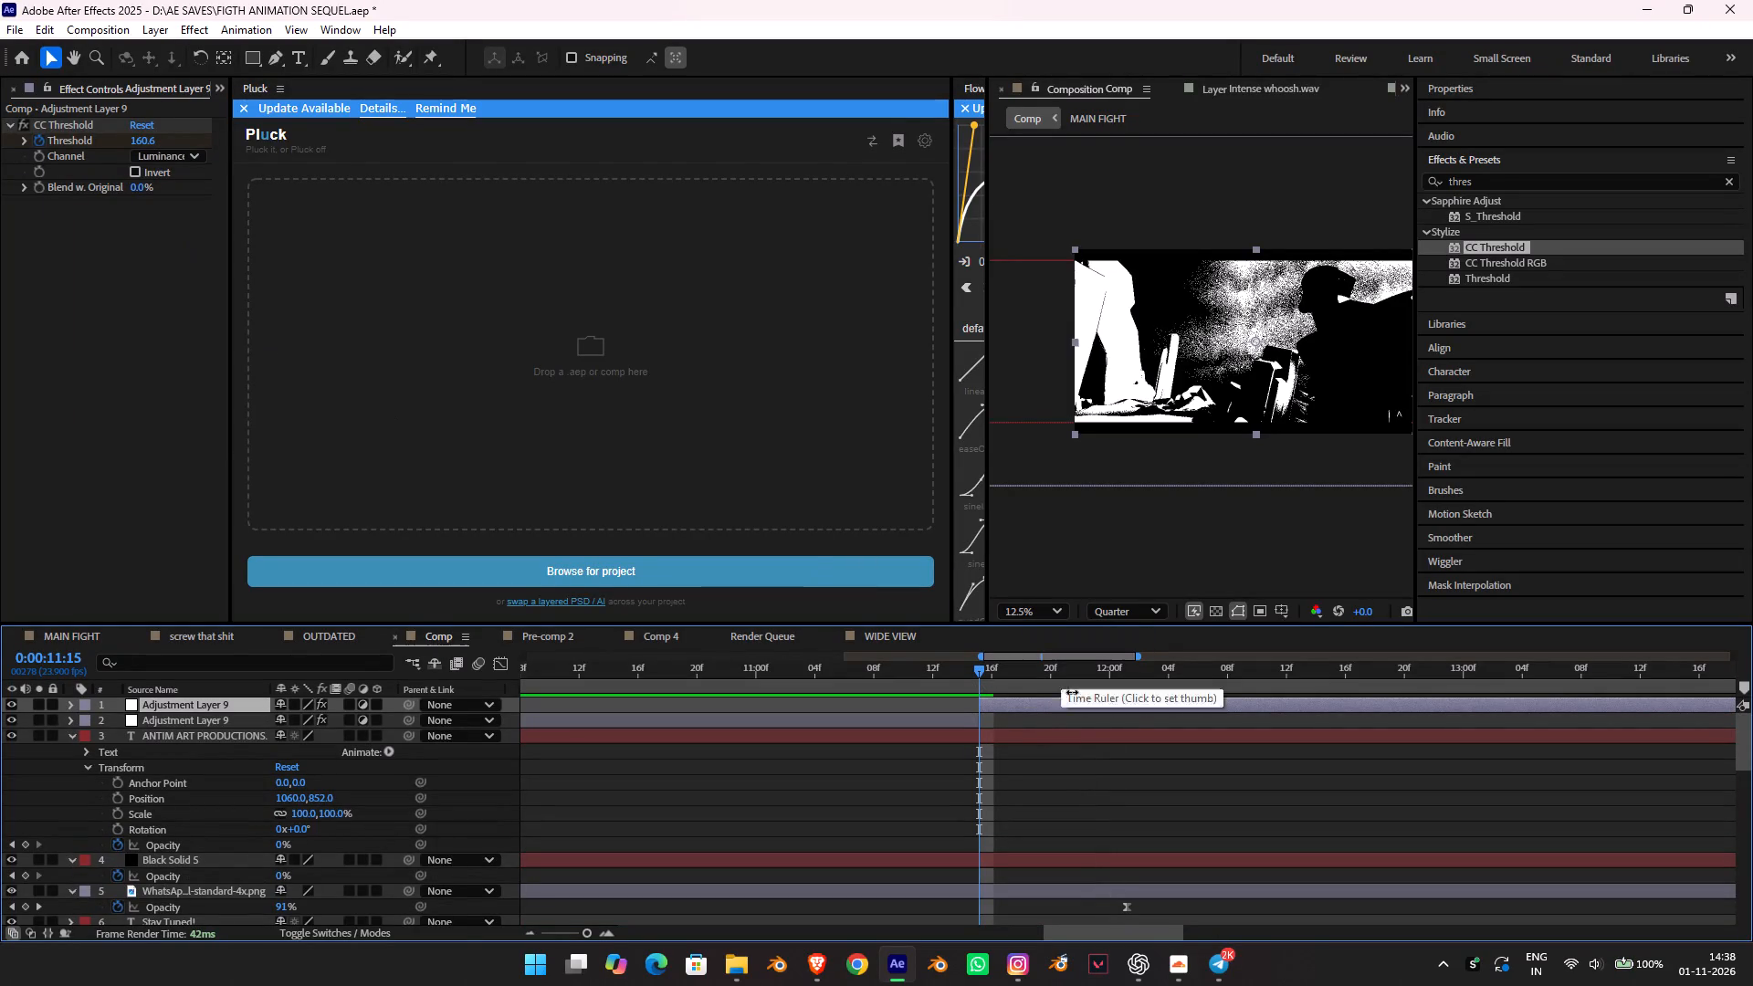
On the adjustment layer segment from 0:00:11:15, disable Threshold keyframing, set Threshold to 158.1, and preview the result.
click(38, 136)
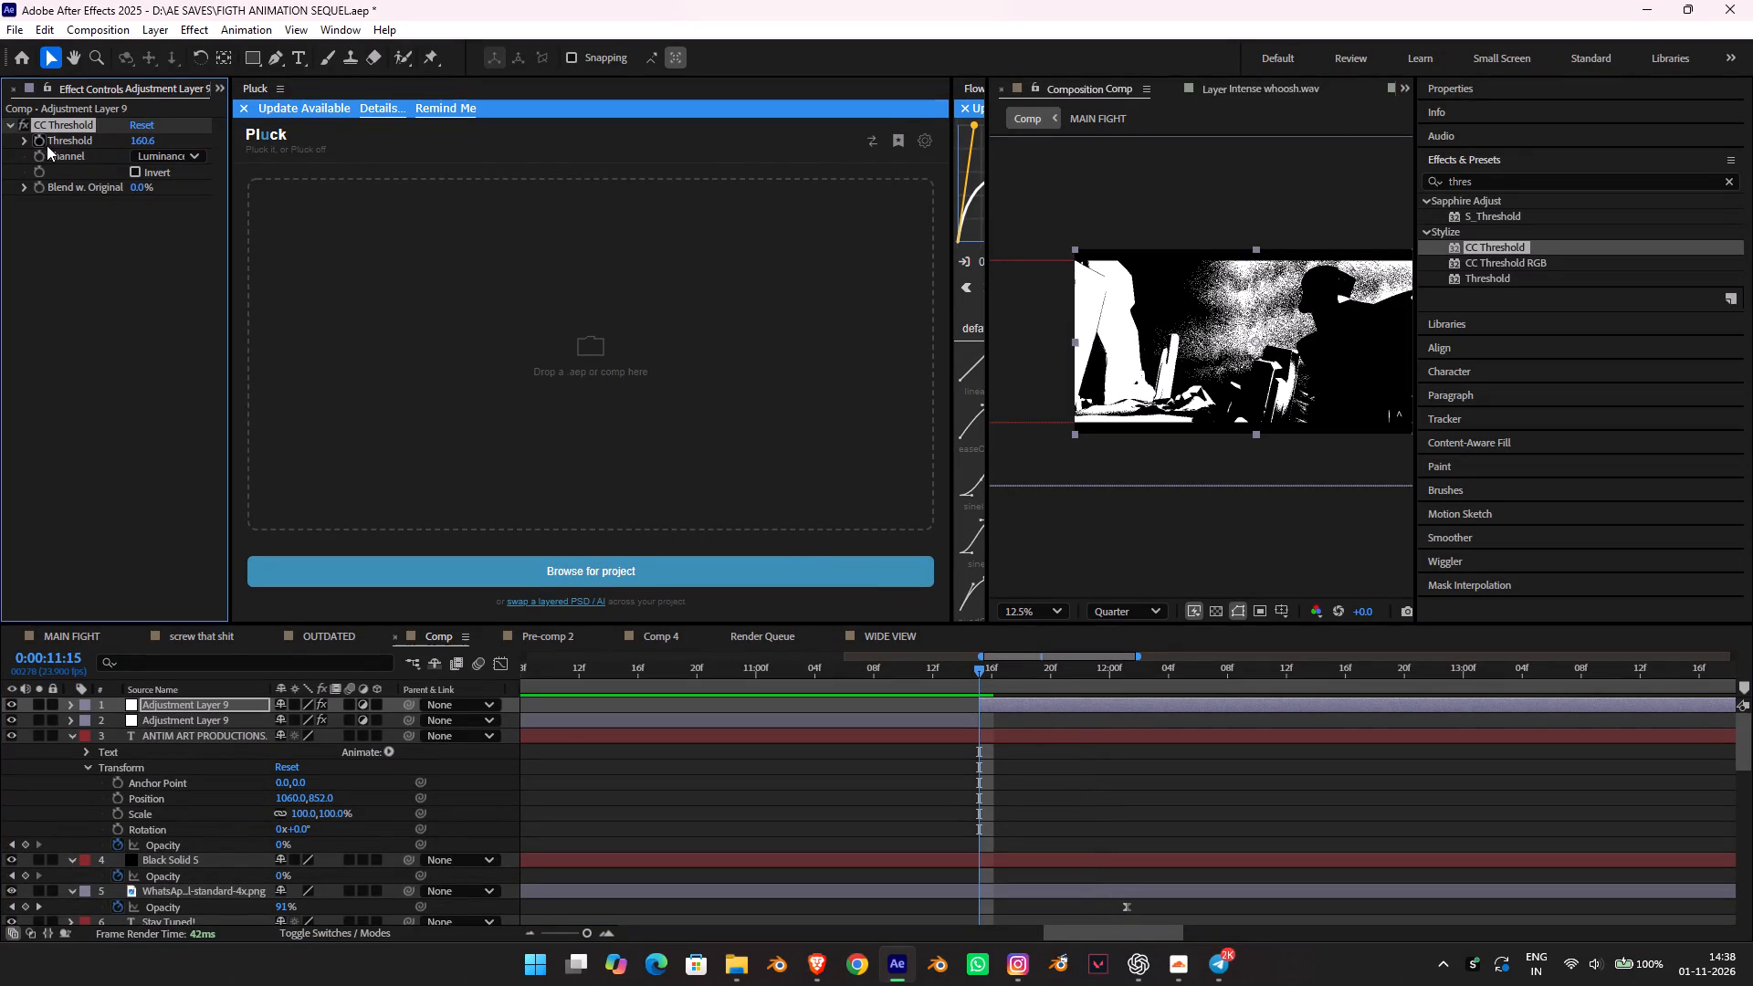
drag(146, 143, 135, 135)
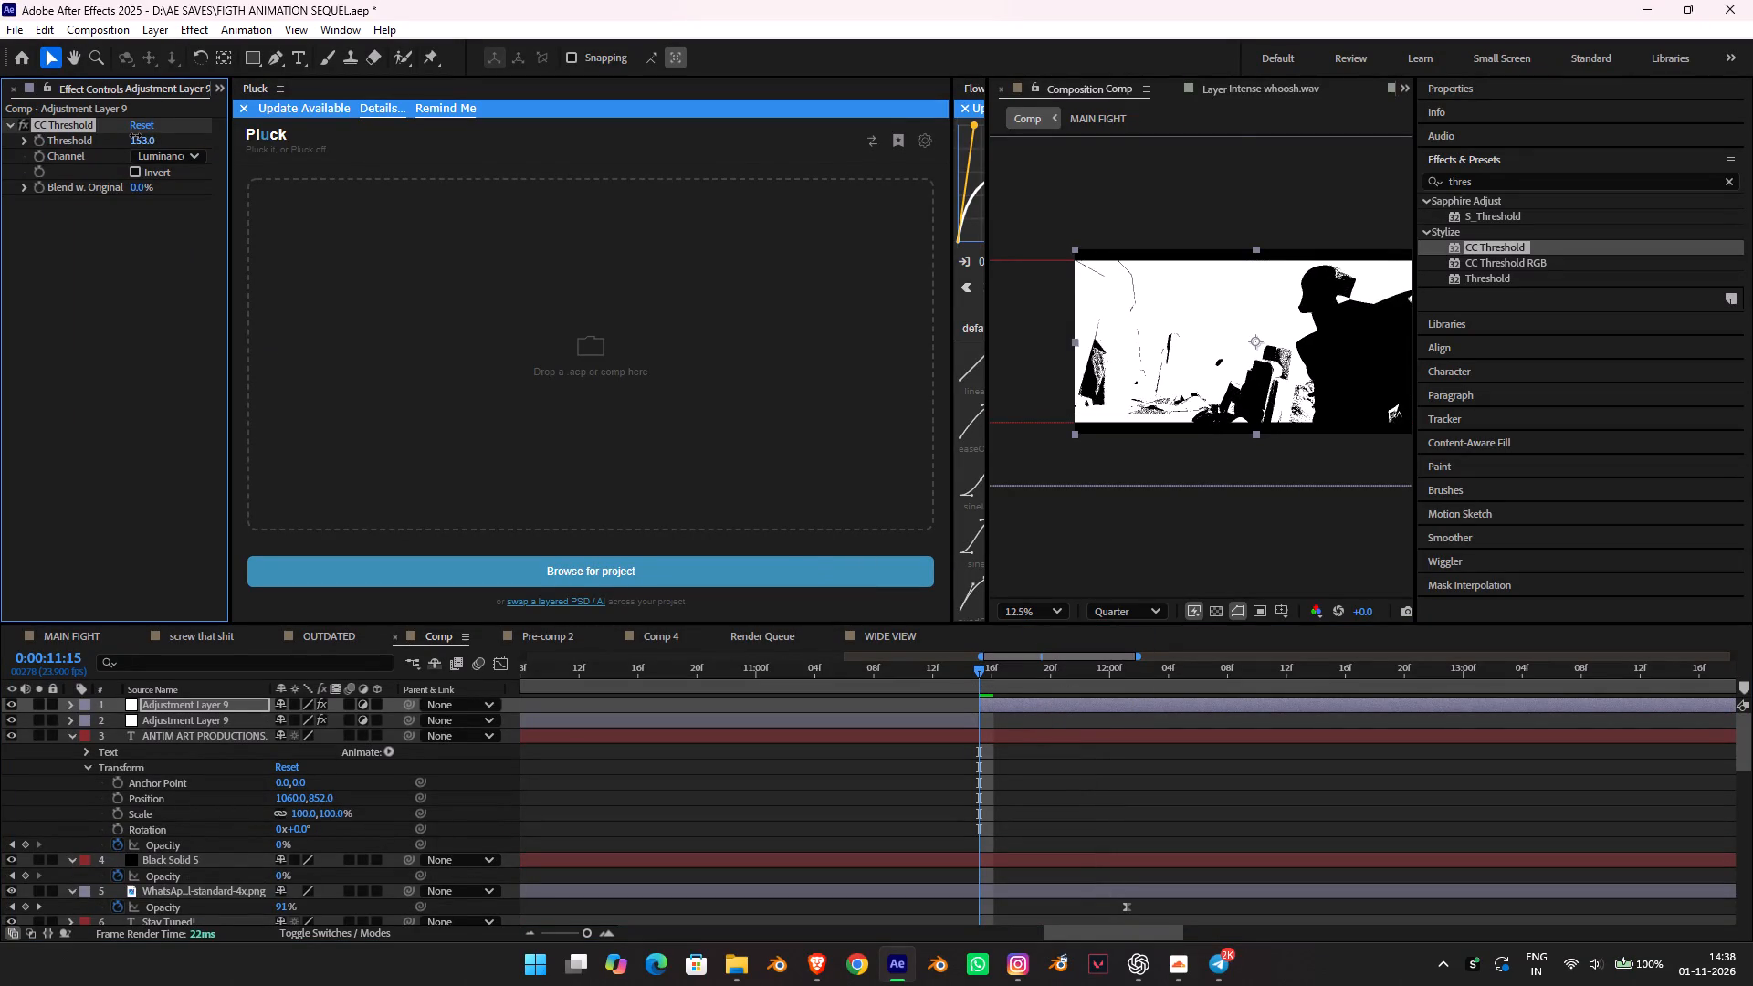
drag(135, 135, 135, 134)
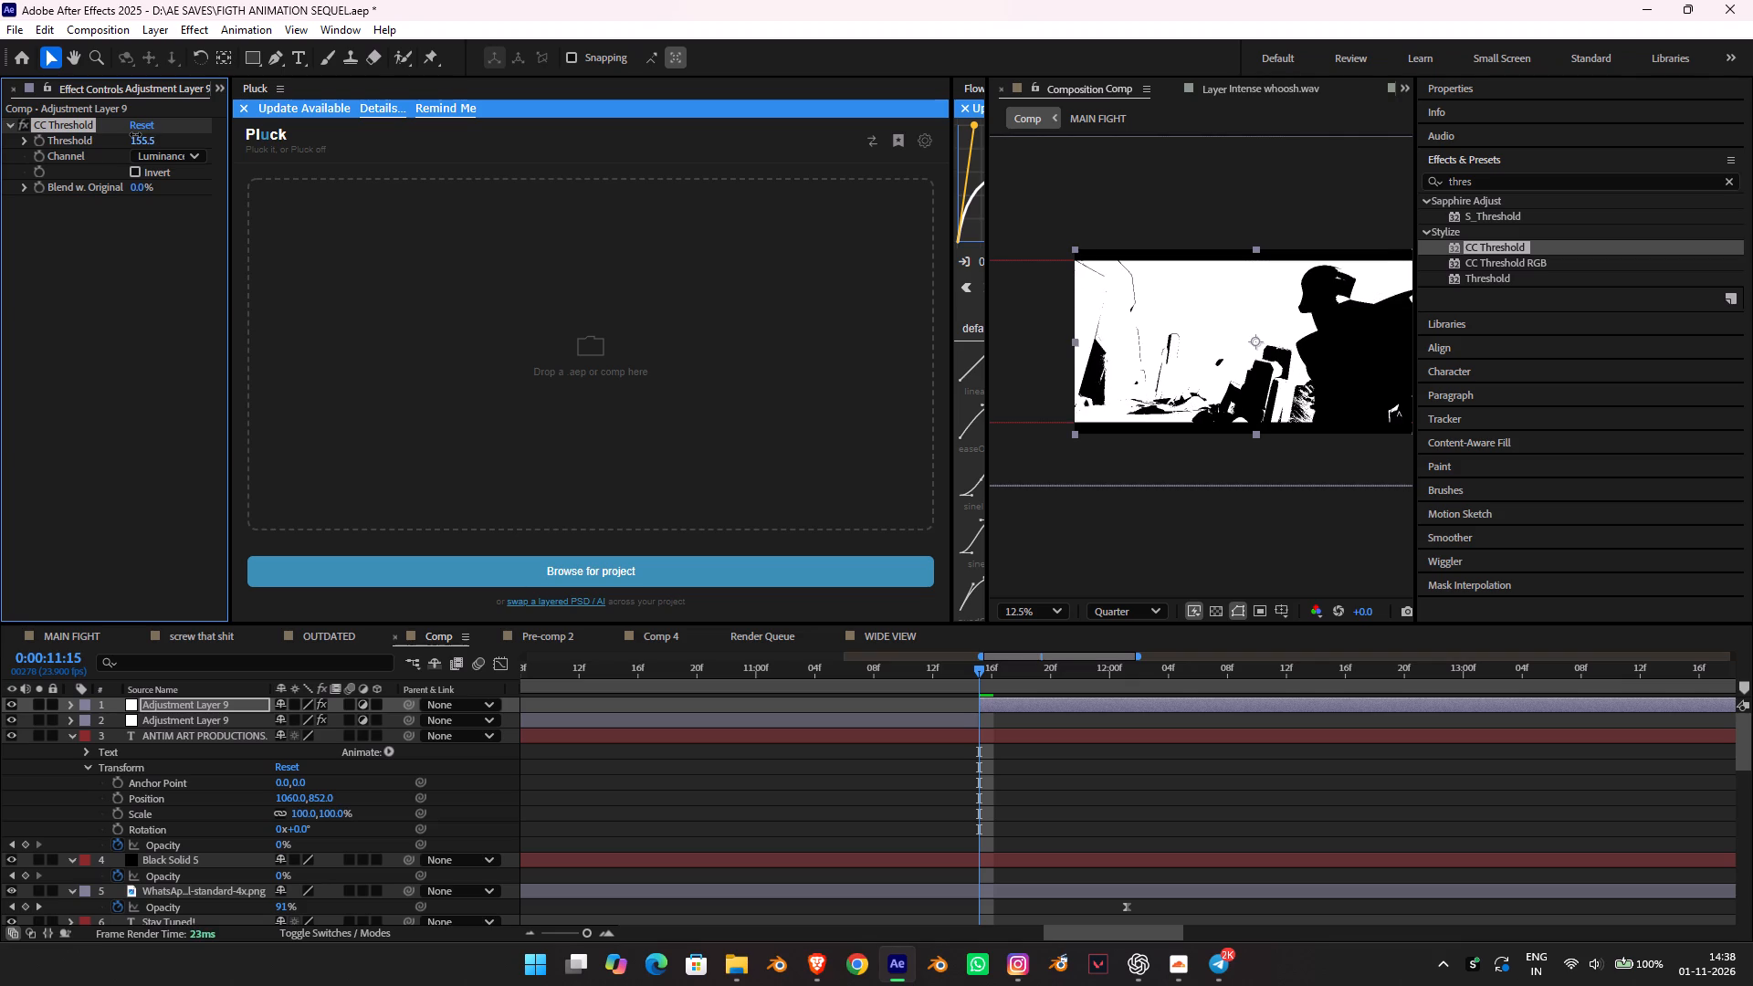
drag(135, 134, 133, 133)
drag(133, 133, 132, 130)
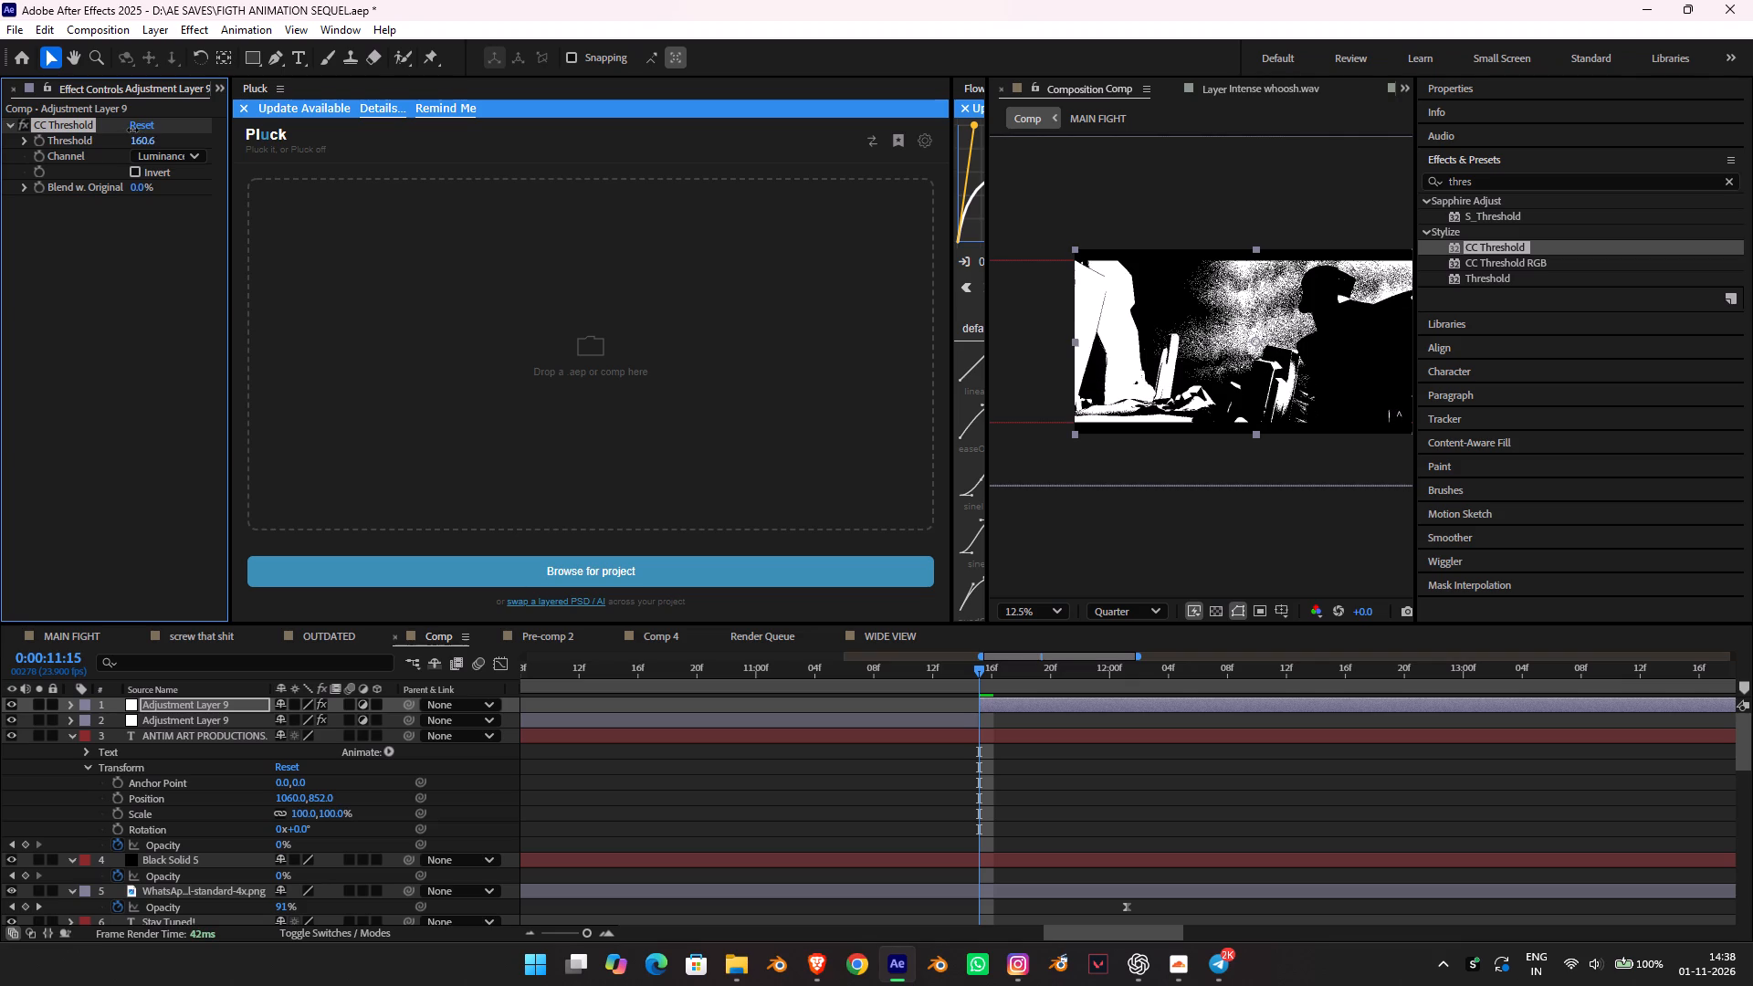
drag(132, 130, 131, 130)
key(space)
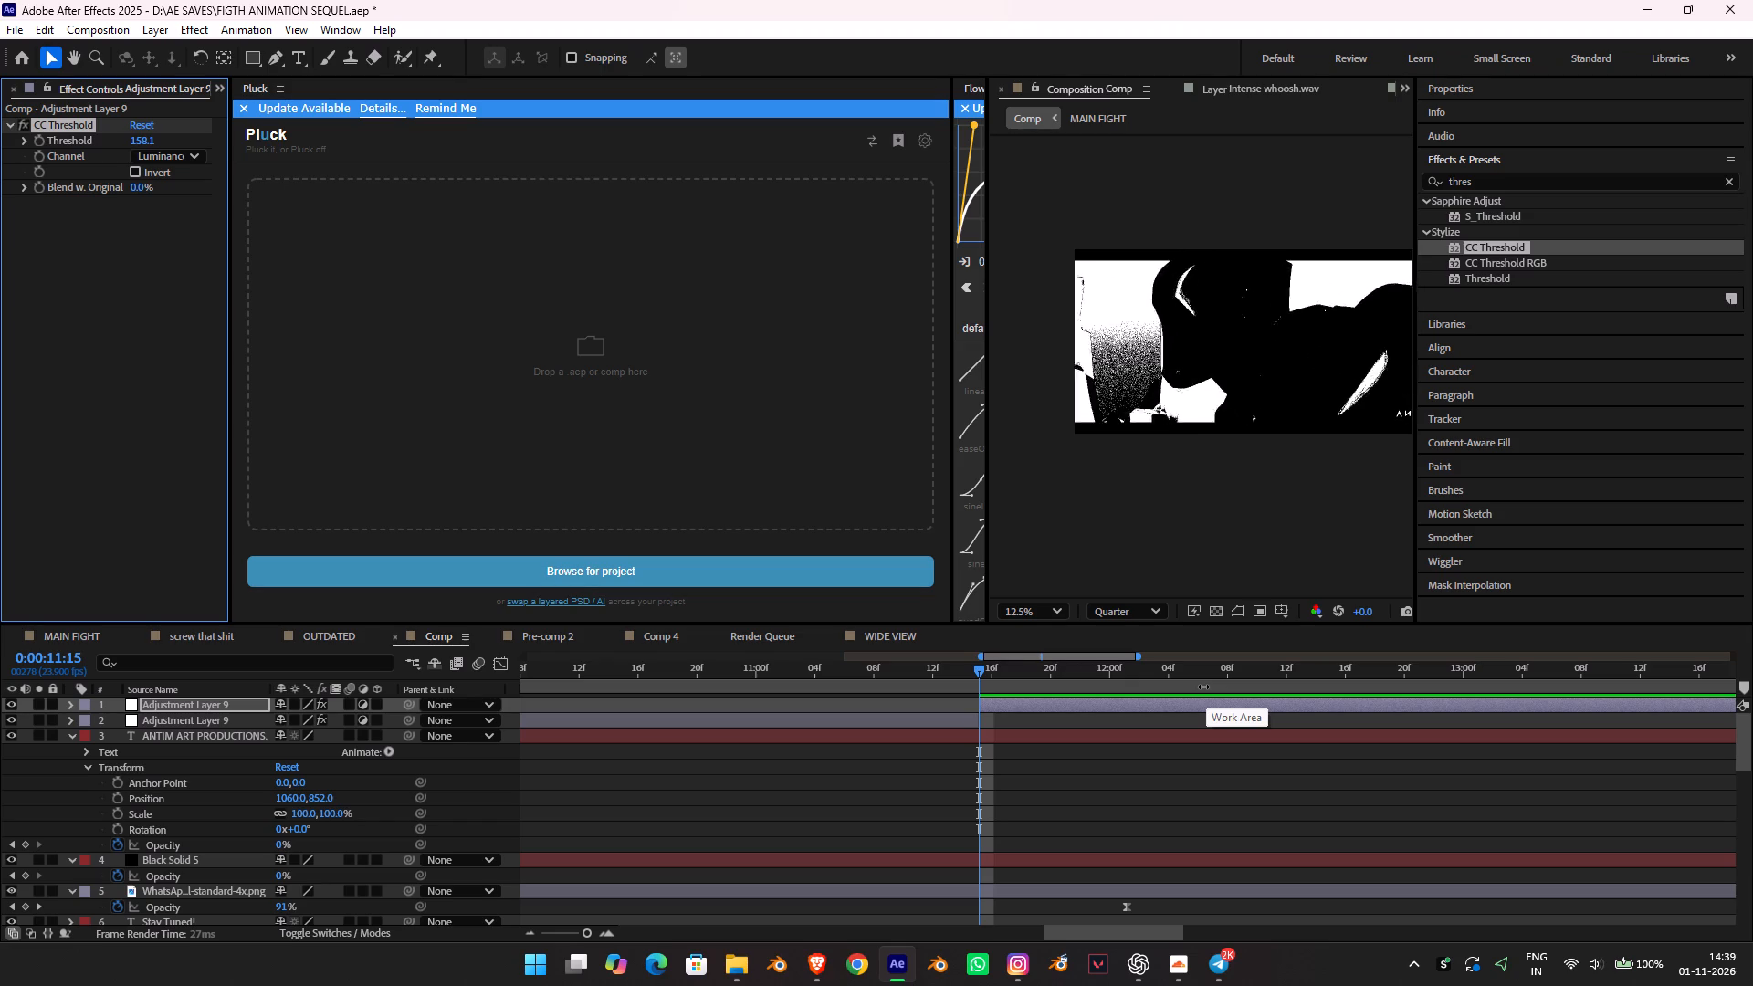
key(space)
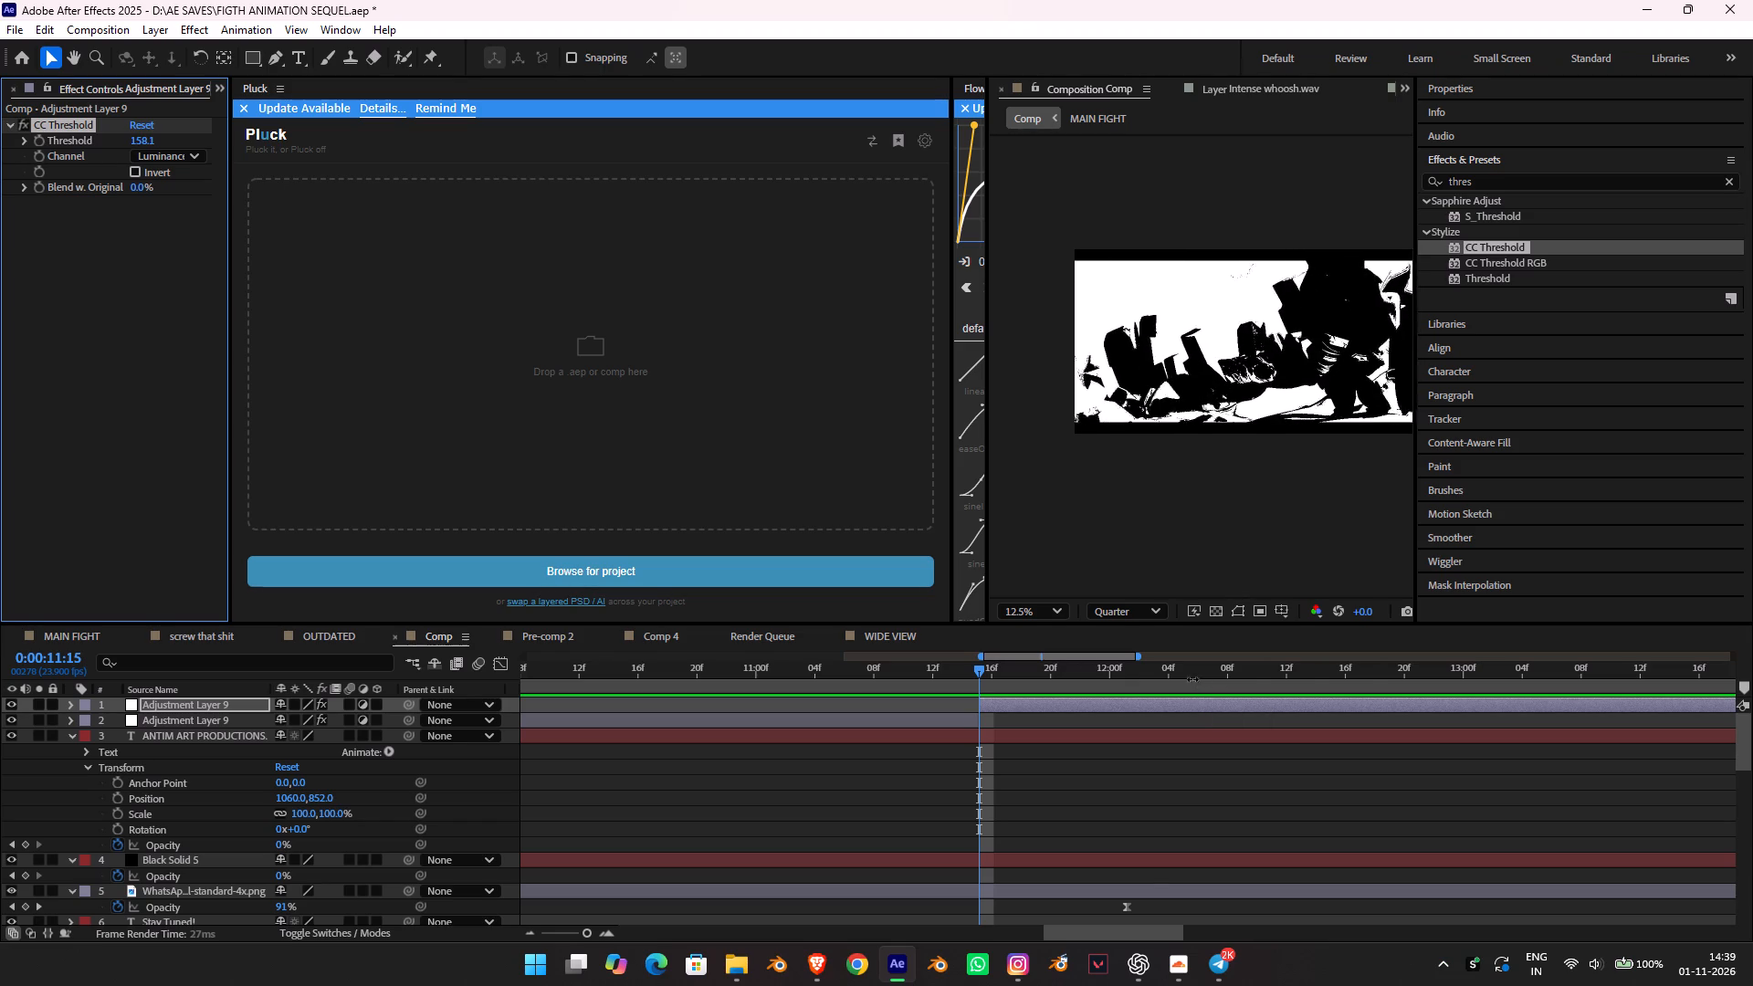
Review the thresholded footage across Comp, checking the shots before and after the adjustment layer split.
drag(972, 676, 667, 626)
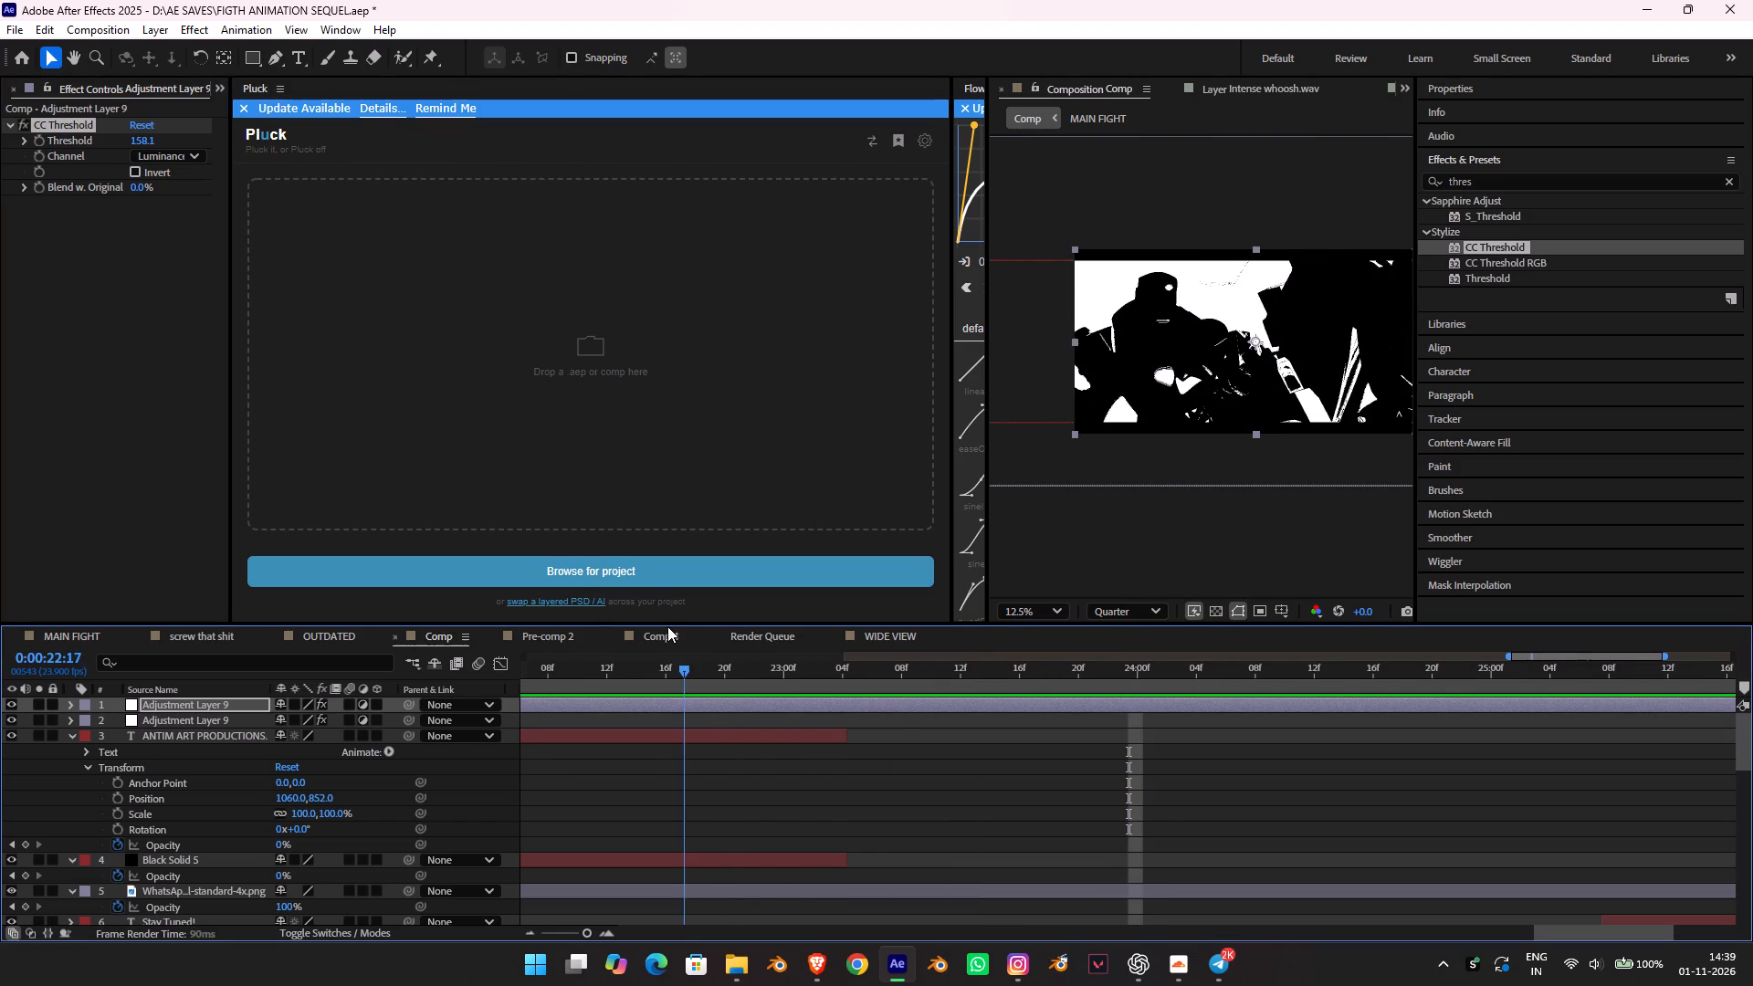
drag(667, 626, 533, 611)
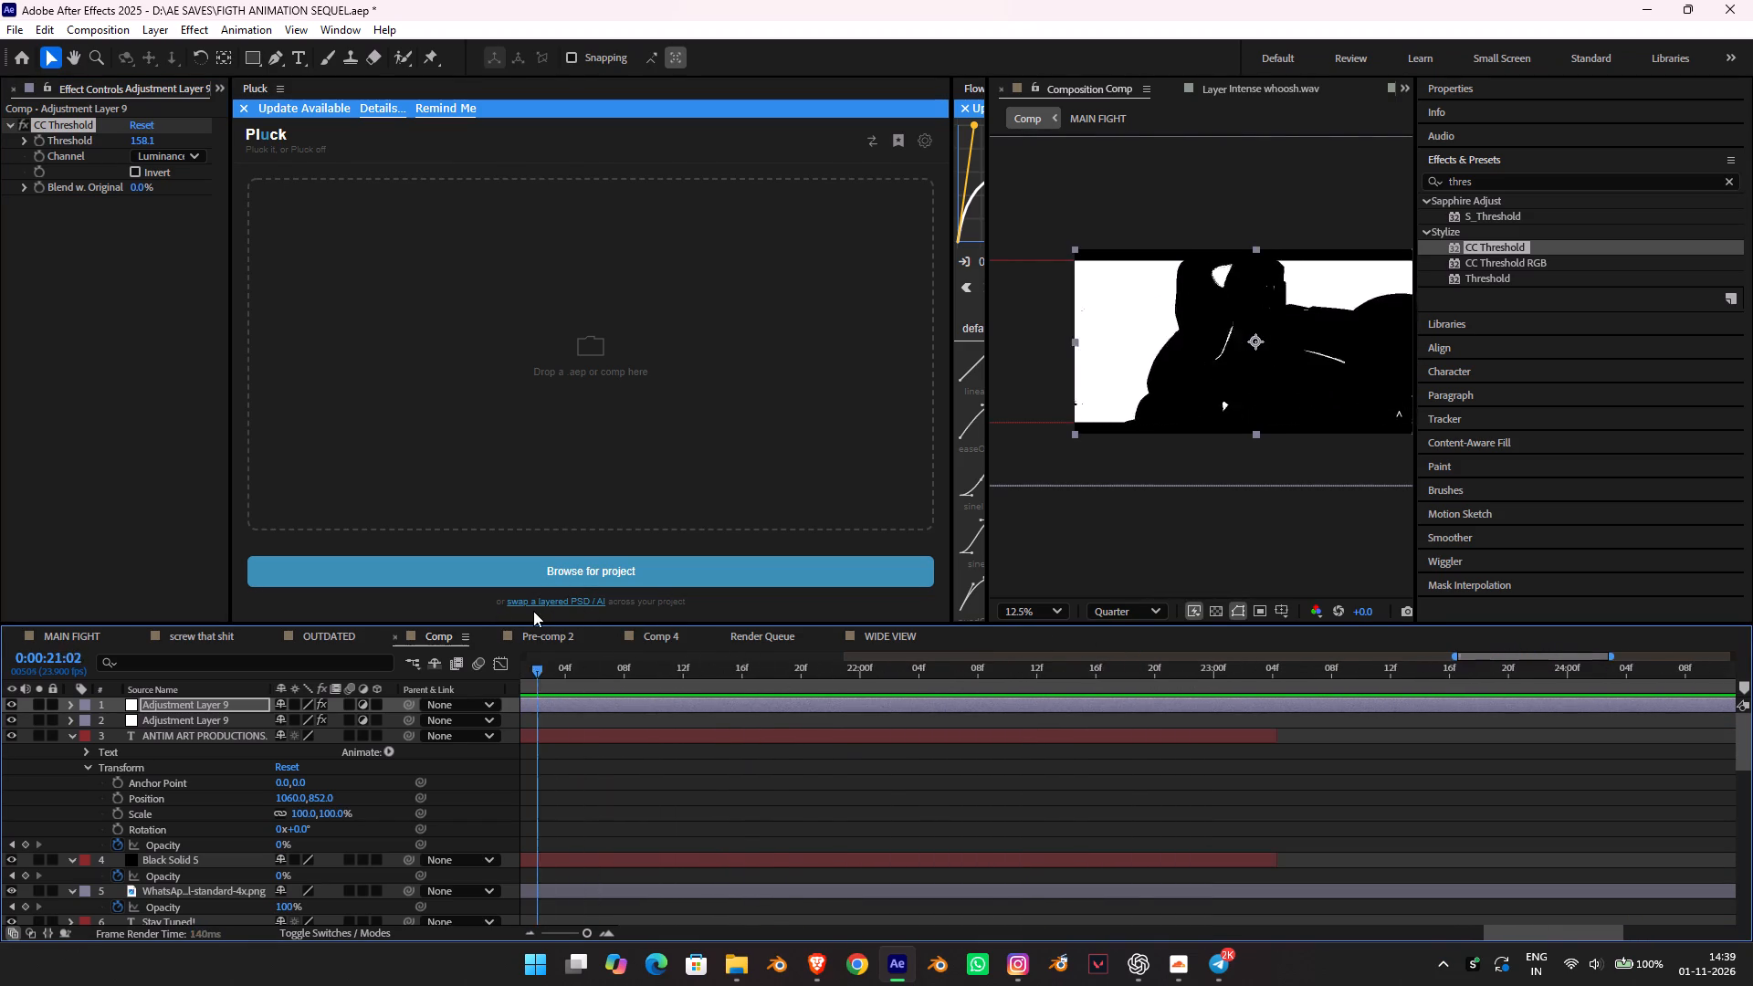
drag(533, 611, 964, 713)
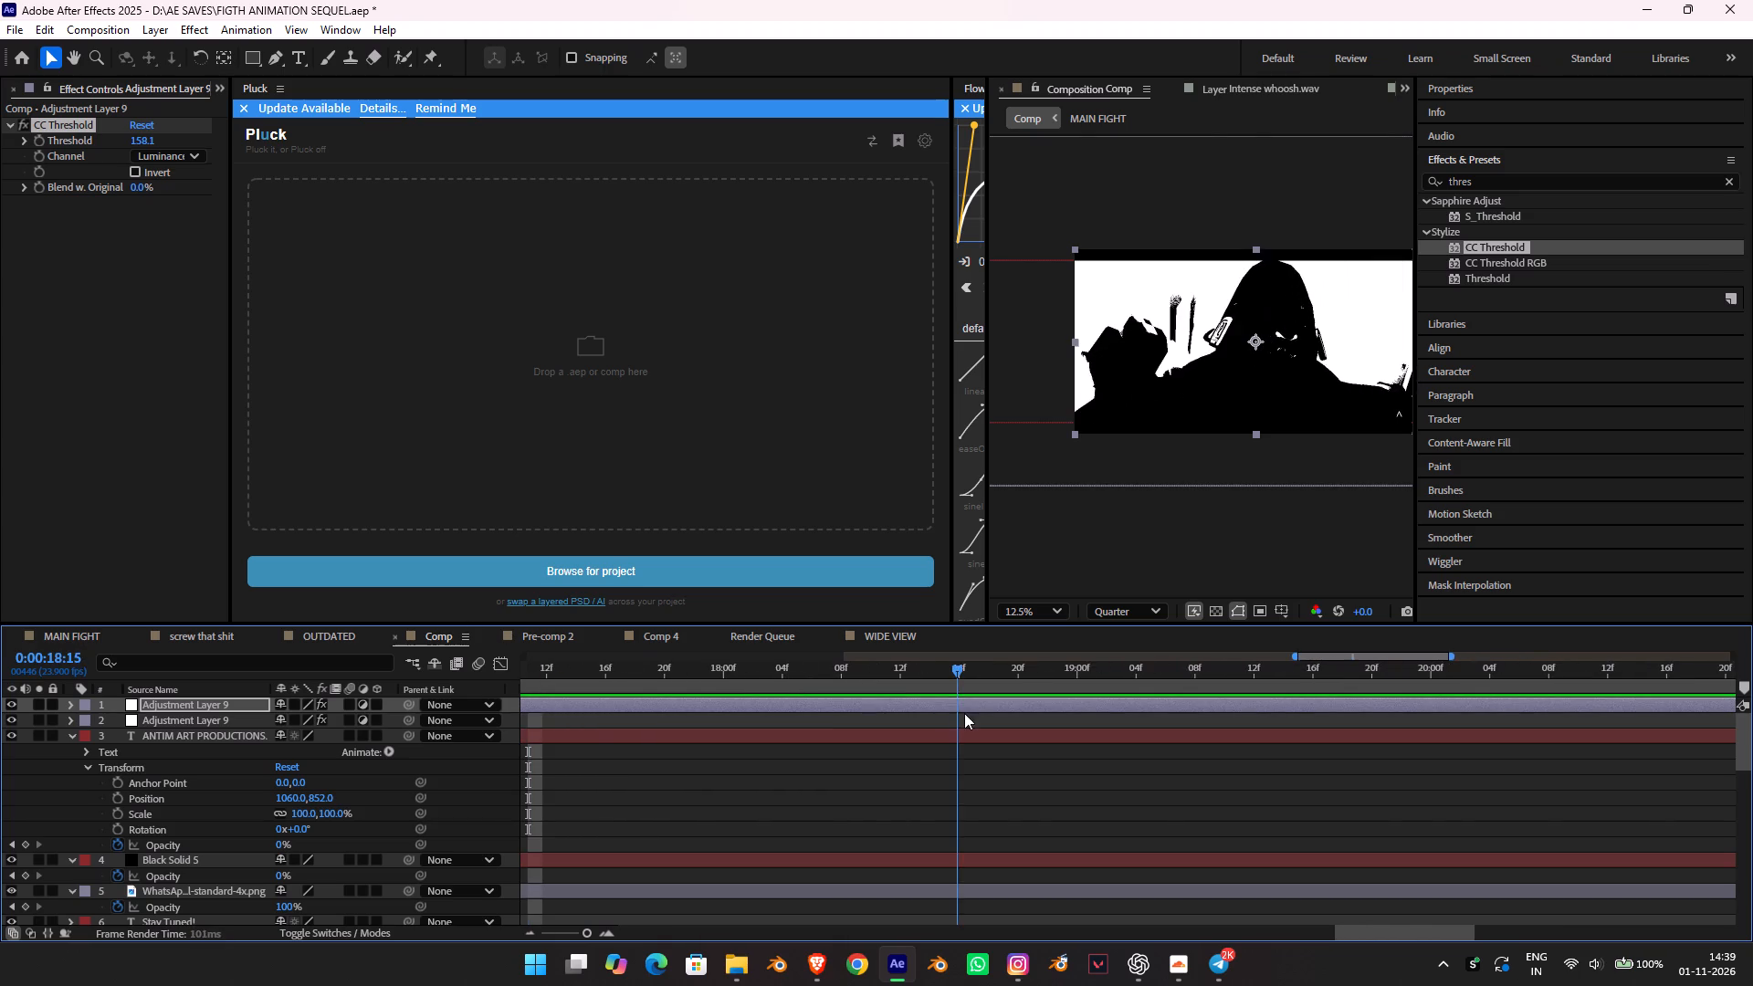
drag(964, 713, 1029, 719)
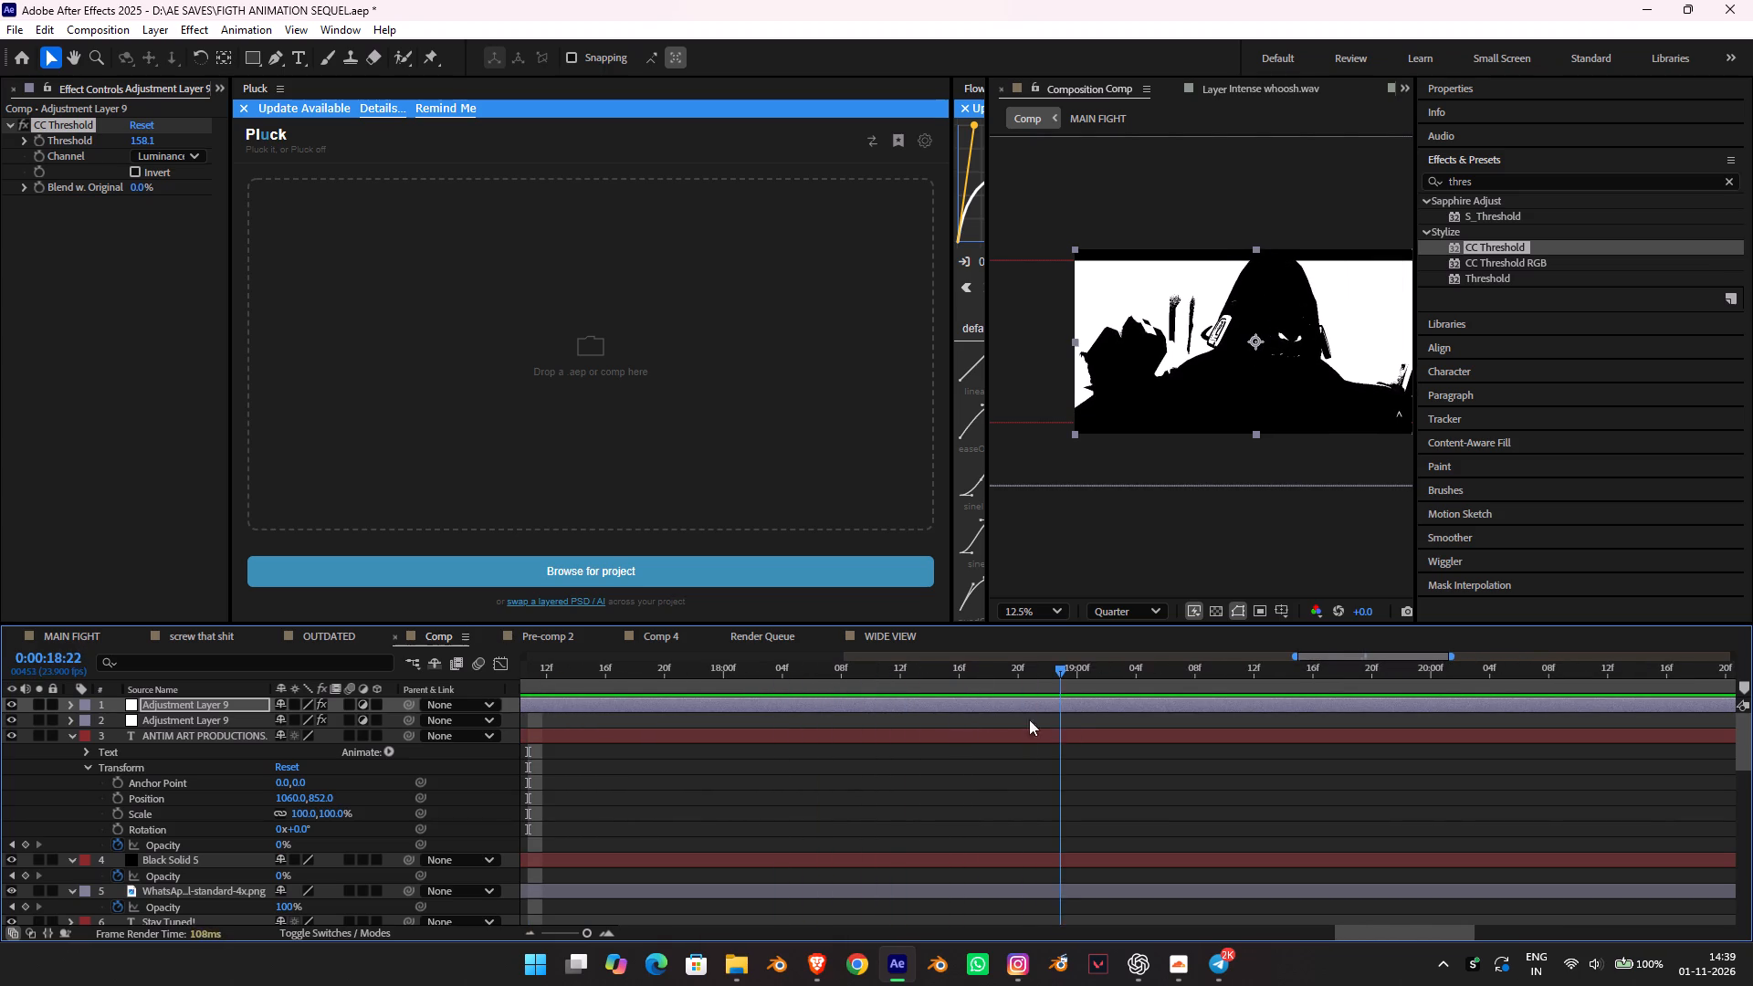
drag(1029, 719, 416, 623)
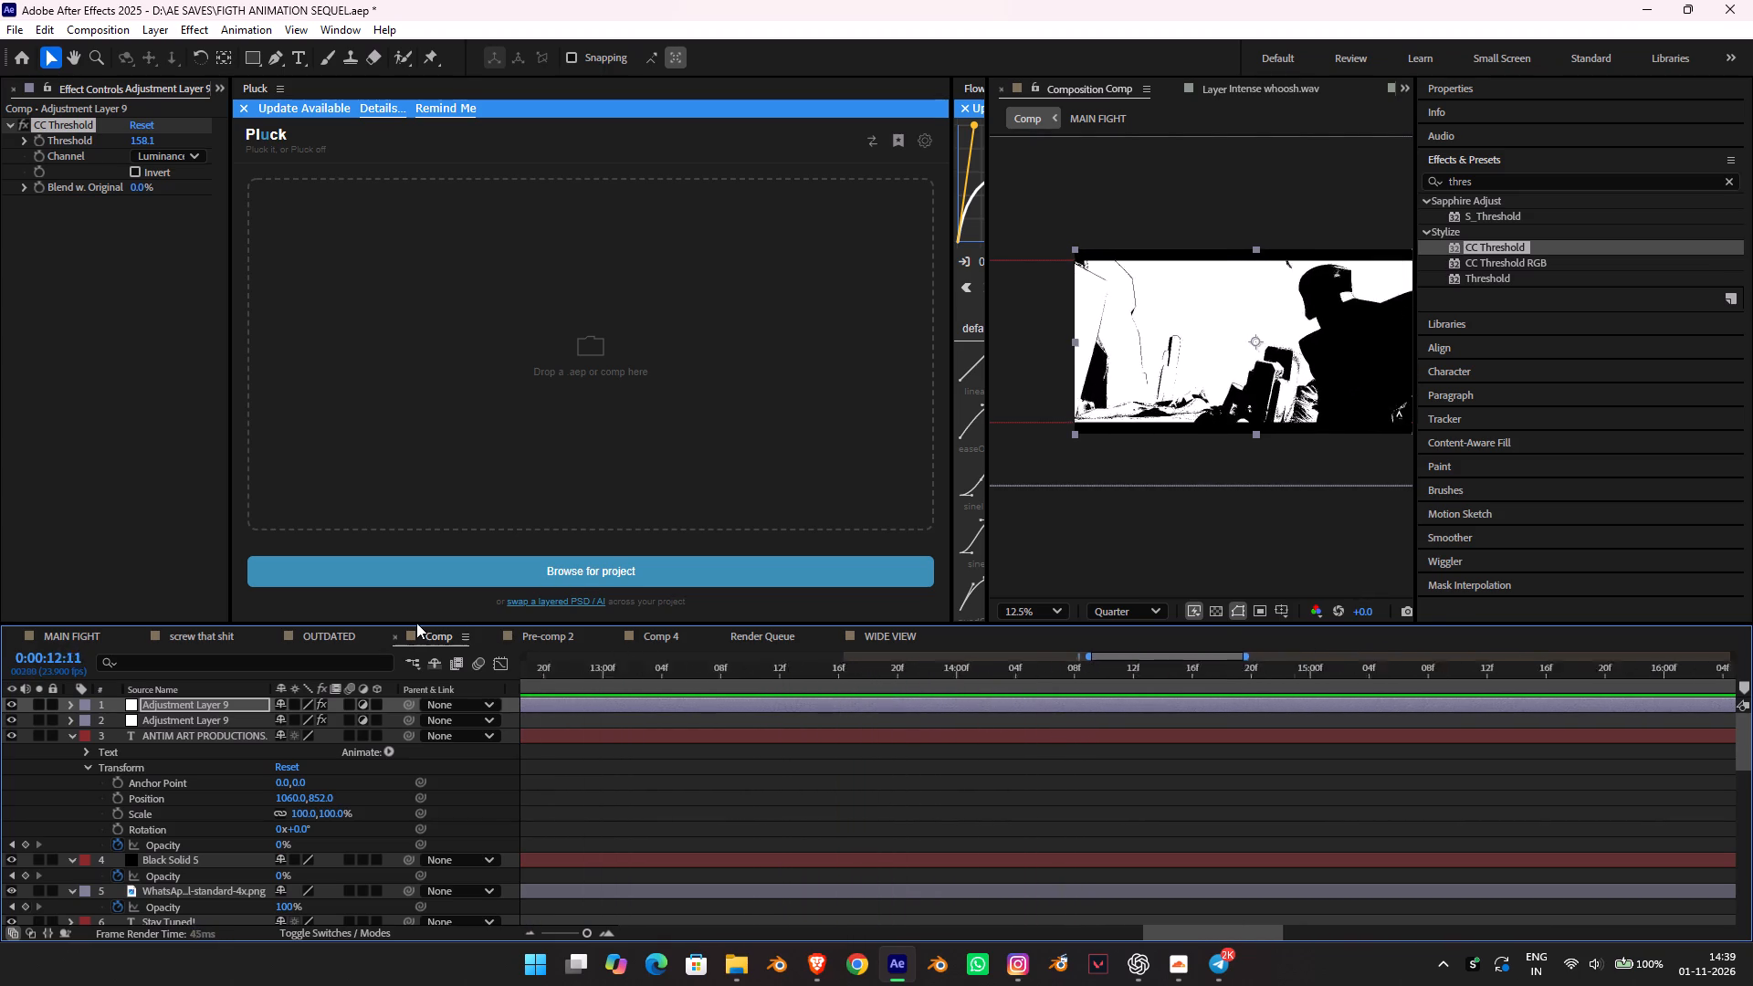
drag(416, 623, 1702, 865)
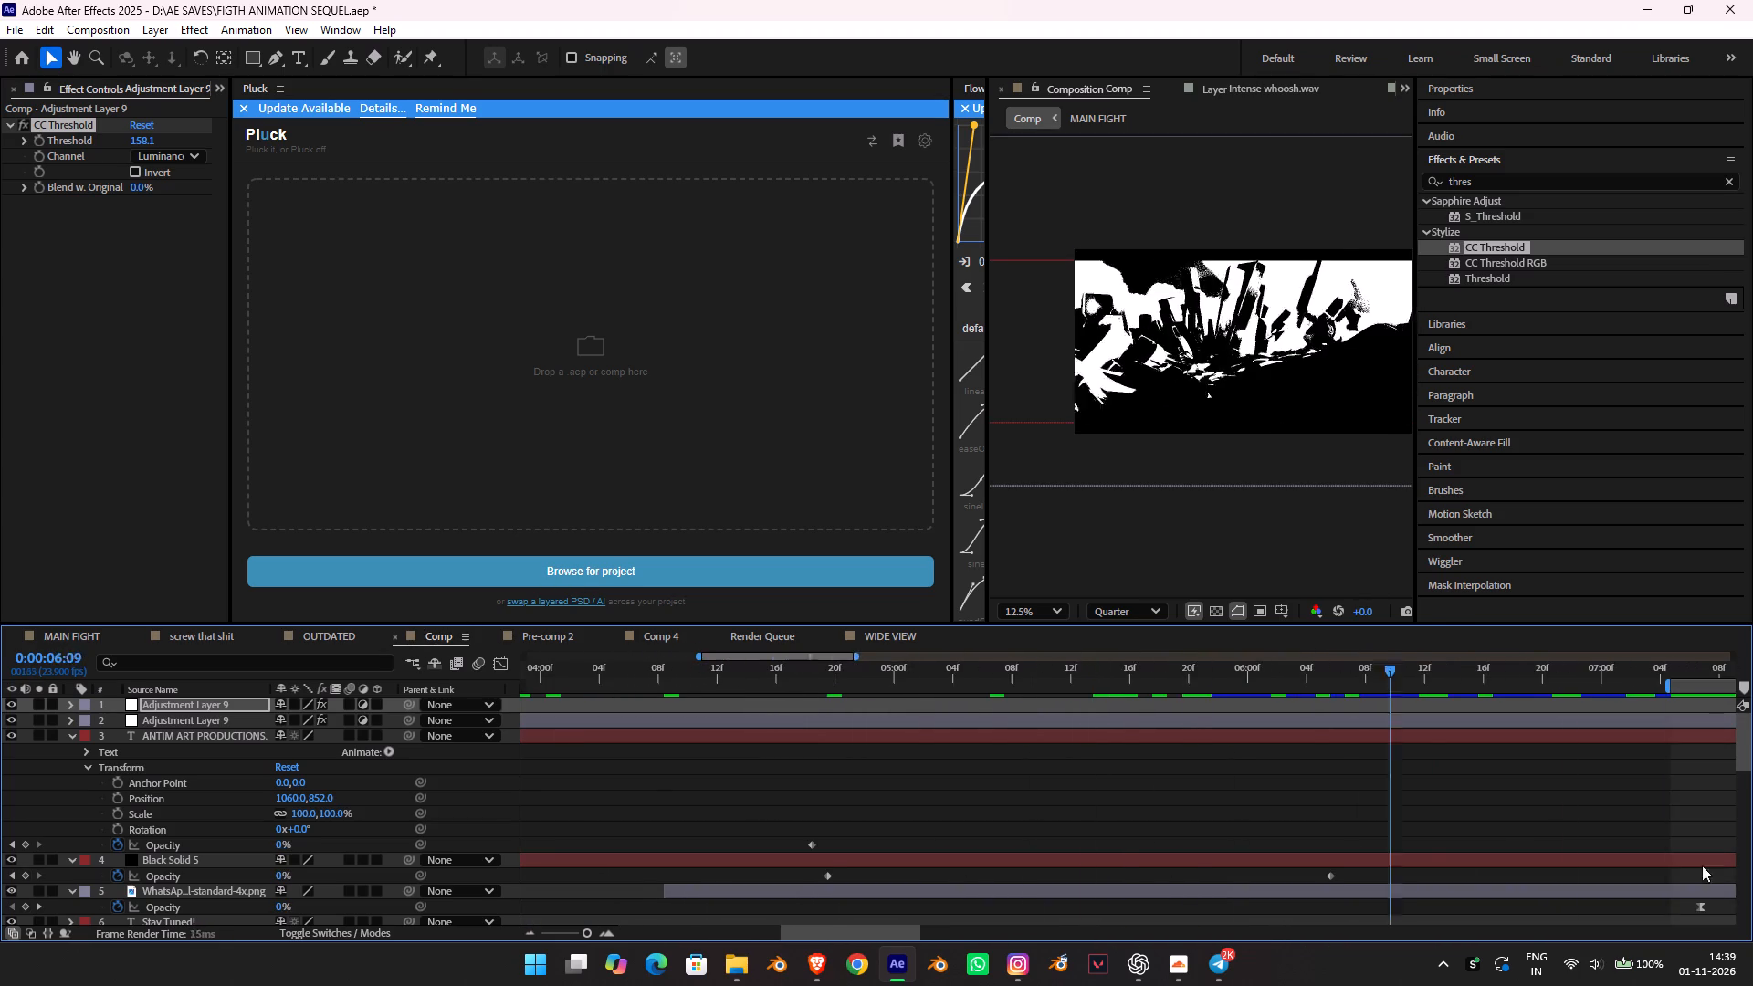
drag(1702, 865, 1177, 770)
key(space)
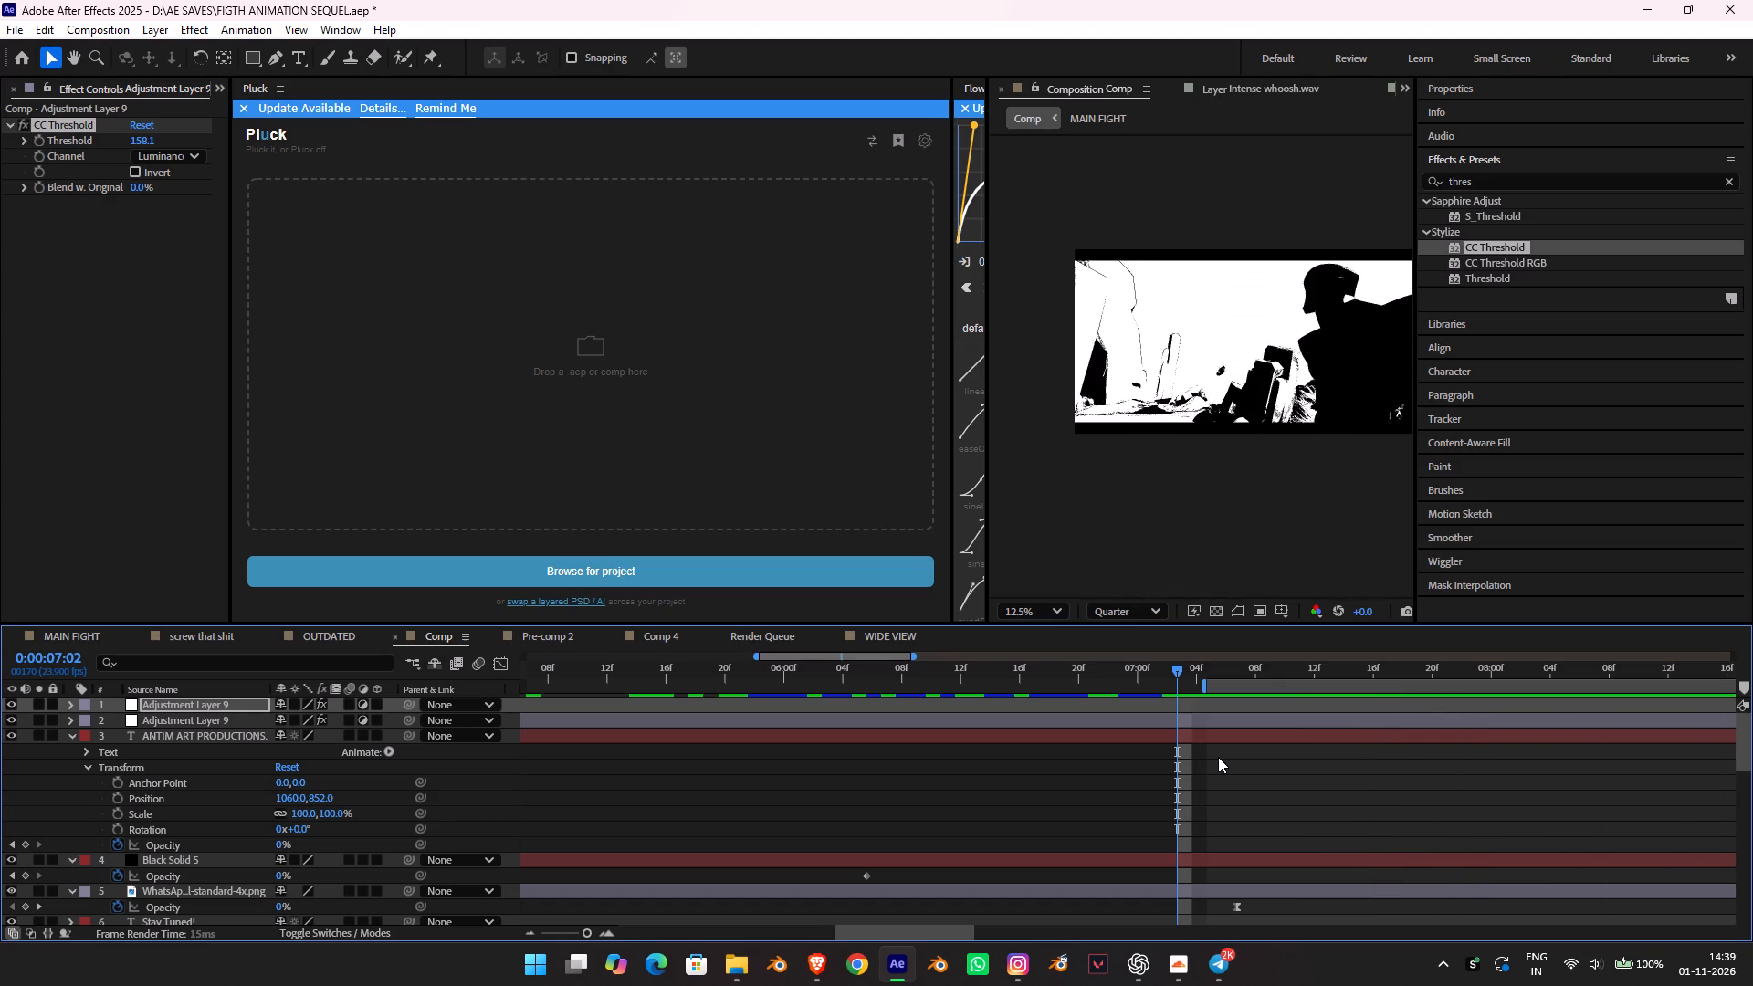
key(space)
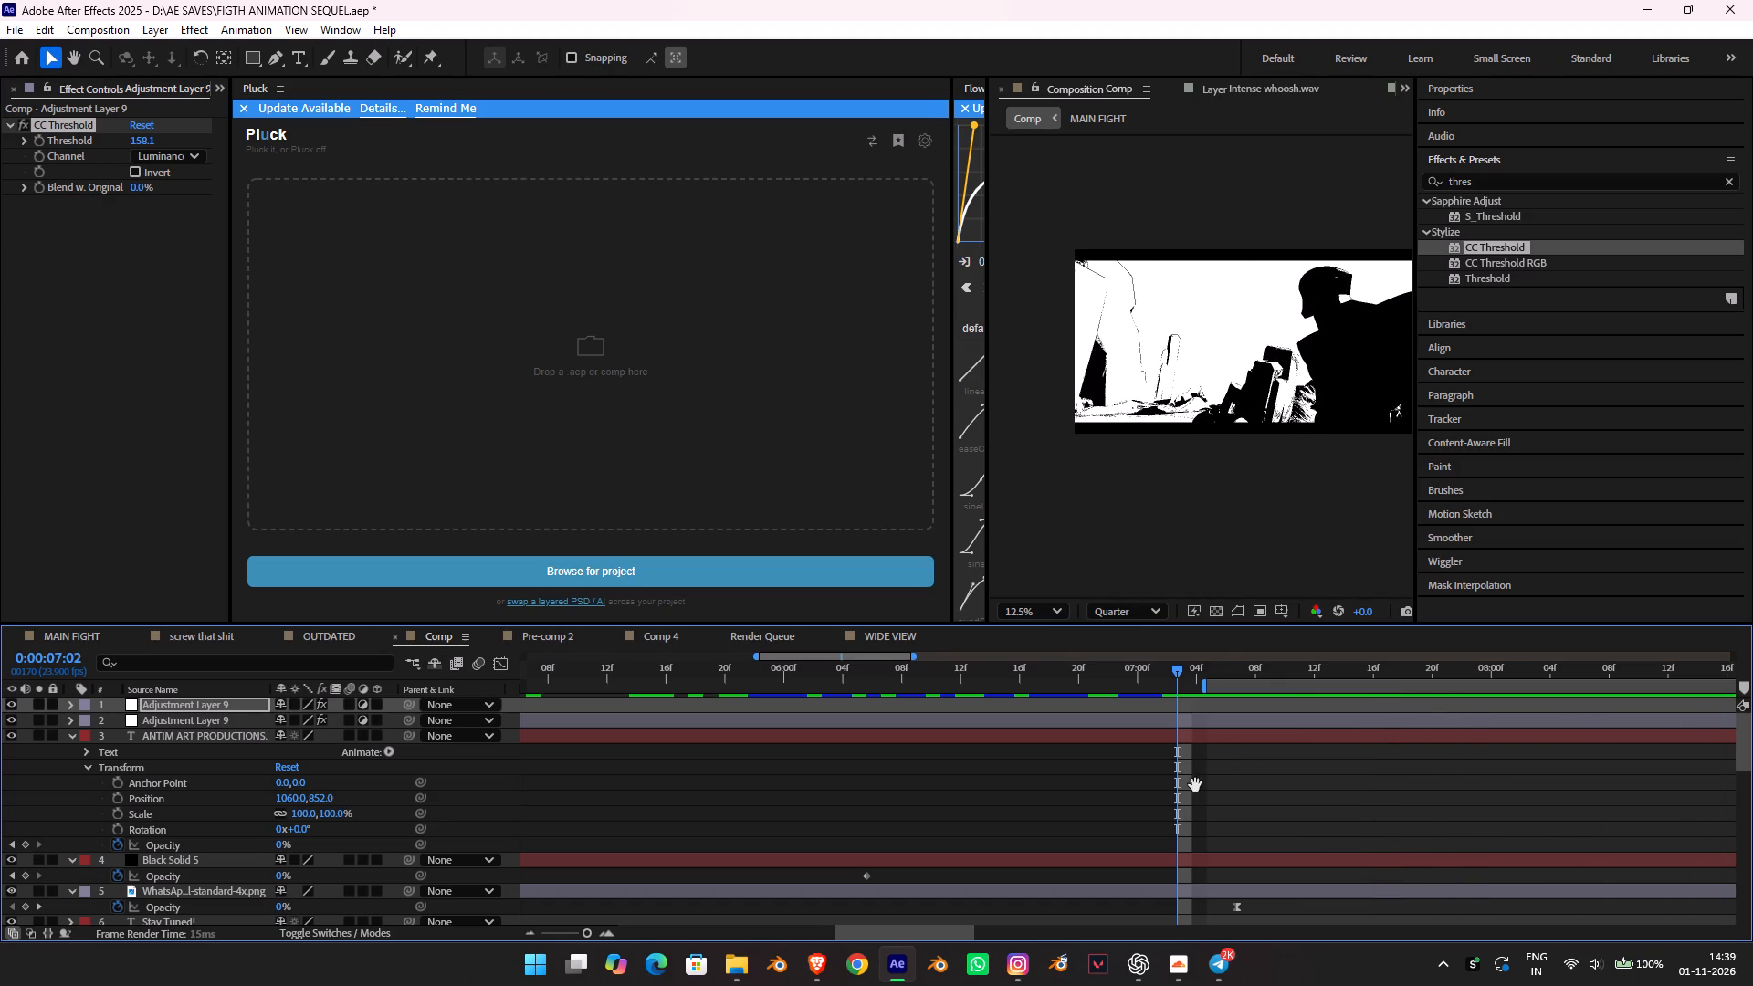
scroll(1150, 834, down, 1)
alt+scroll(1110, 790, down, 9)
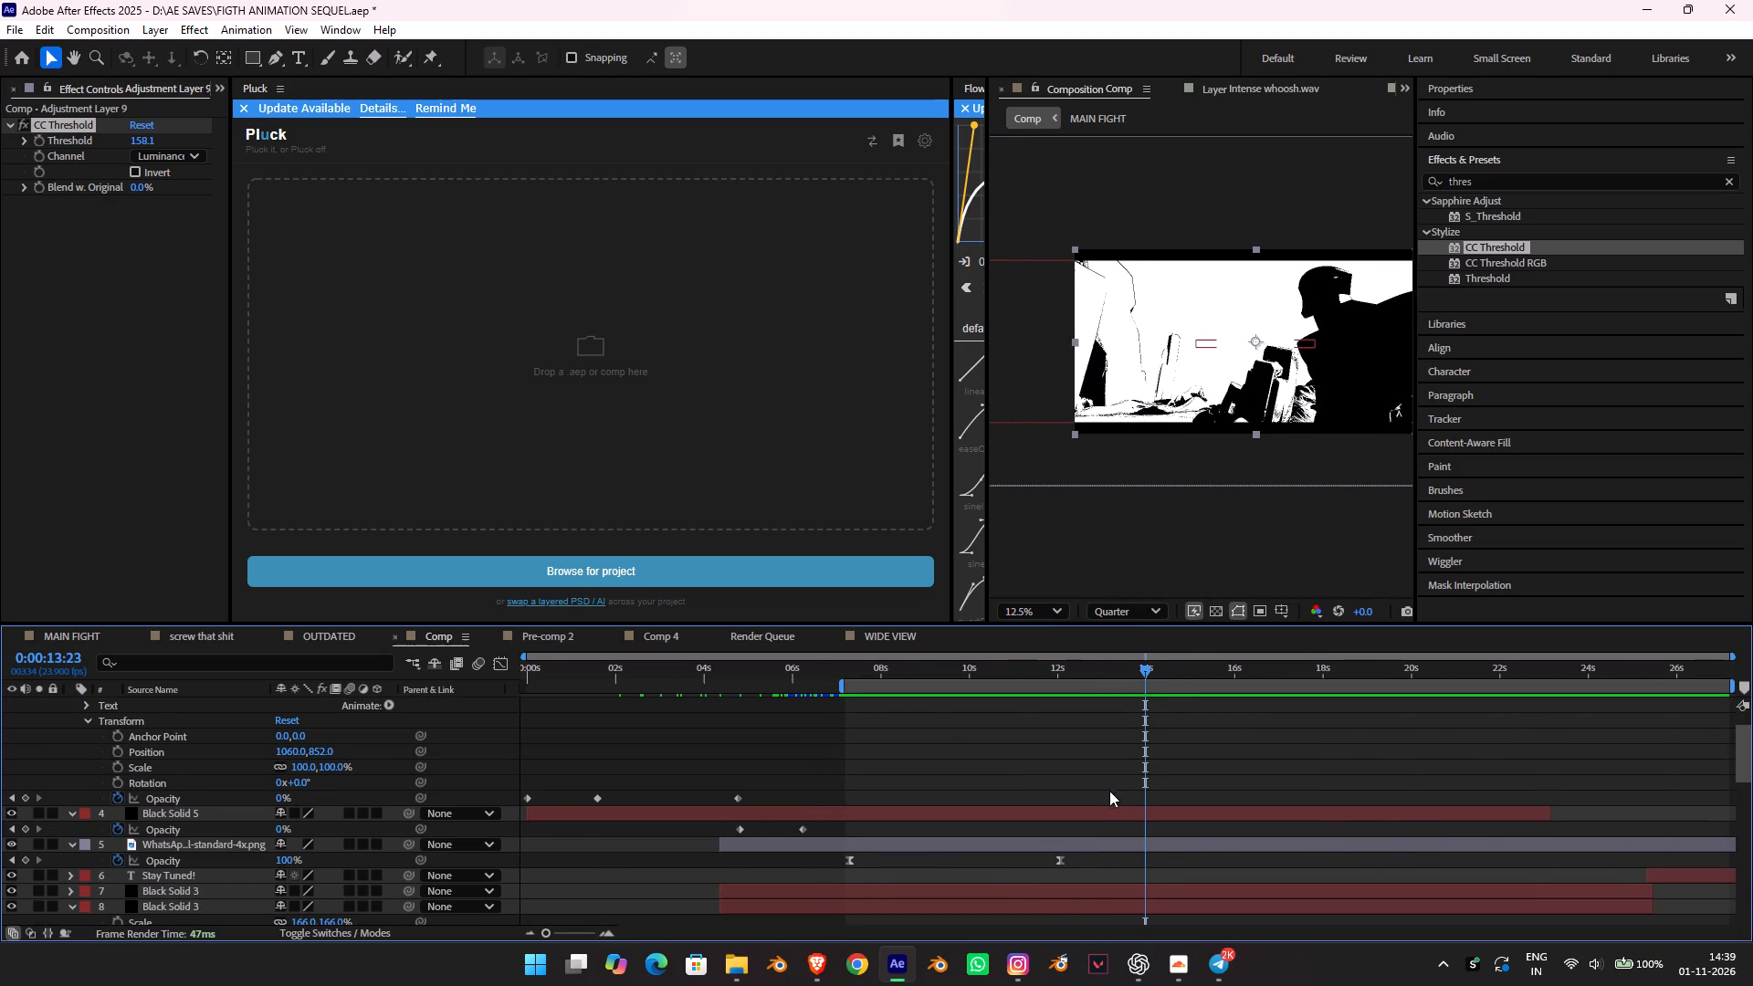
scroll(1110, 792, up, 5)
key(space)
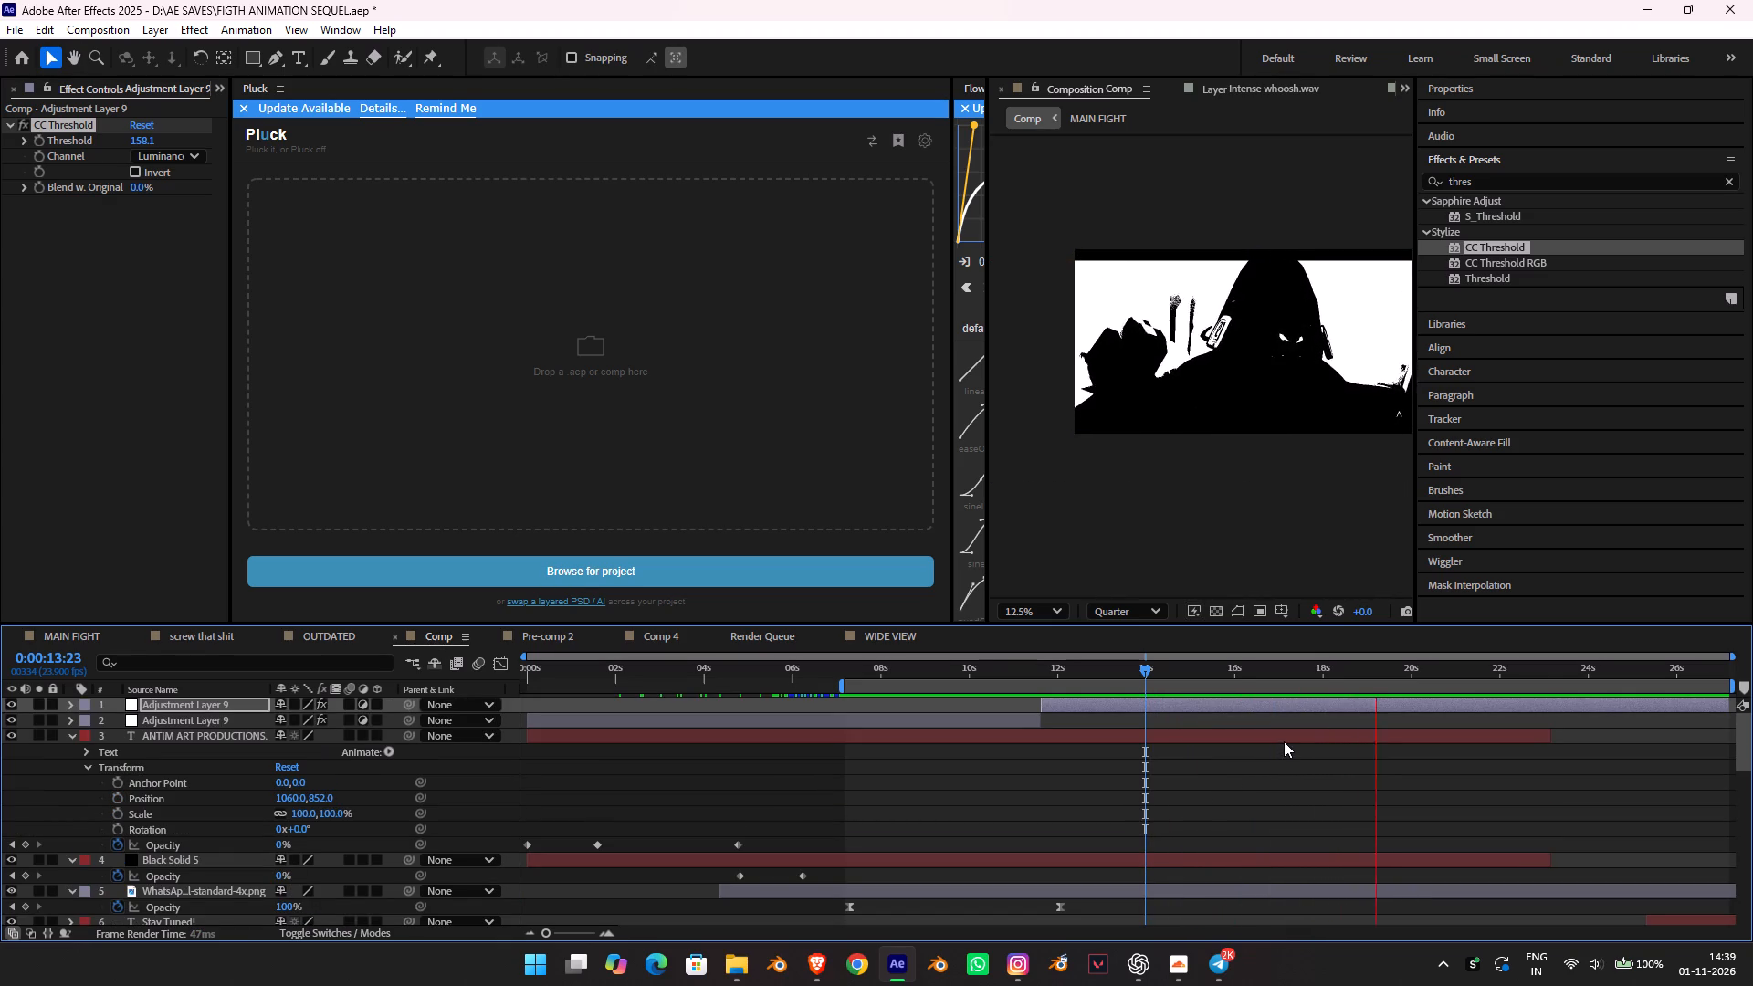
key(space)
Find the shot change around 0:00:19:10 and split the topmost adjustment layer at that frame.
click(1386, 663)
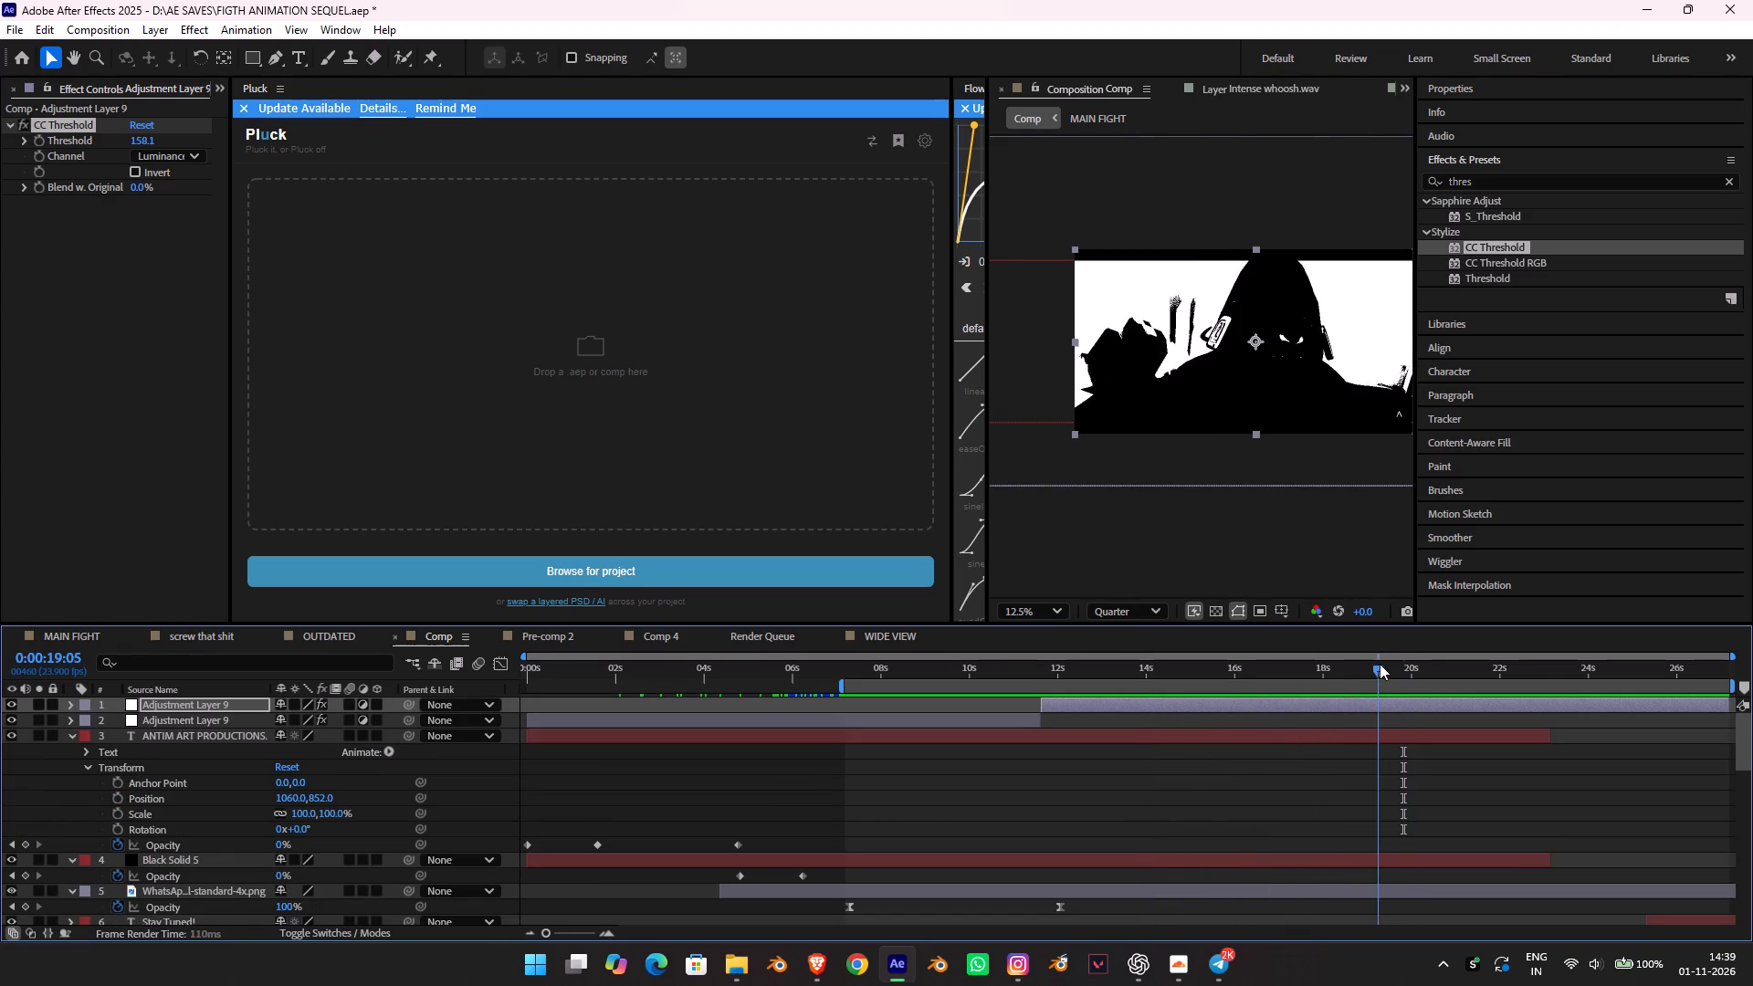
alt+scroll(1398, 746, up, 2)
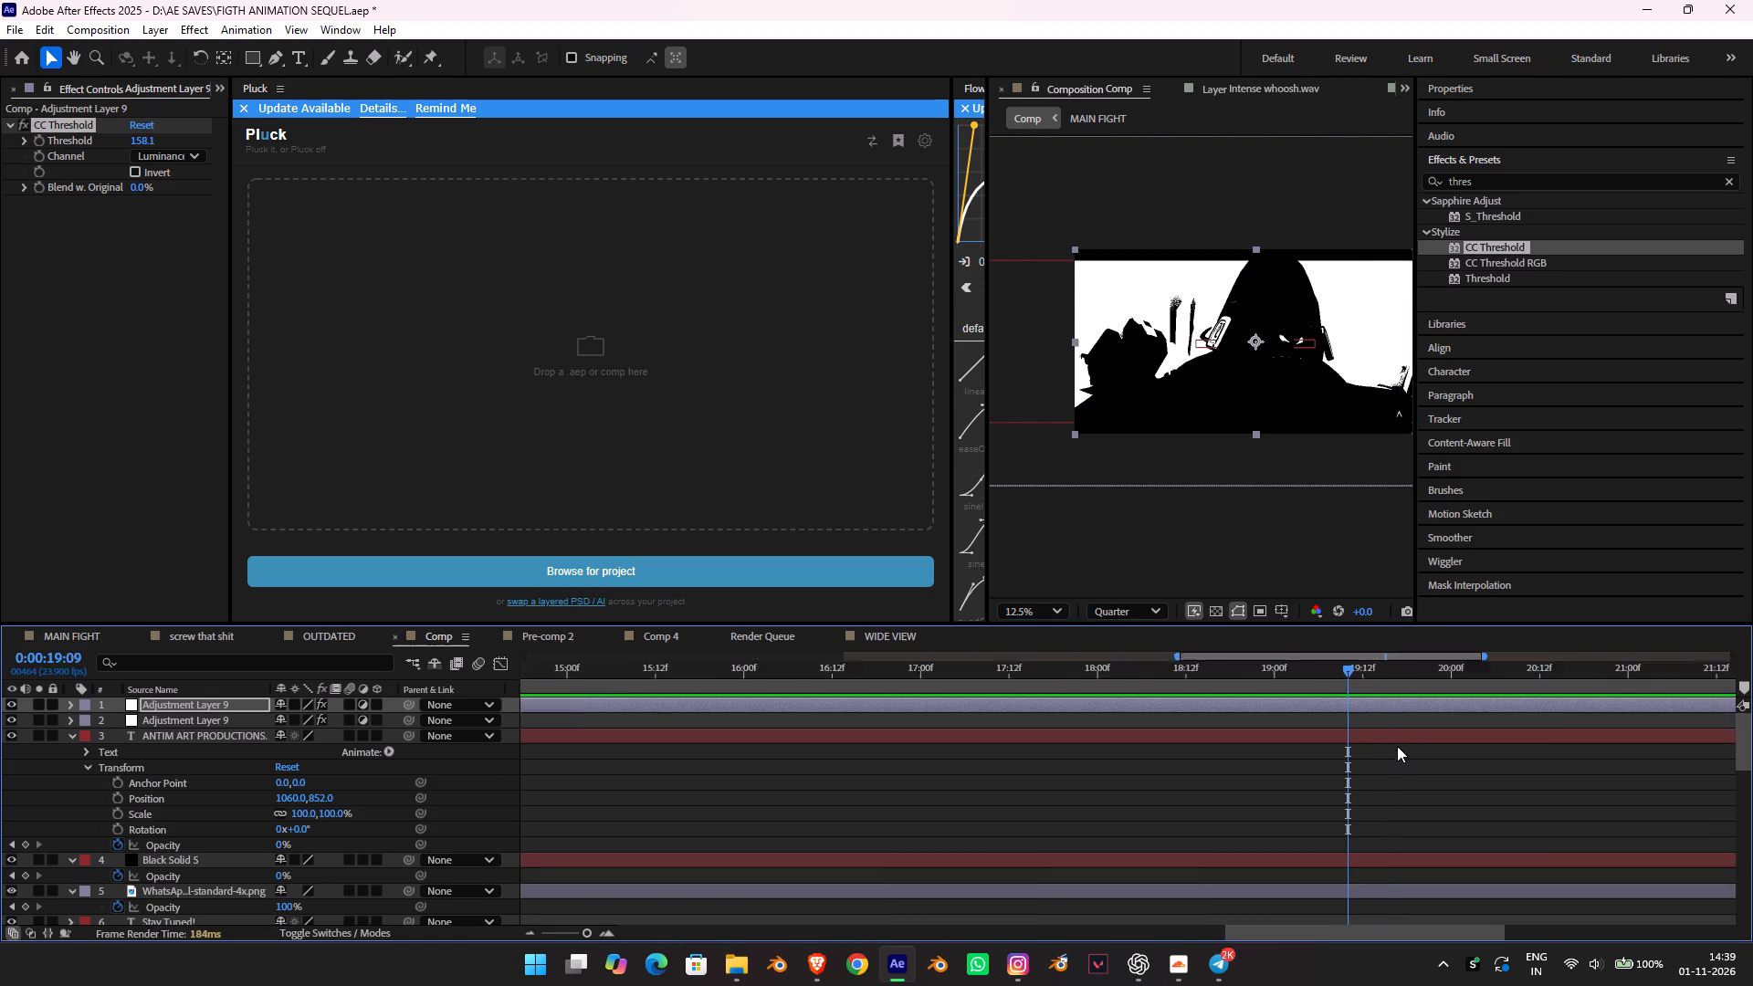
alt+scroll(1397, 746, up, 1)
drag(1301, 666, 1309, 666)
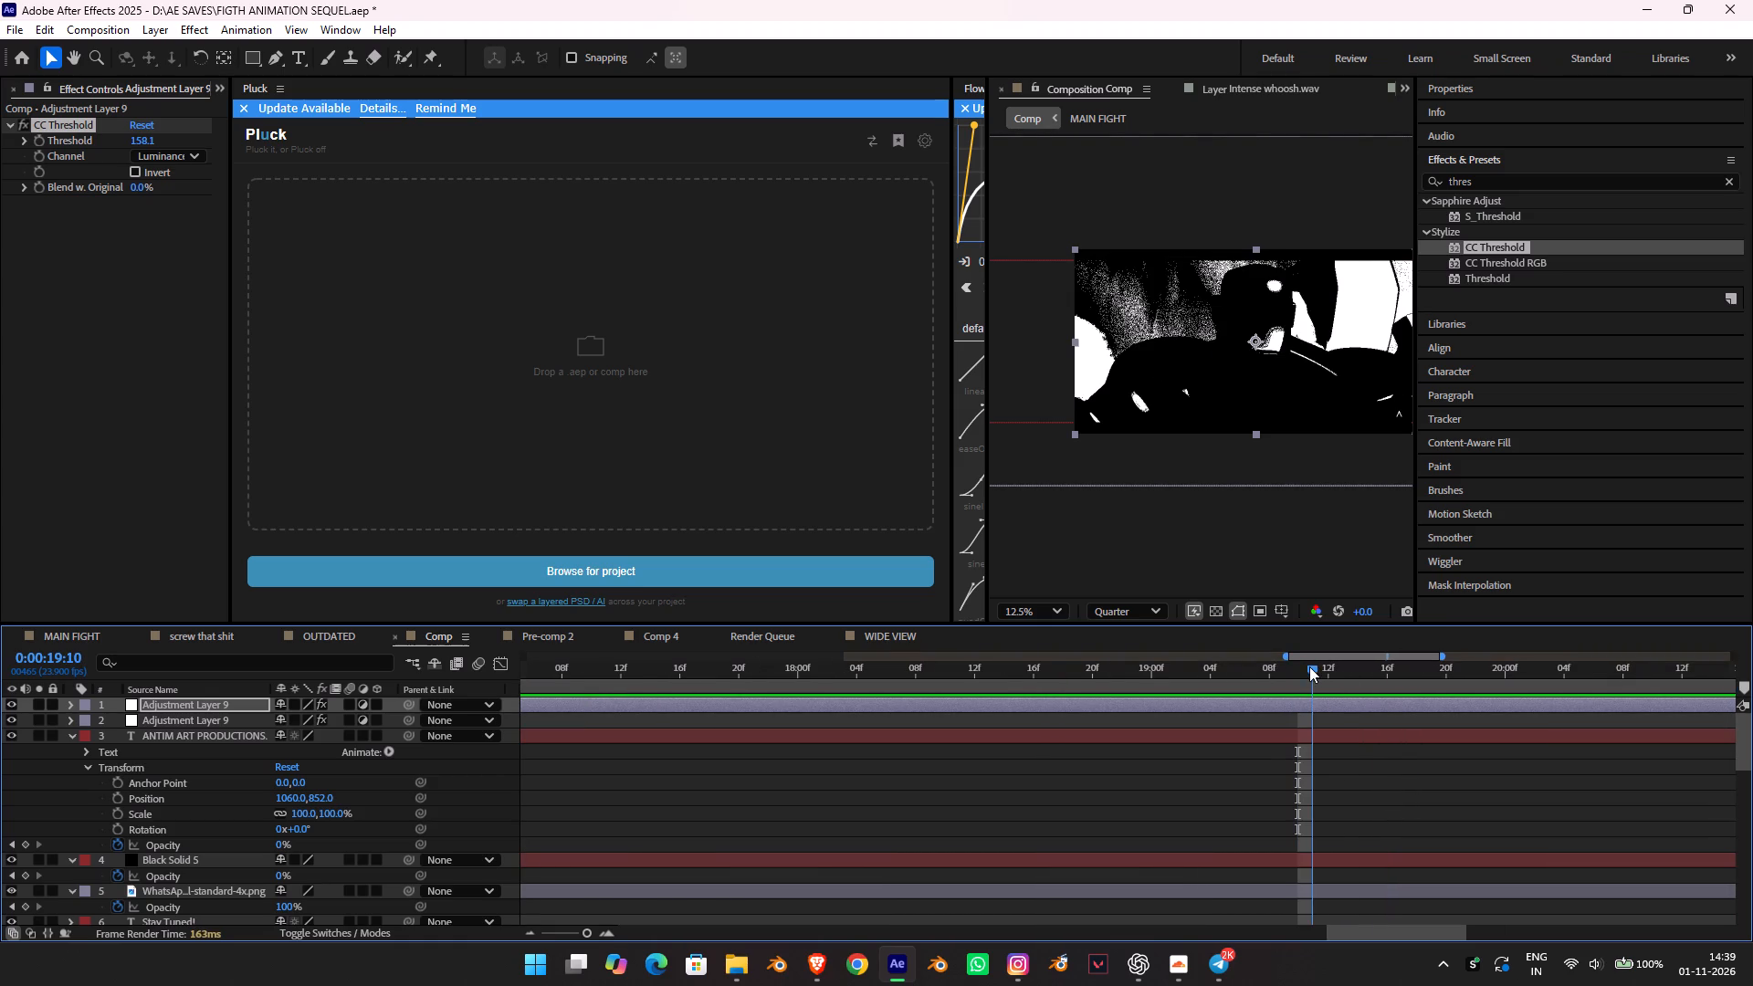
drag(1309, 666, 1310, 666)
click(1327, 703)
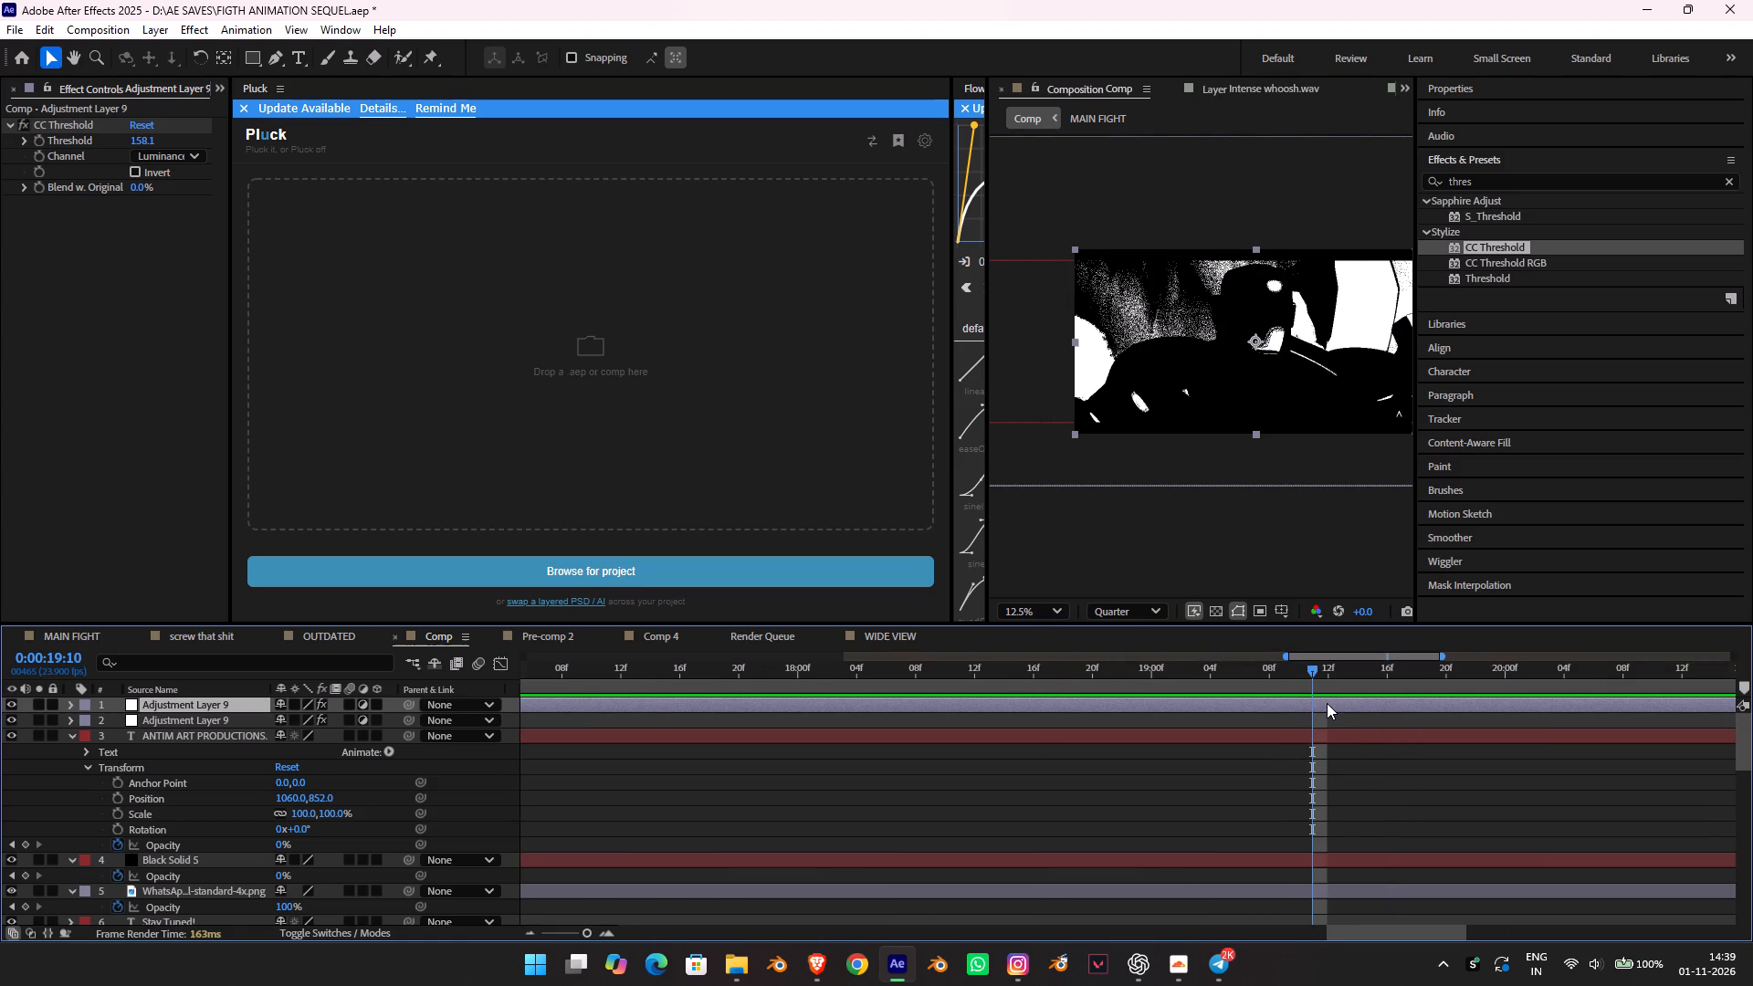
key(ctrl+shift+d)
On the adjustment layer segment starting at 0:00:19:10, set CC Threshold's Threshold to 104.5.
click(1338, 709)
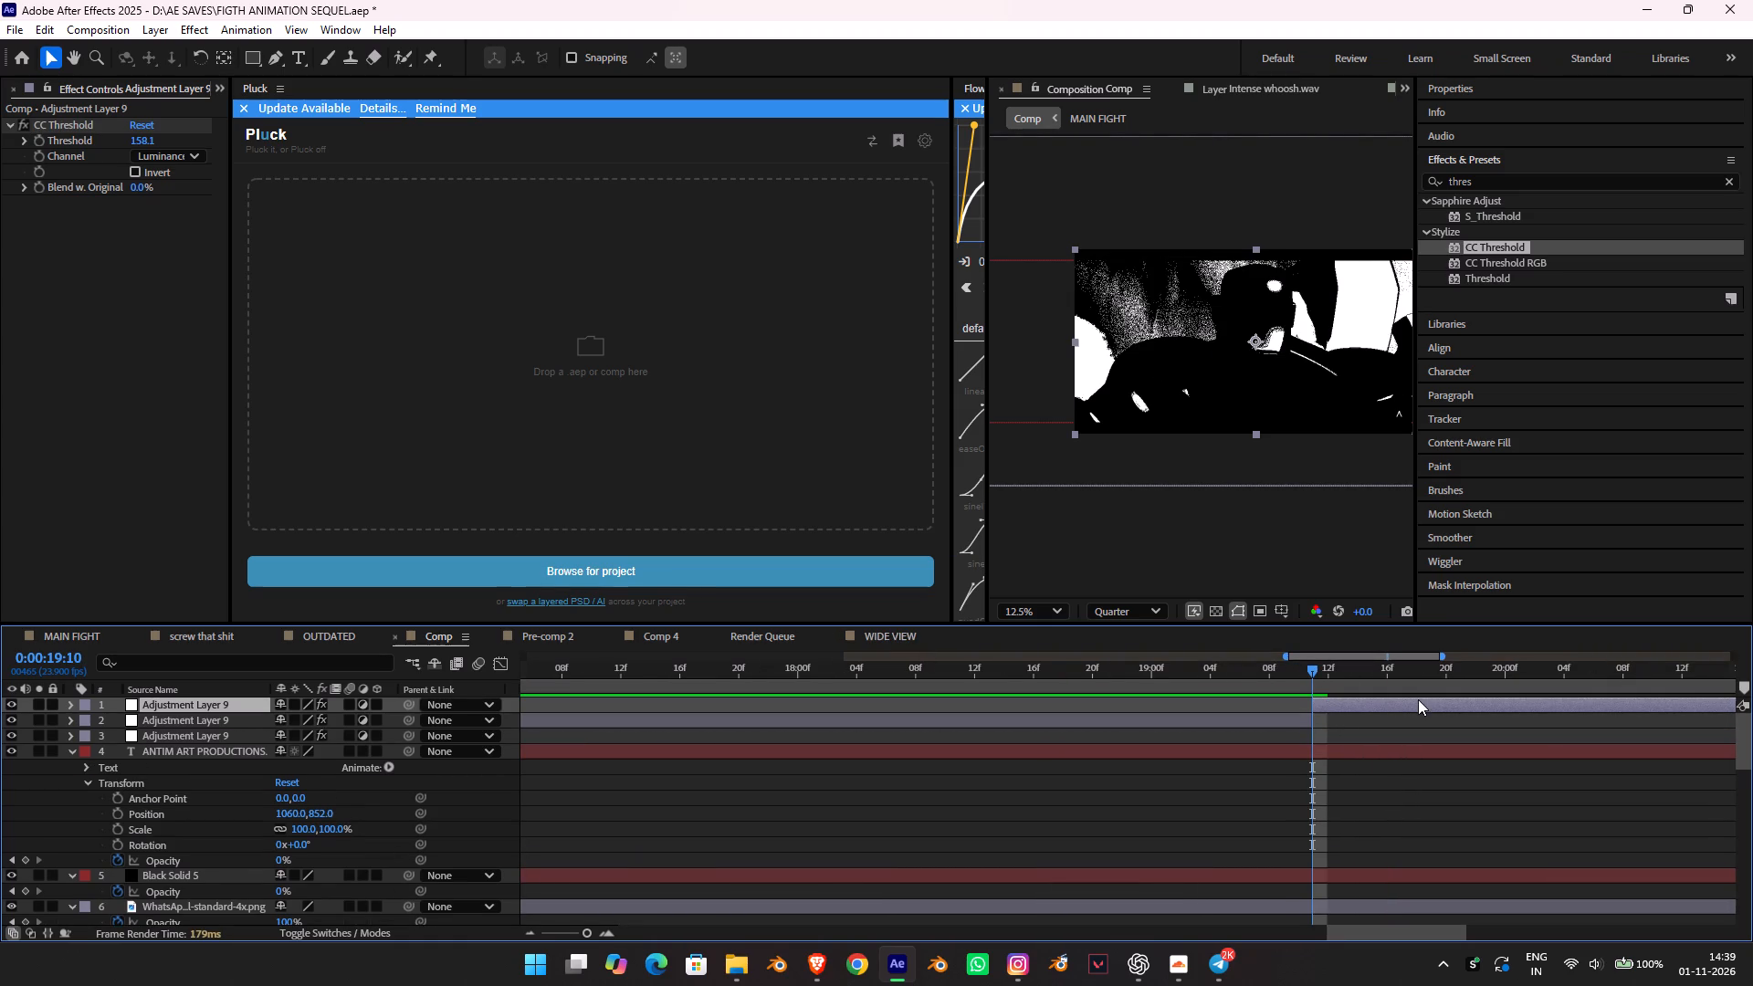
click(1418, 699)
drag(139, 142, 118, 141)
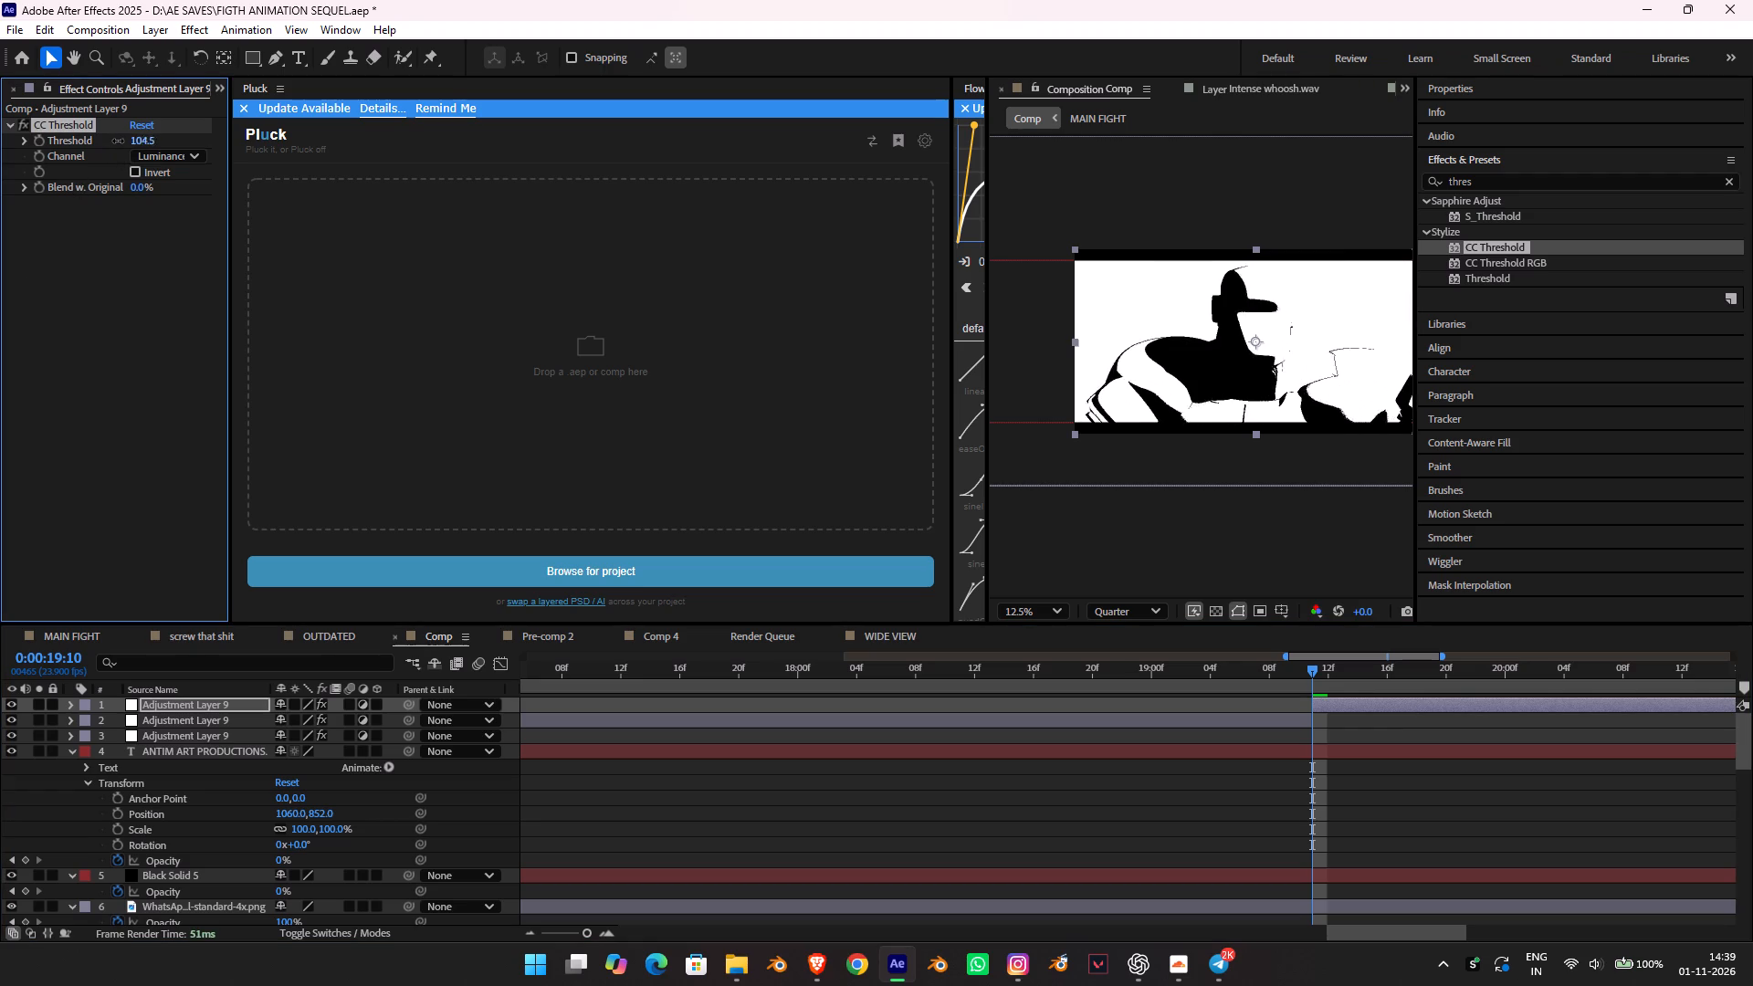
Set CC Threshold's Threshold to 114.7 on the adjustment layer segment starting at 0:00:19:10 and preview it.
drag(118, 141, 121, 140)
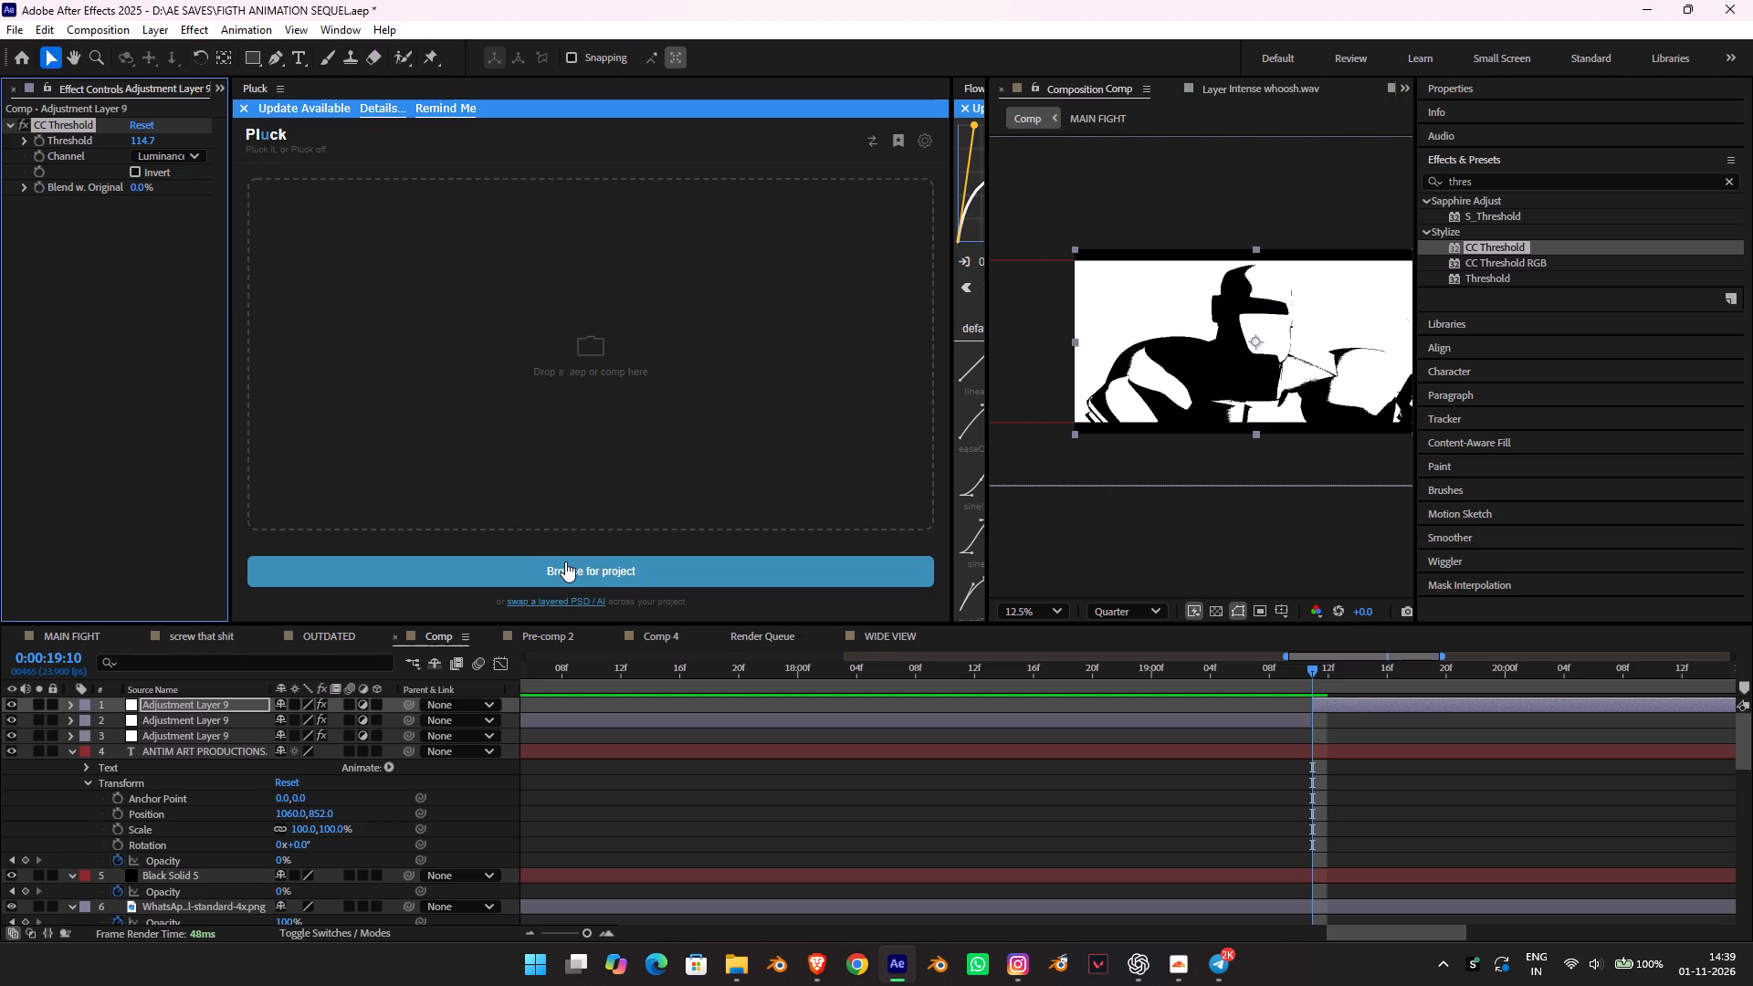
key(space)
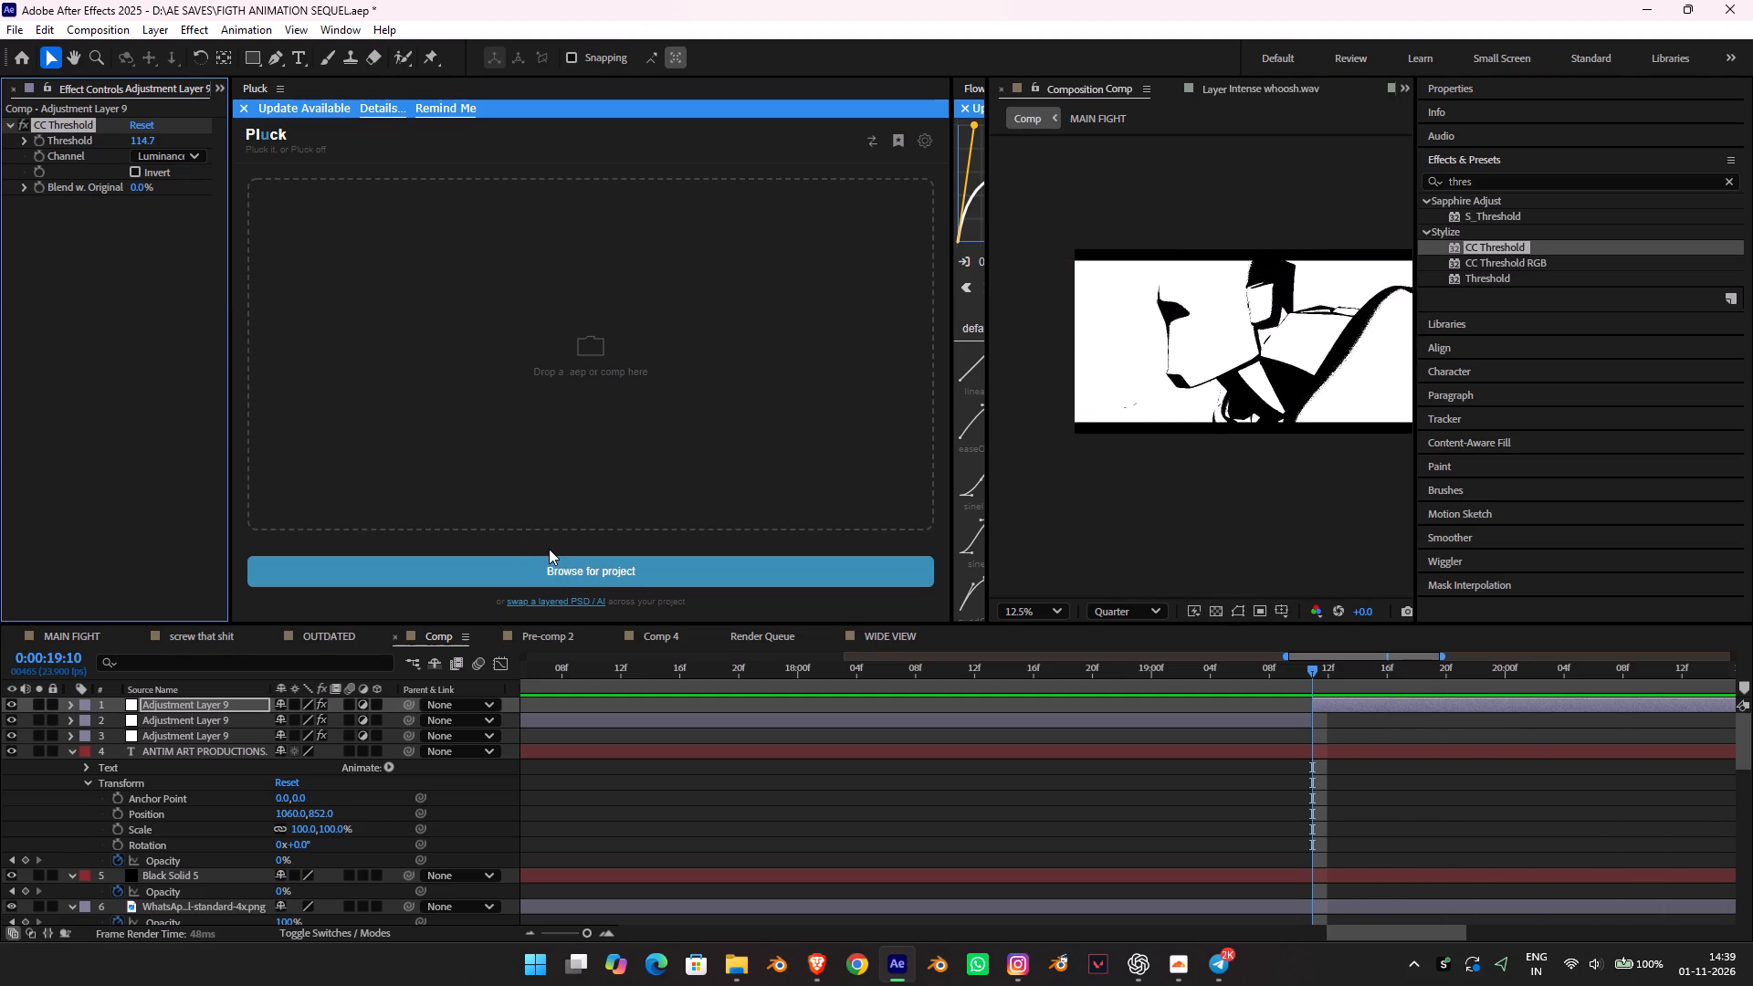
key(space)
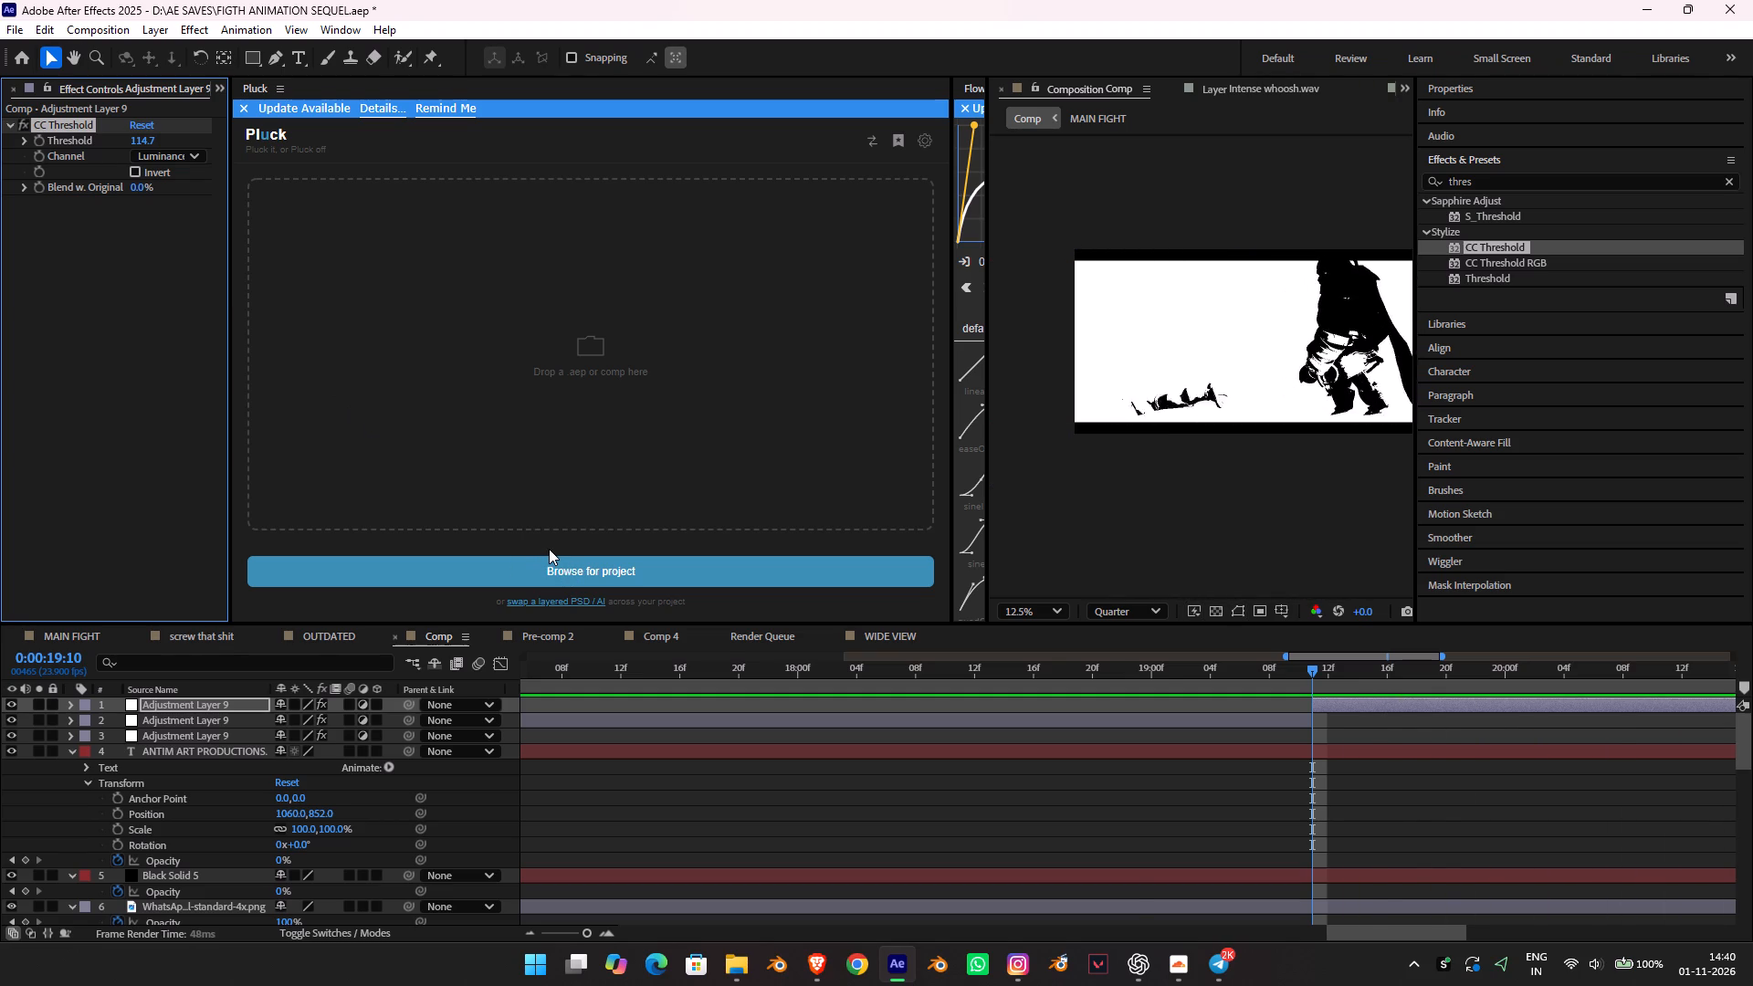
Find the shot change around 0:00:23:08 and split the topmost adjustment layer at that frame.
alt+scroll(1280, 780, down, 1)
drag(1122, 670, 1117, 670)
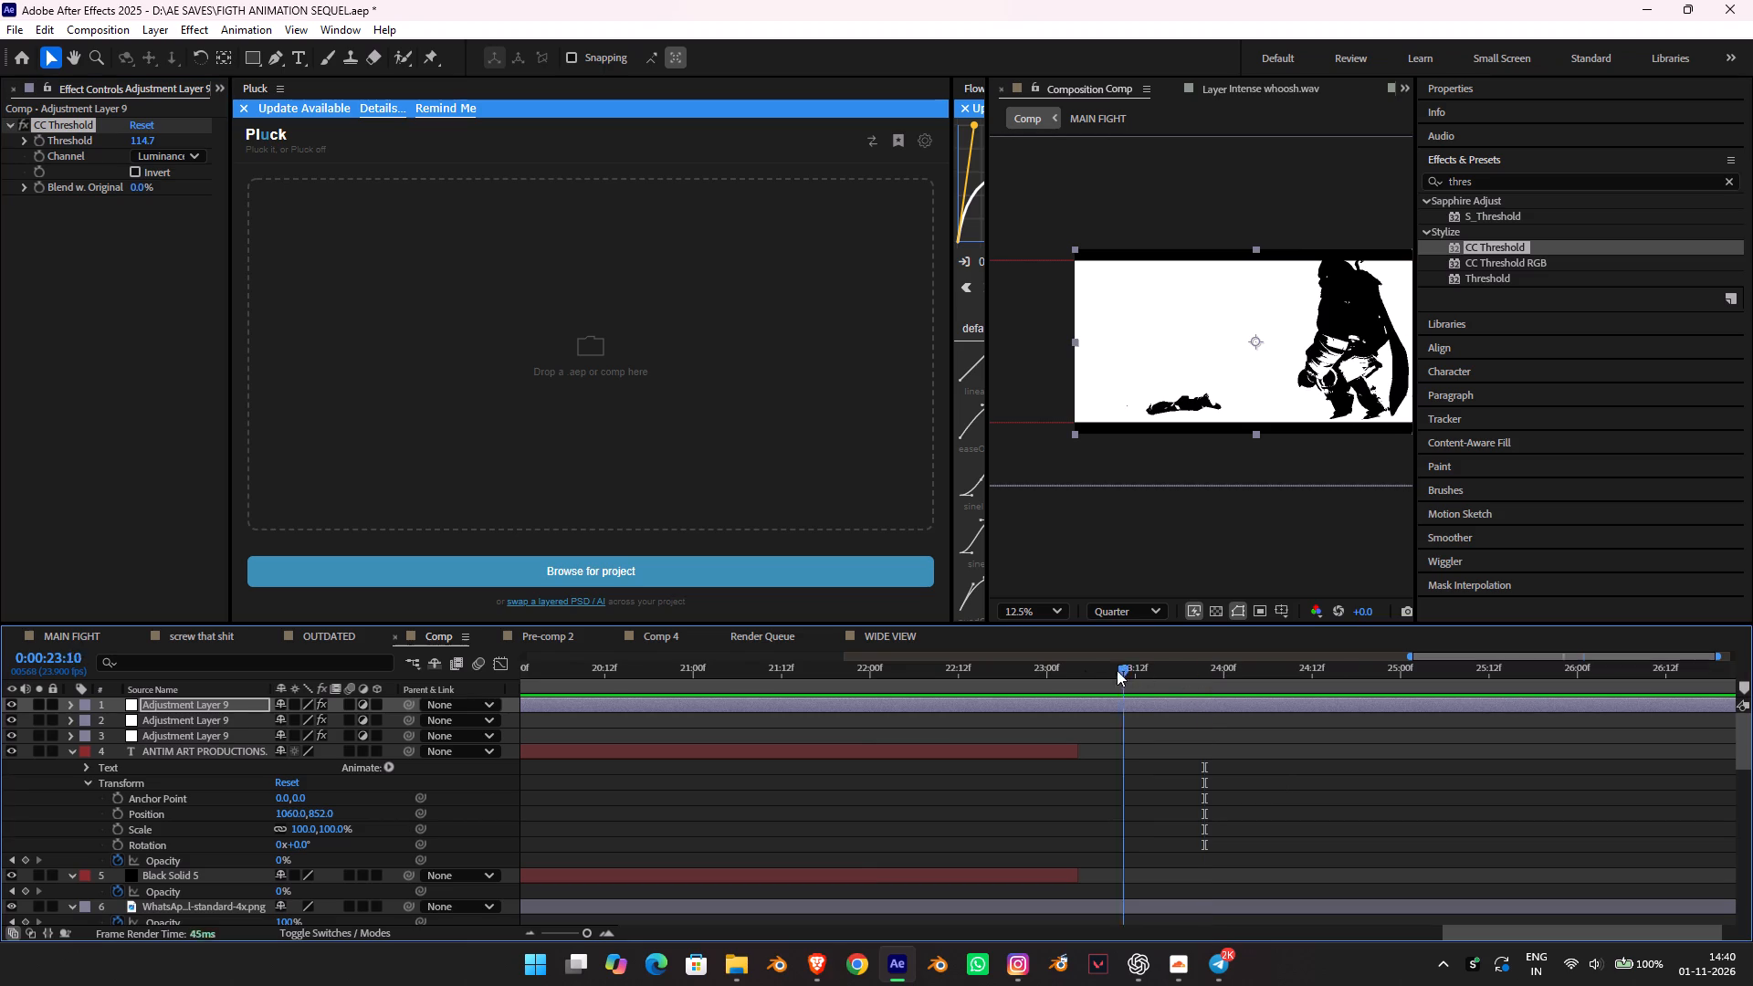
drag(1117, 670, 934, 677)
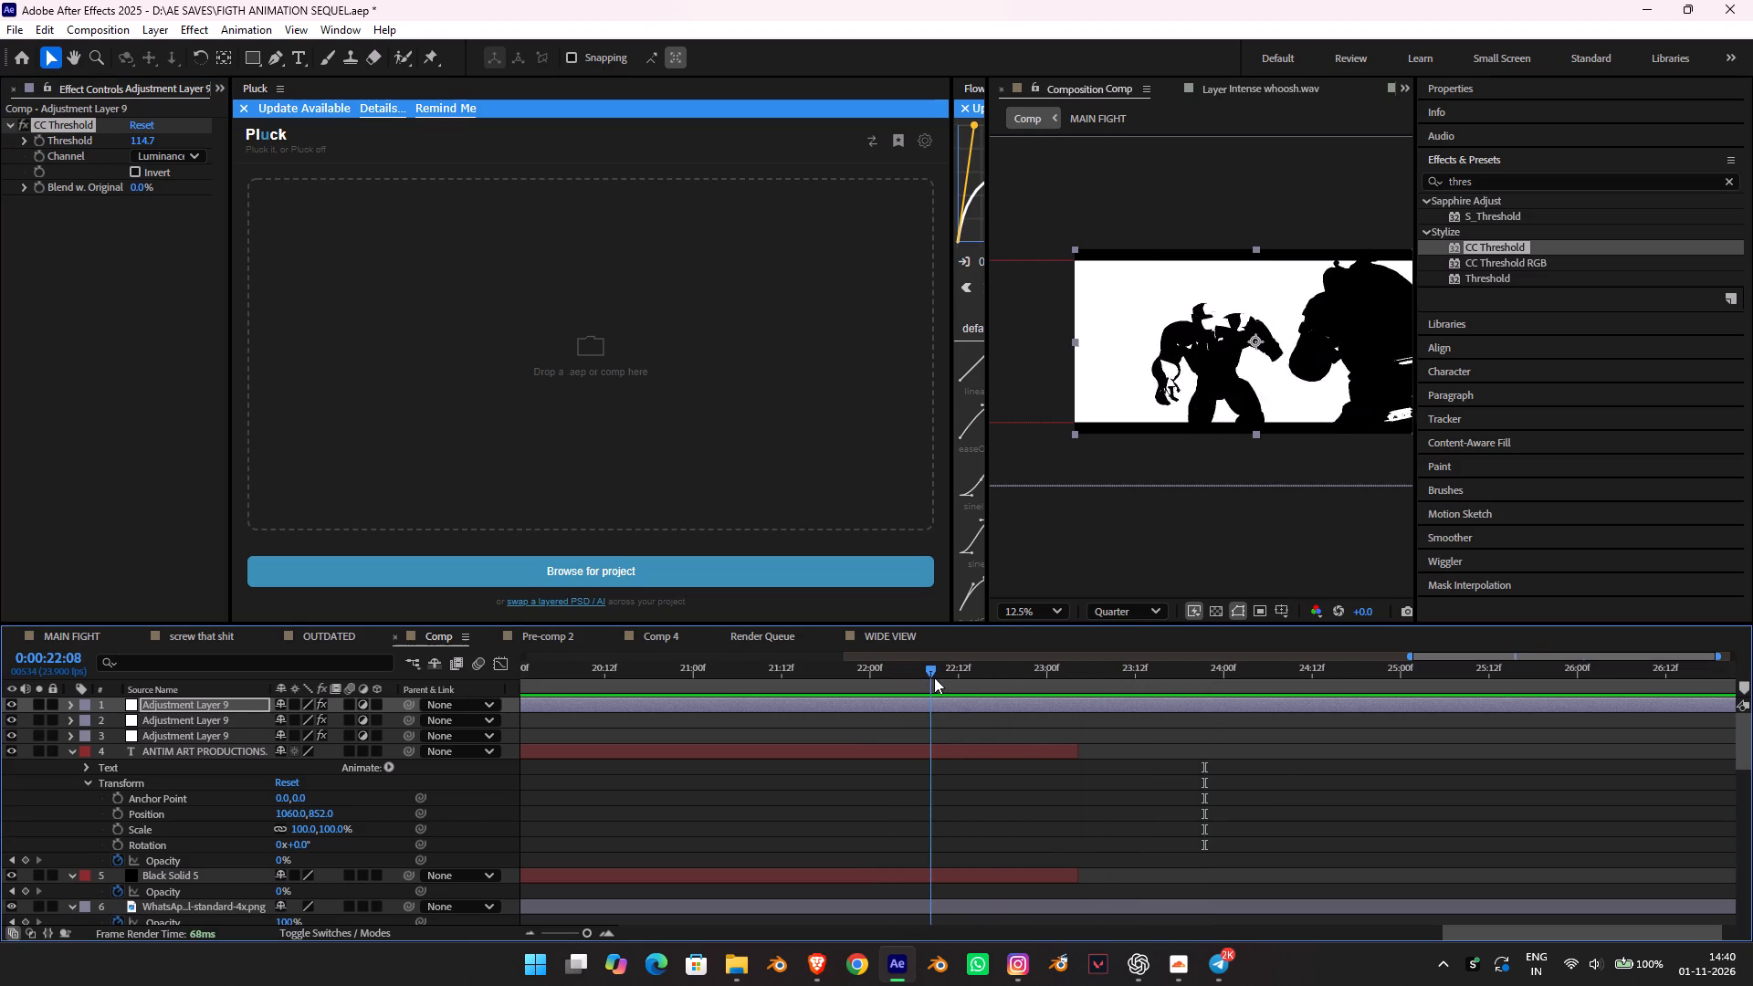
drag(934, 677, 969, 692)
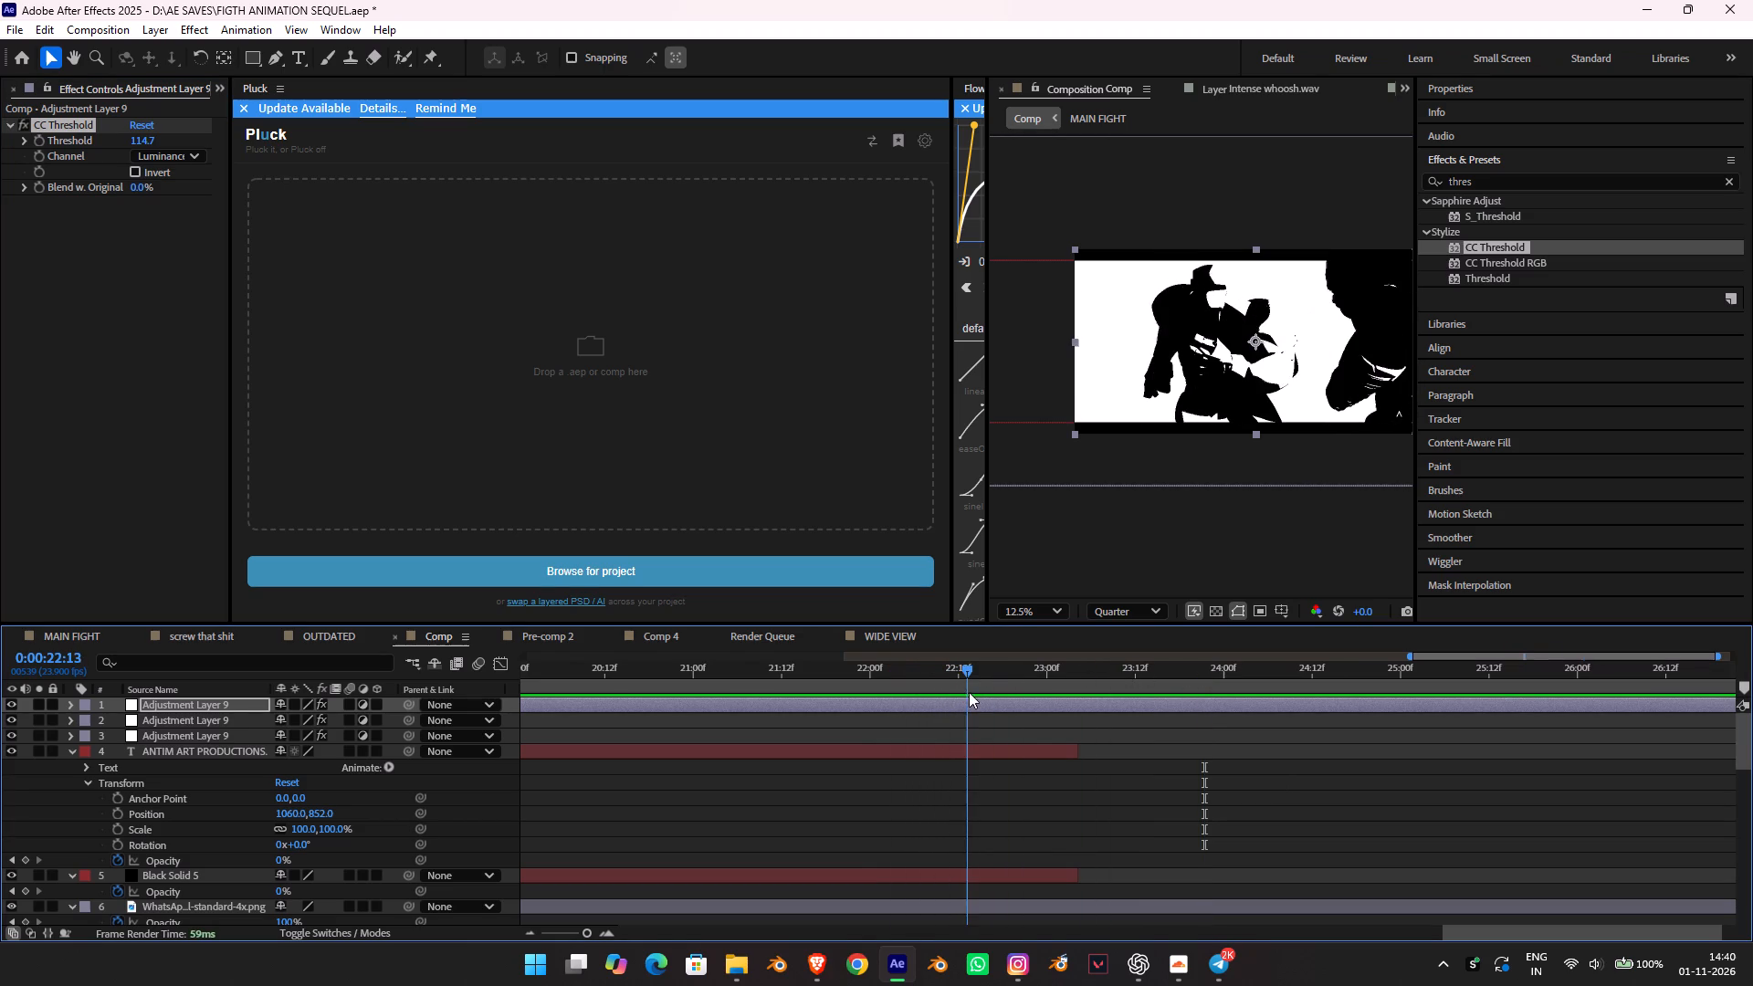
drag(969, 692, 1158, 732)
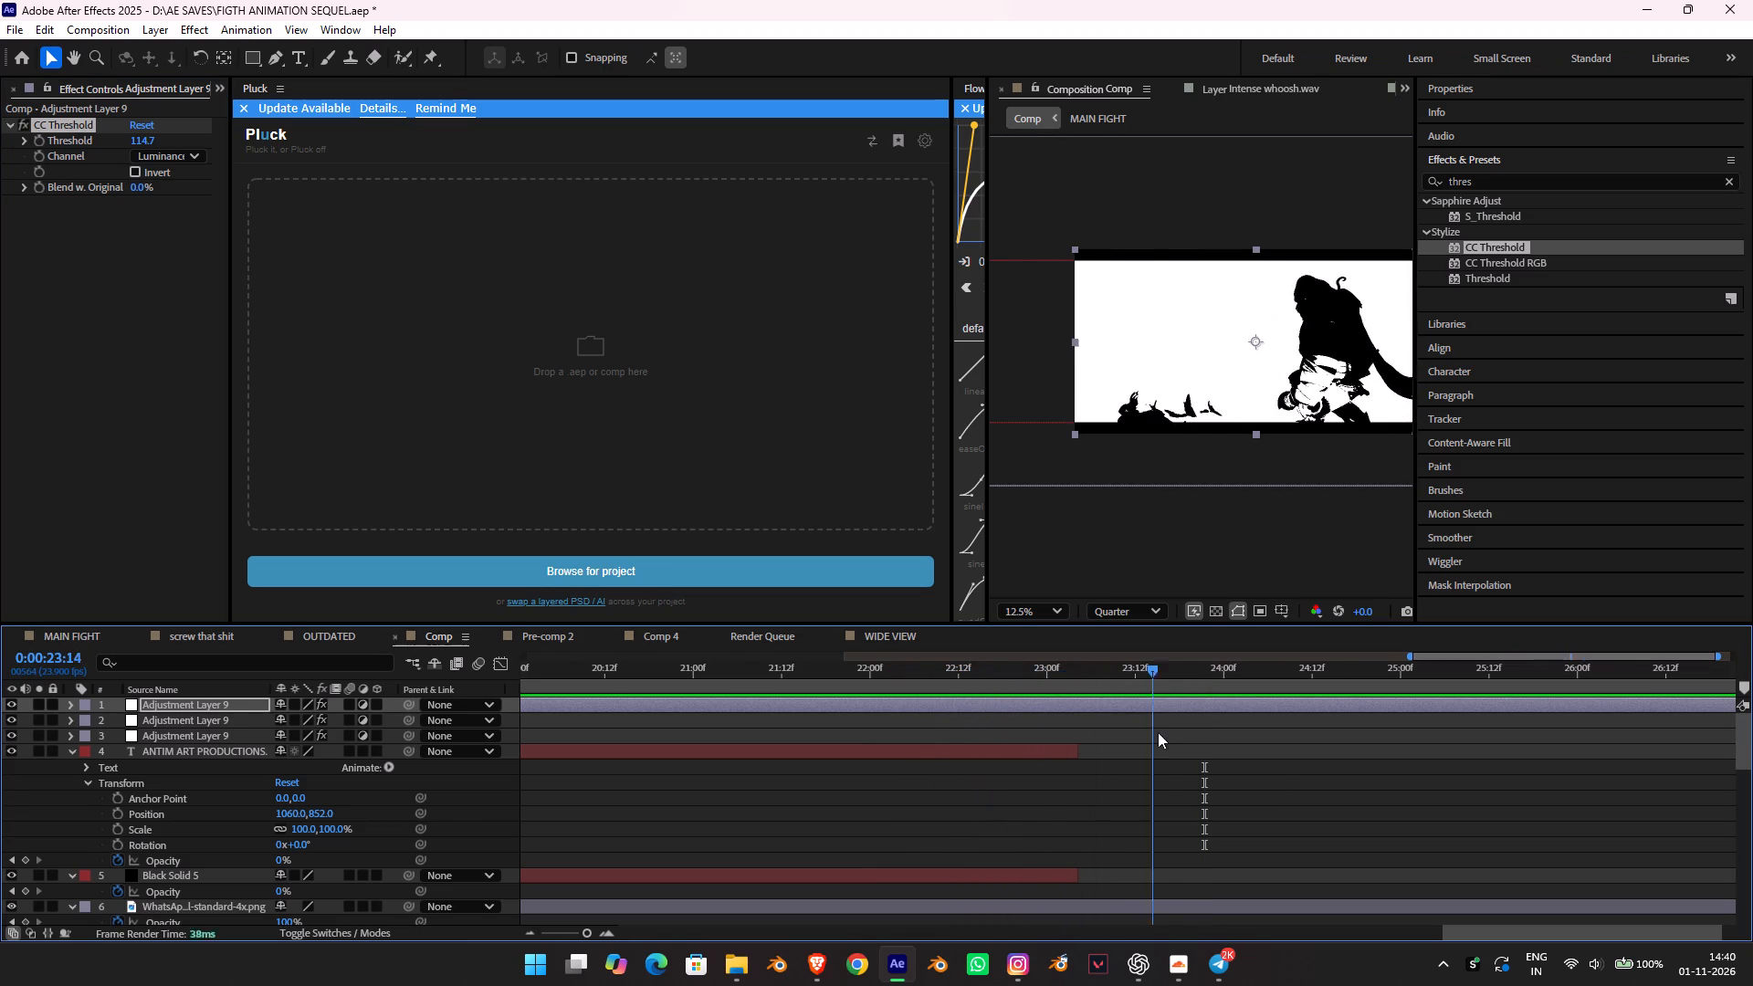
drag(1158, 732, 1101, 708)
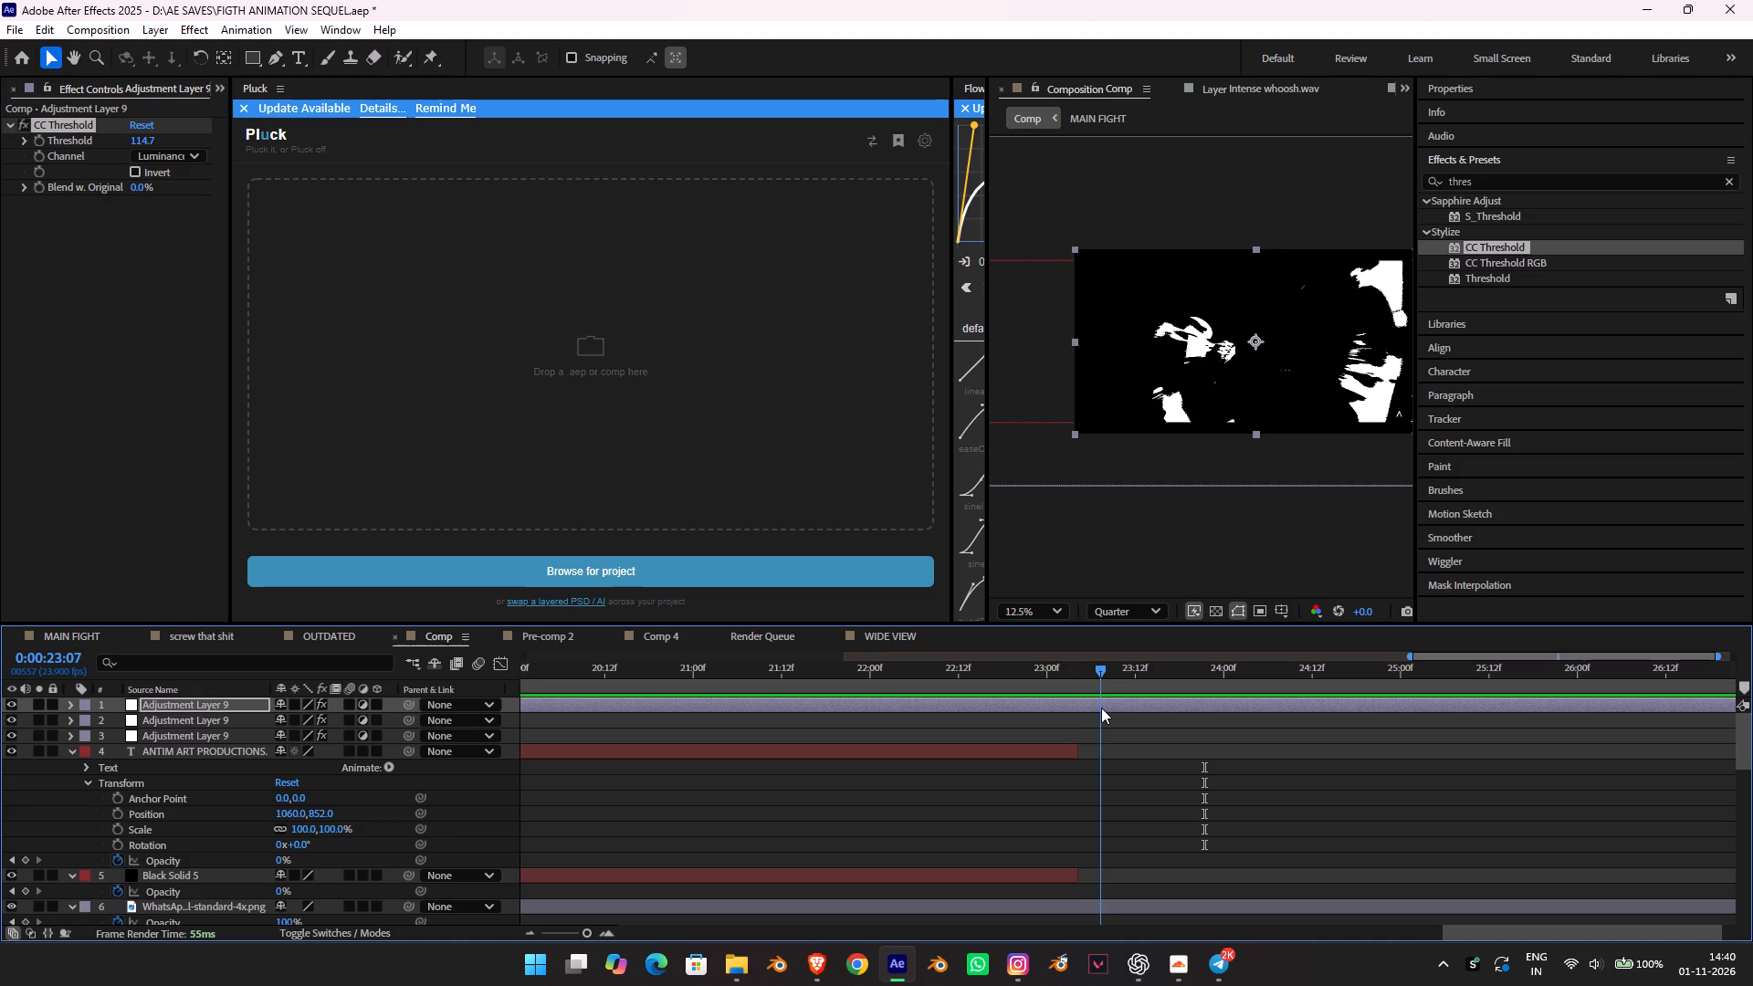
drag(1101, 708, 1105, 708)
click(1112, 698)
key(ctrl+shift+d)
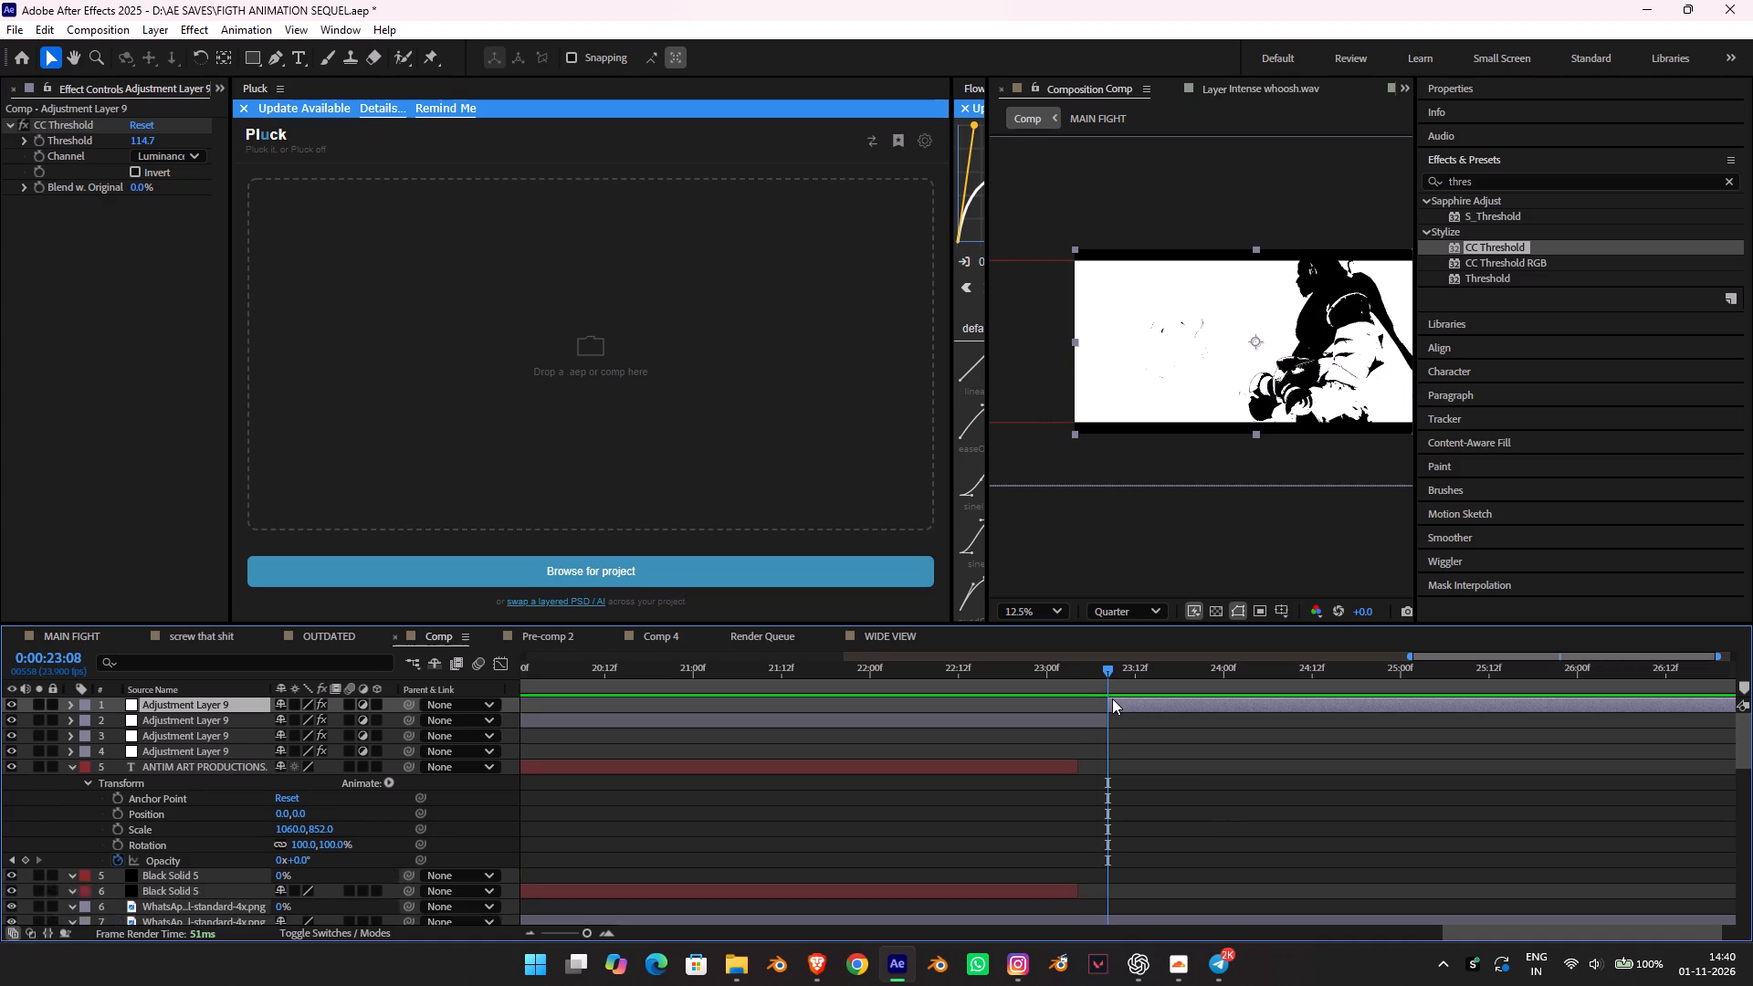
On the adjustment layer segment starting at 0:00:23:08, set CC Threshold's Threshold to 168.3 and preview the result.
drag(145, 139, 157, 144)
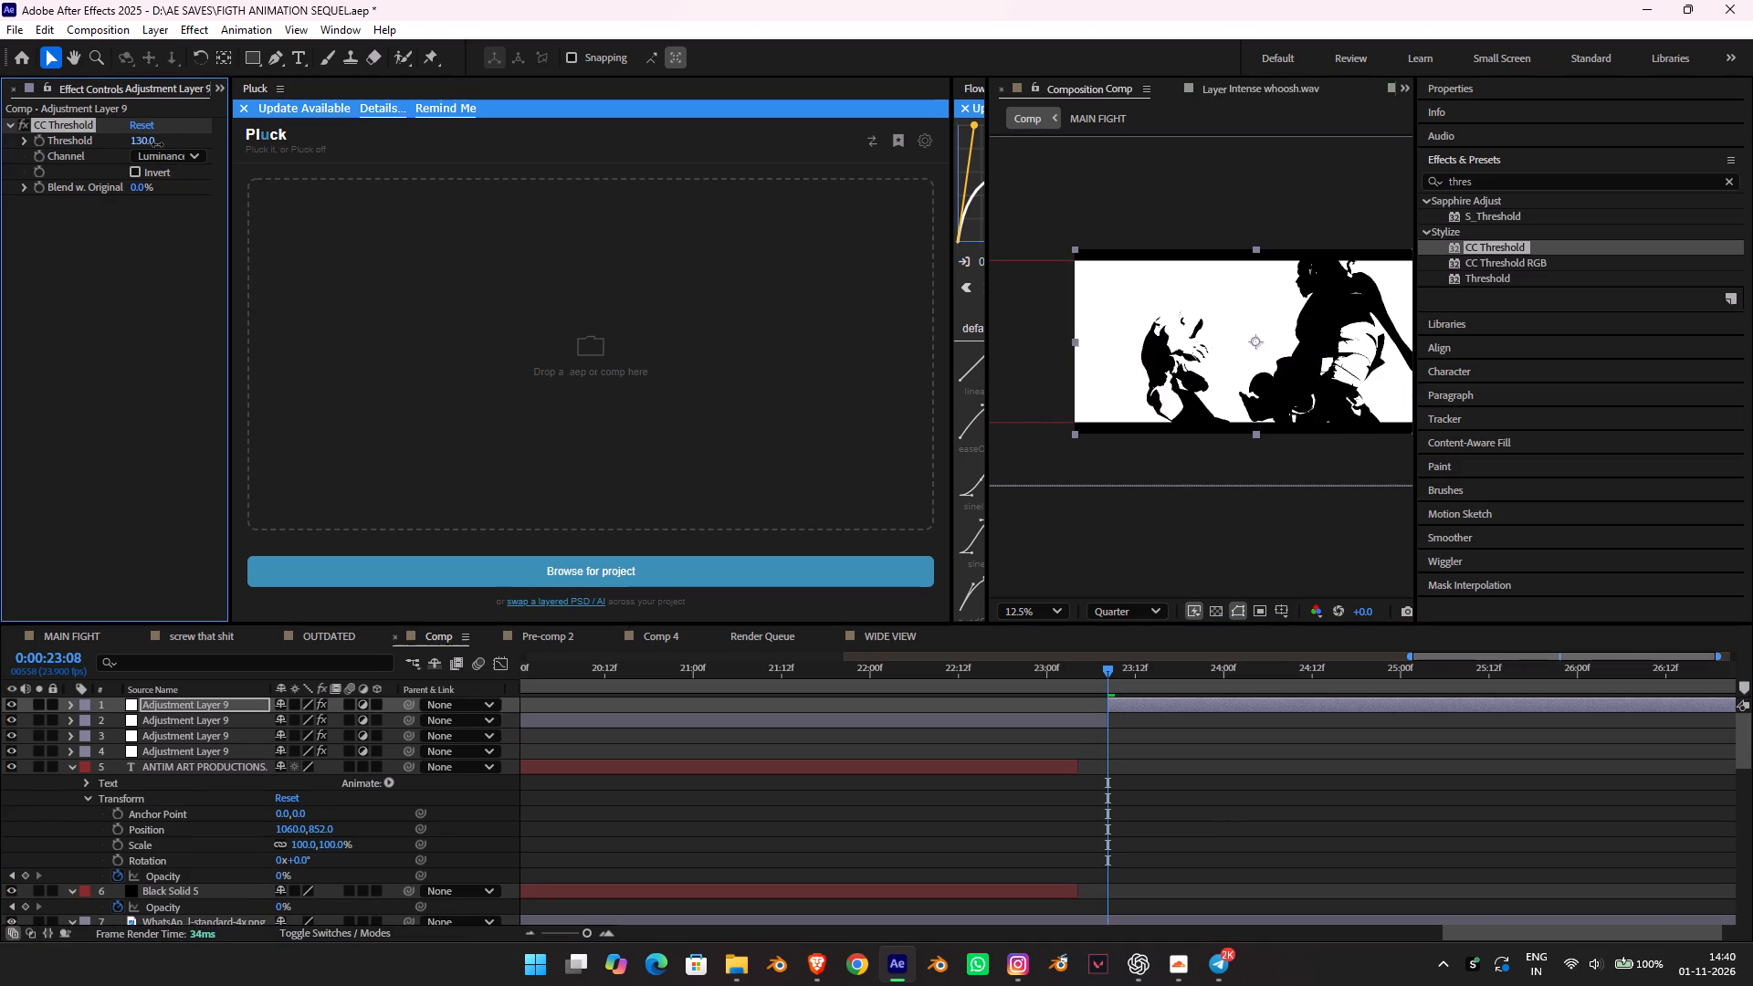
drag(157, 144, 180, 152)
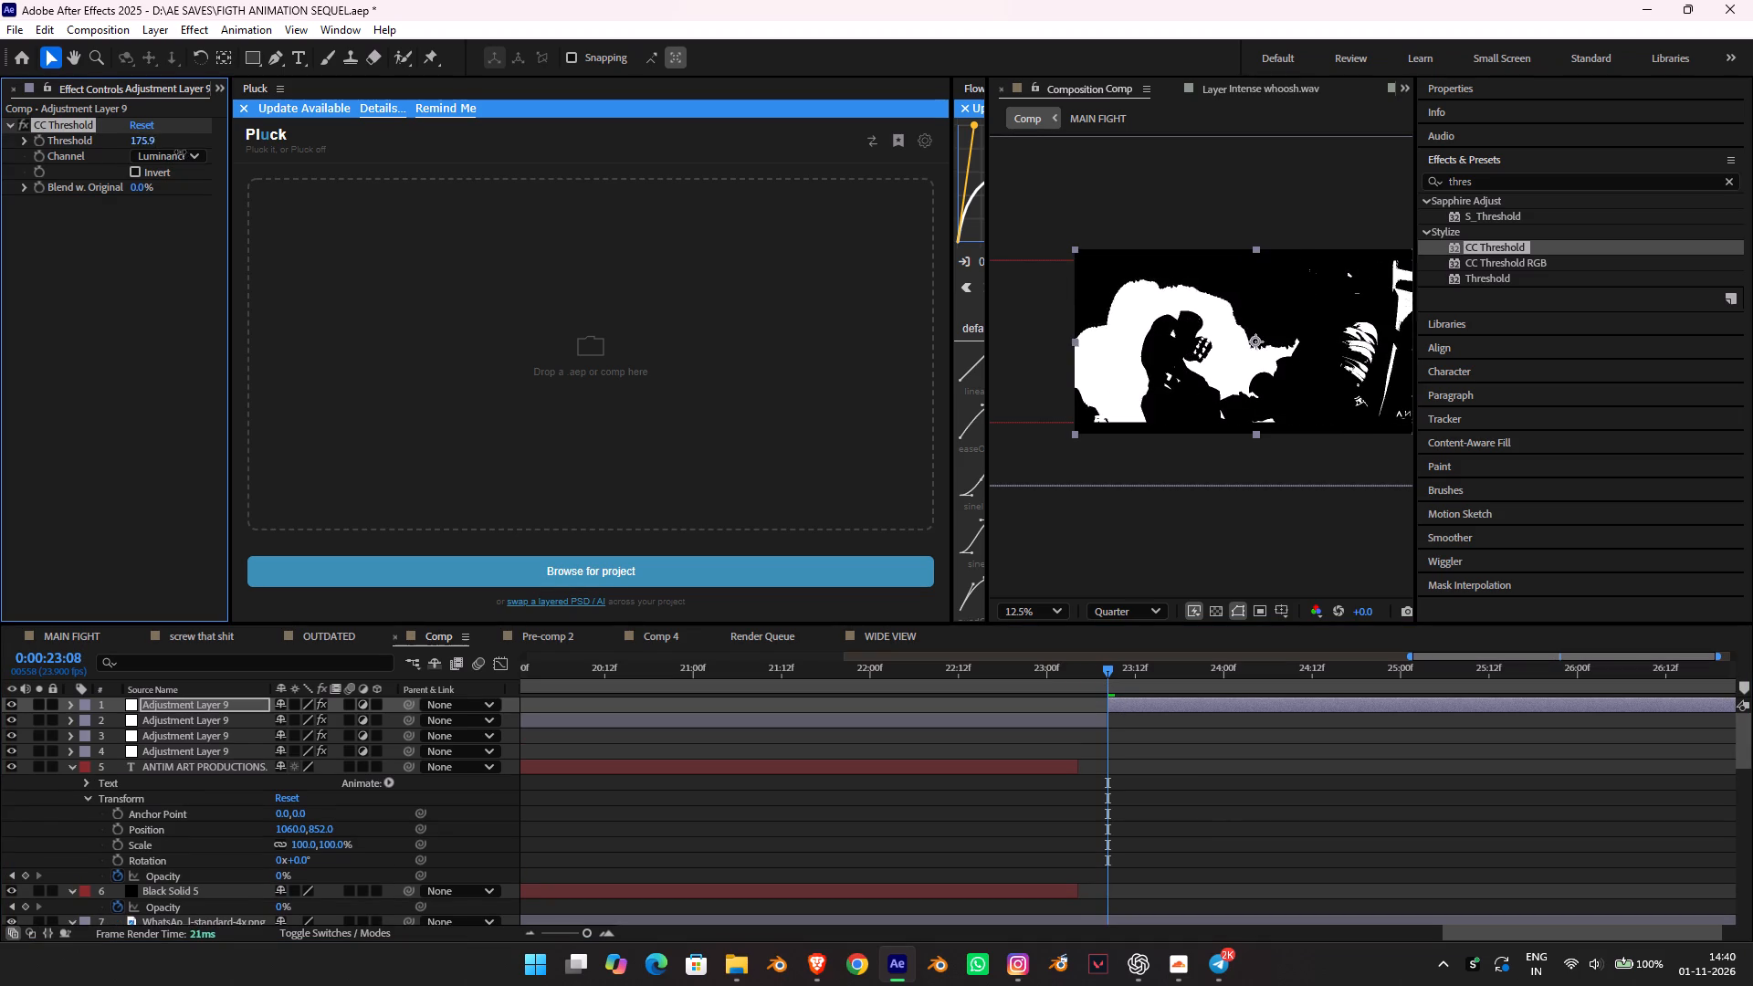
drag(180, 152, 173, 147)
key(space)
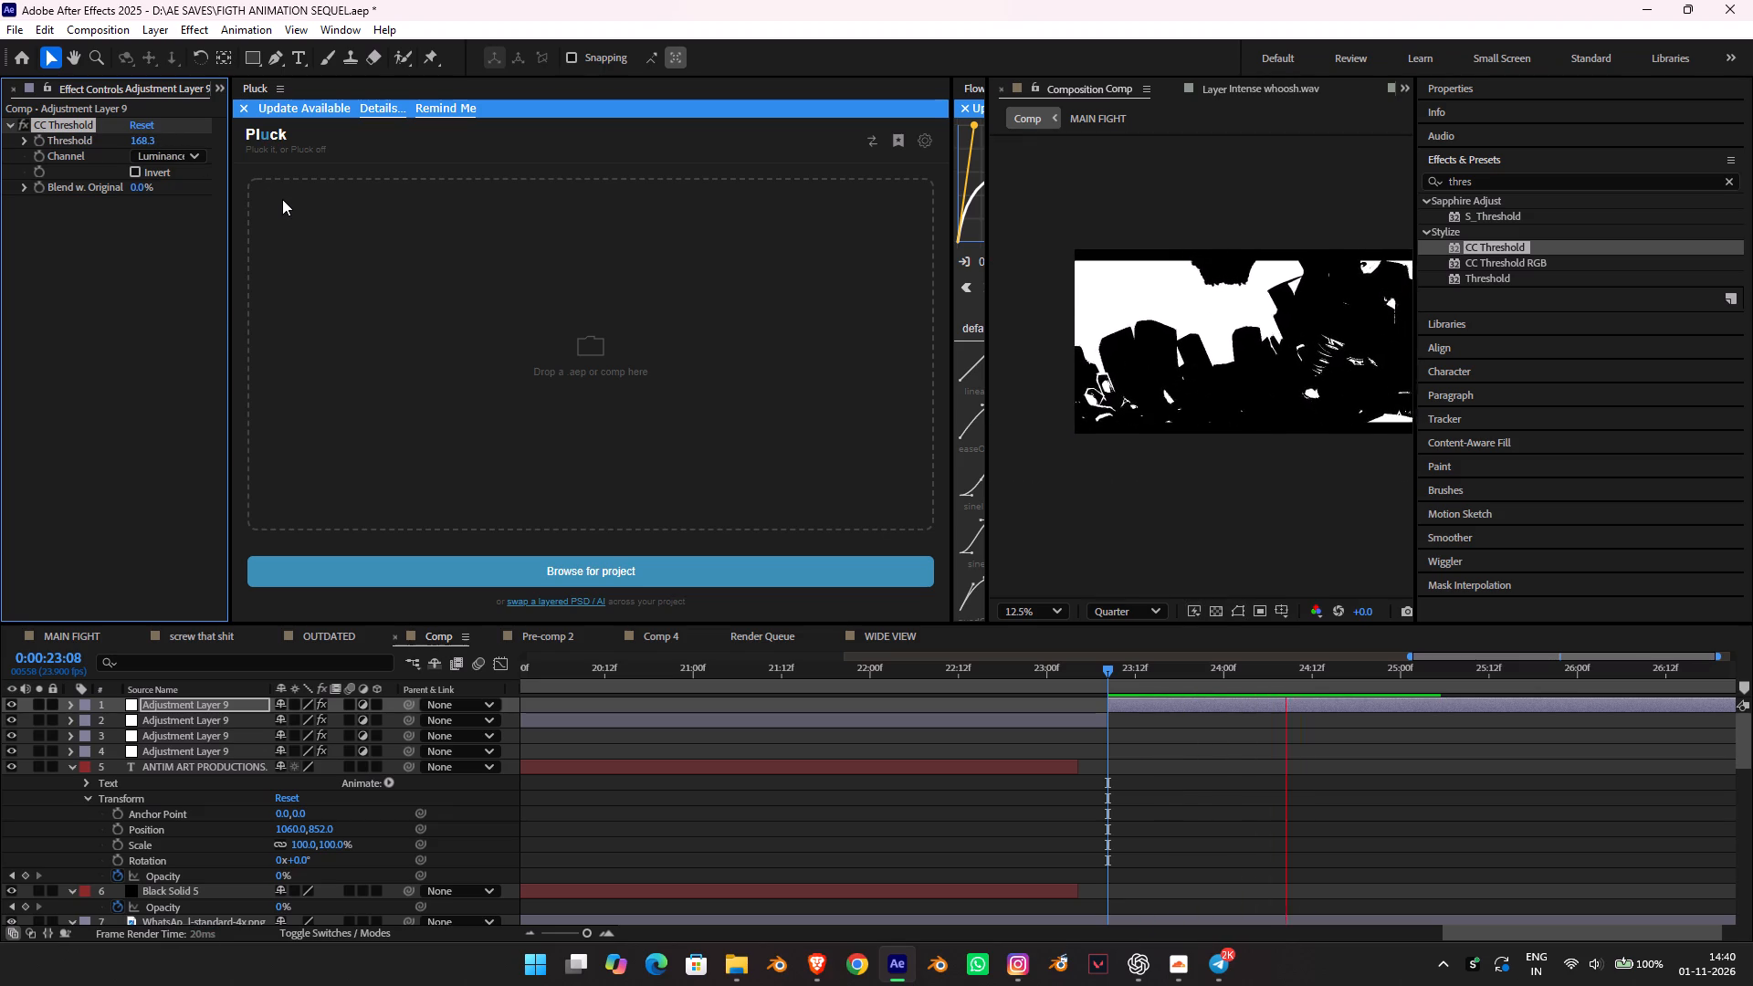
key(space)
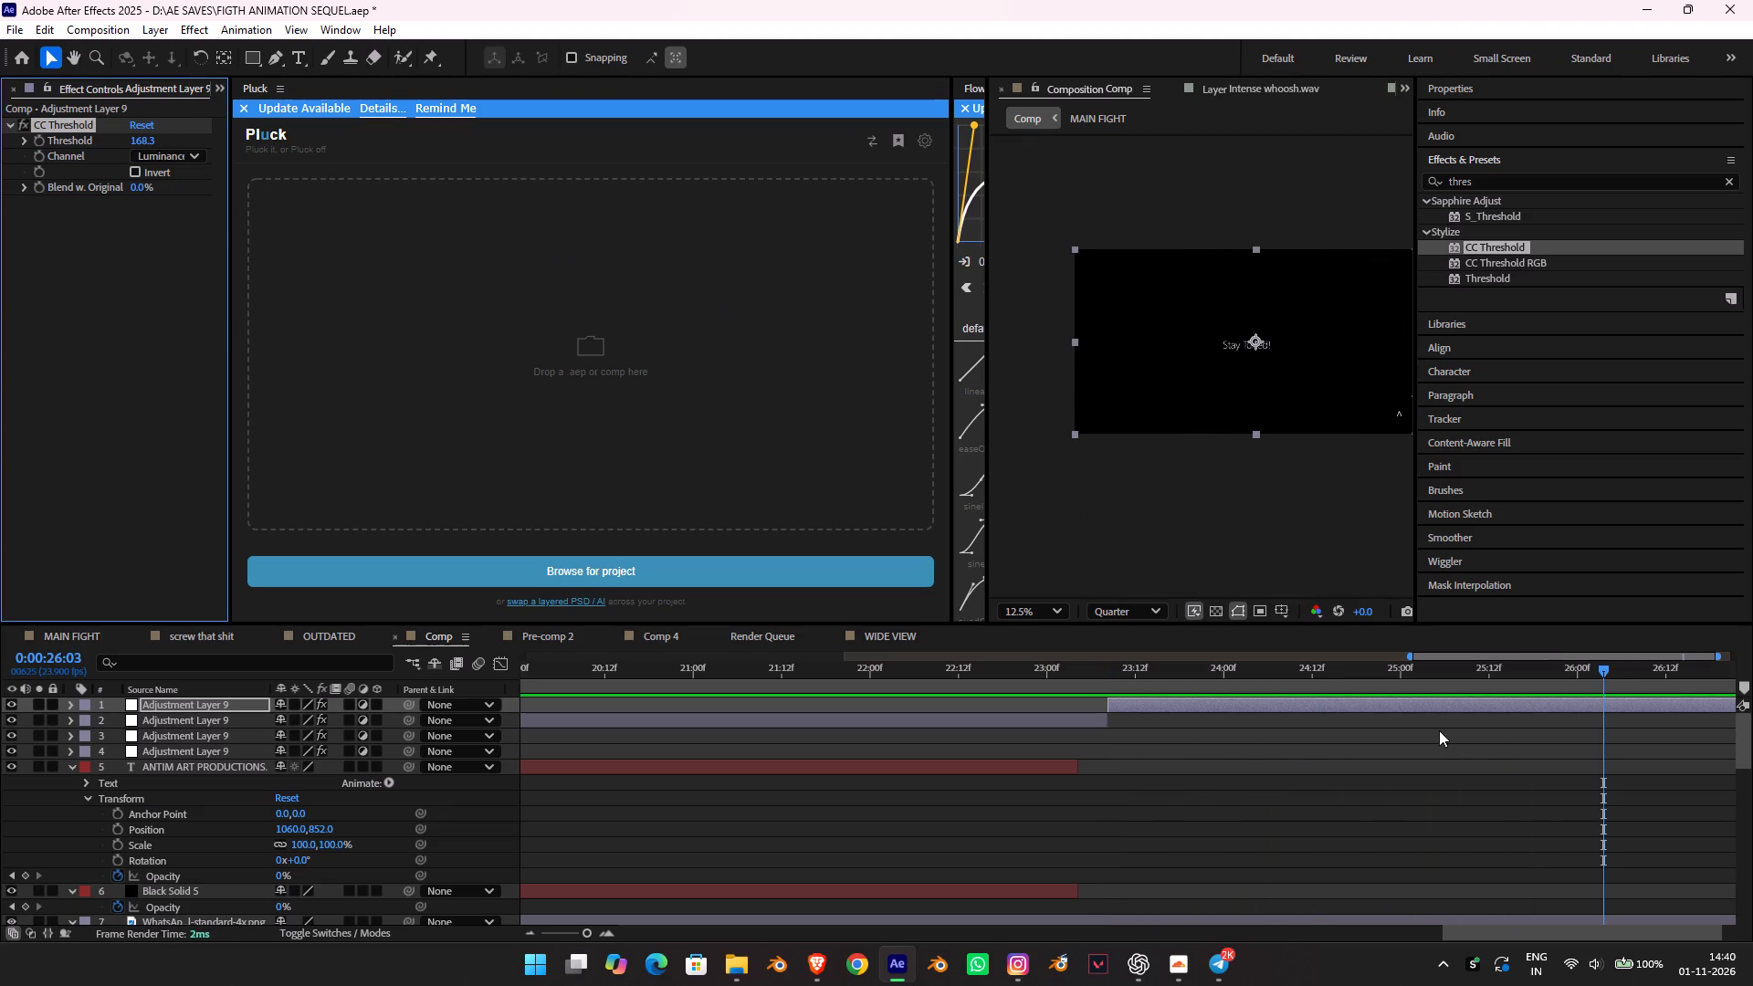
Set the end of Comp's work area at 0:00:25:03, within the last fight shot.
drag(1346, 675, 1396, 677)
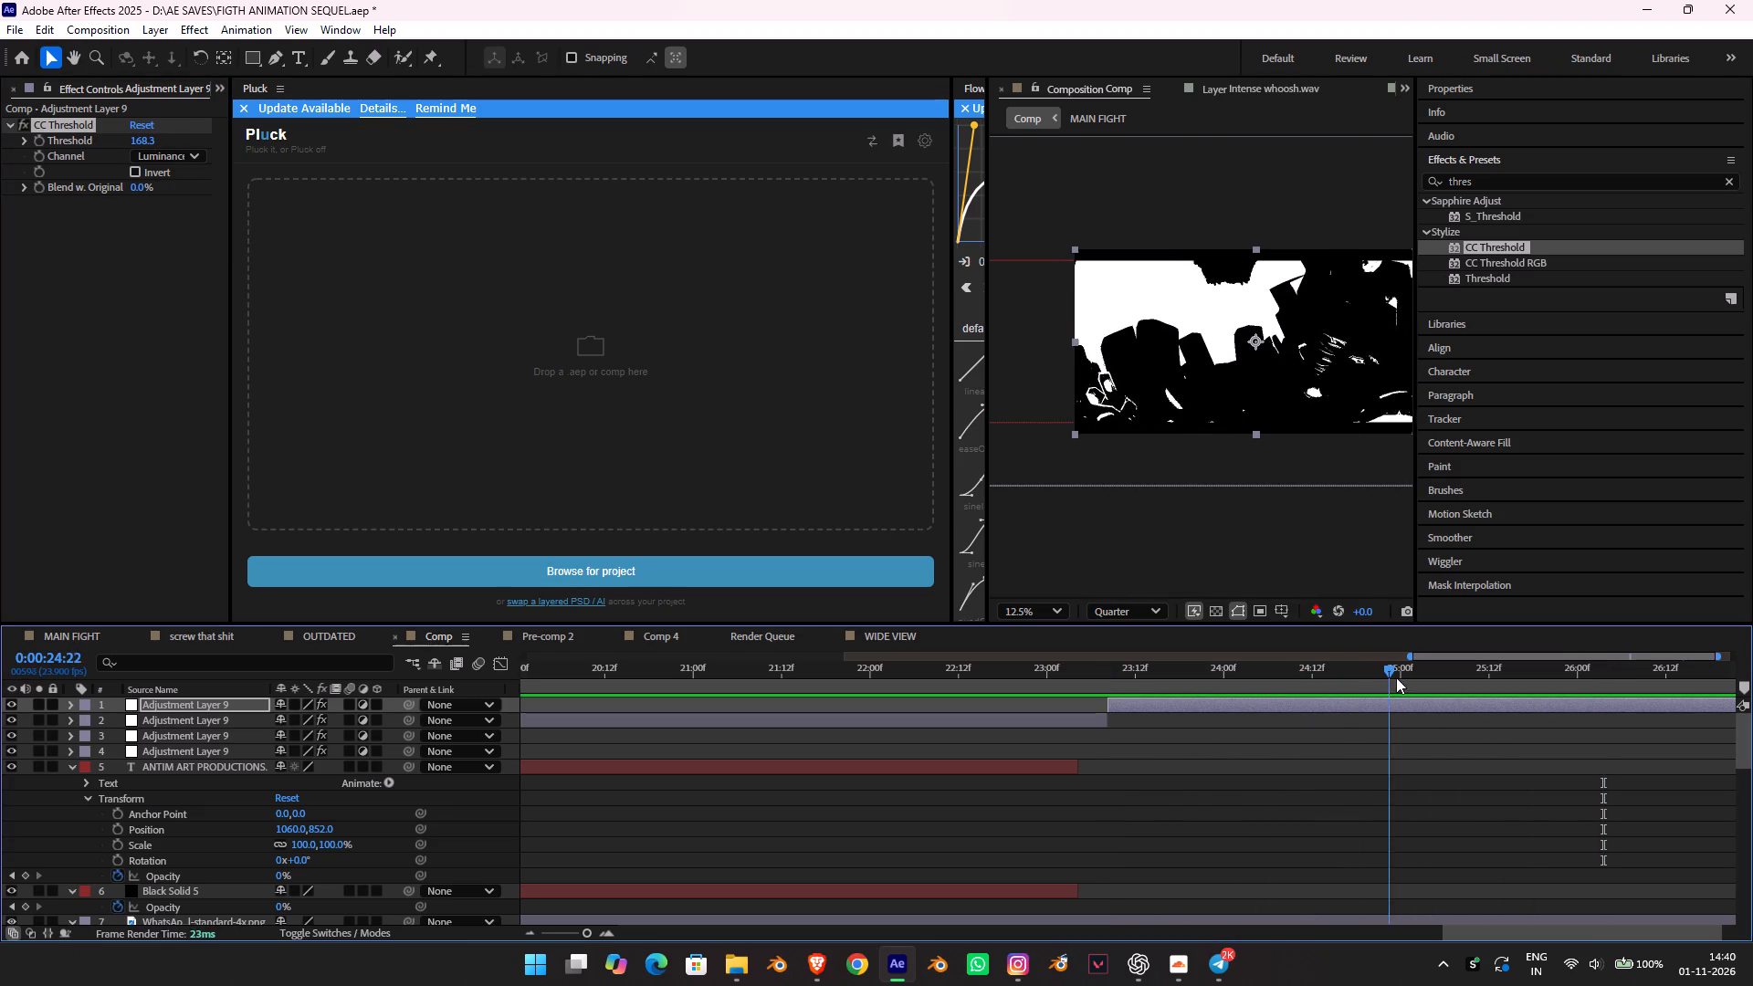
drag(1396, 677, 1453, 678)
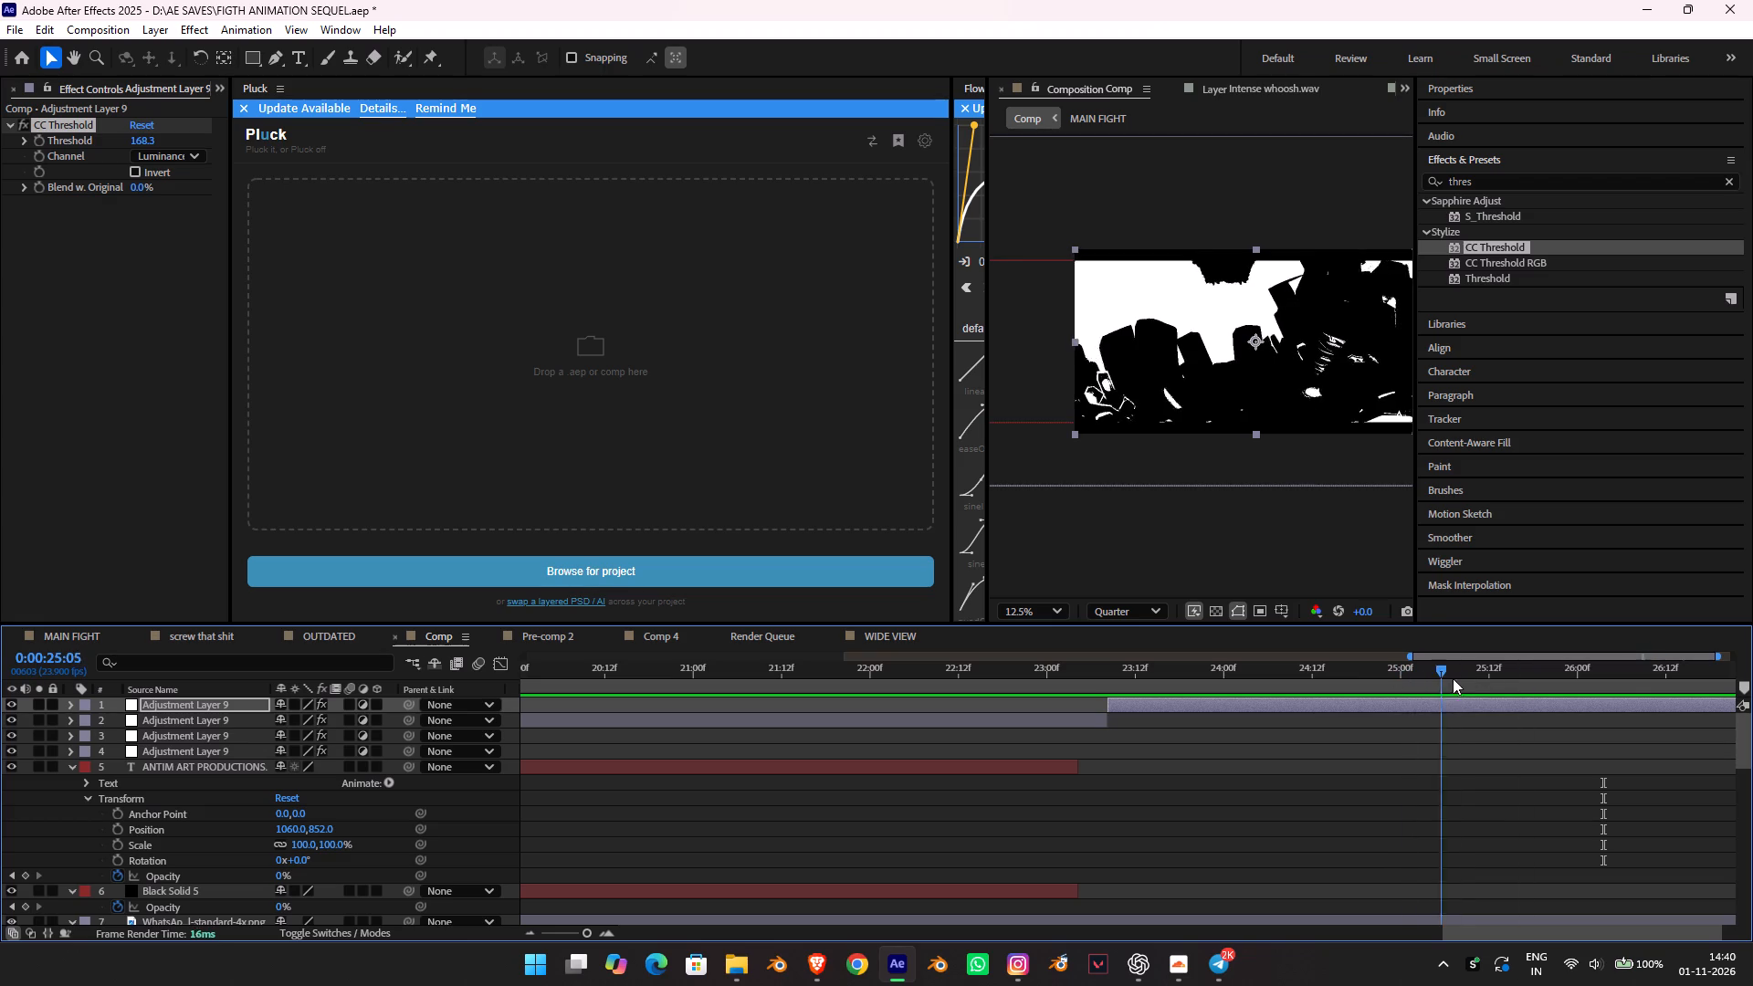
drag(1453, 678, 1429, 672)
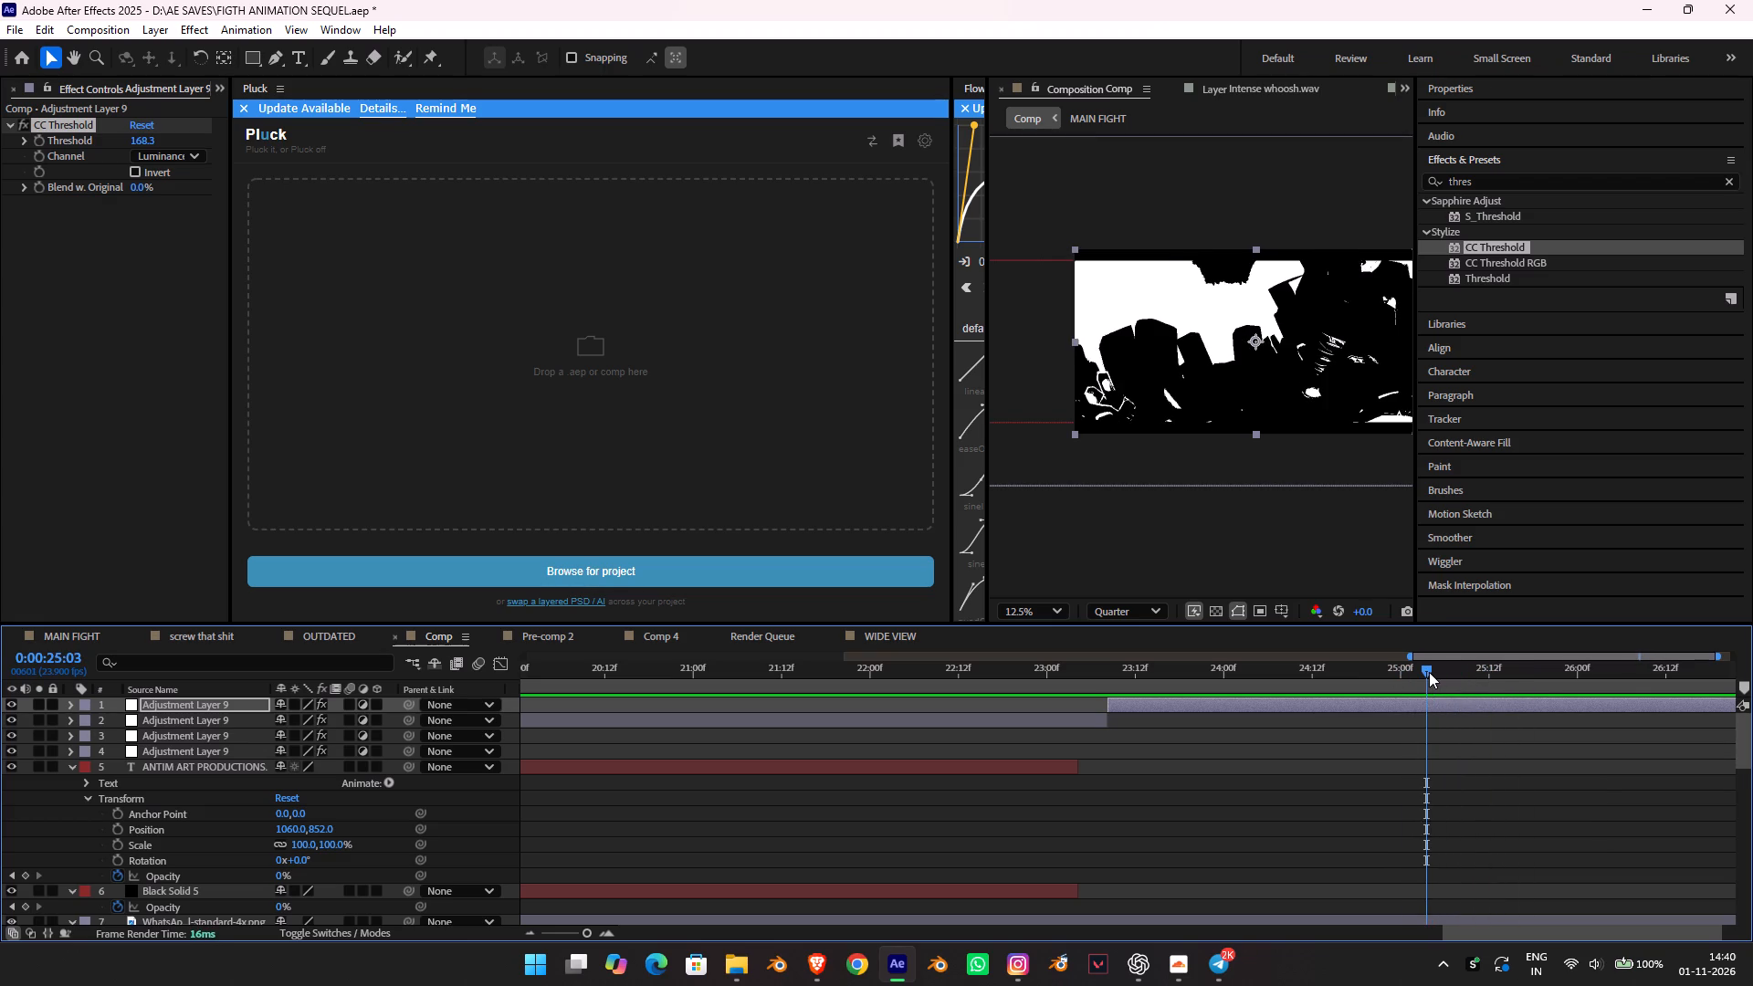
key(n)
Review the thresholded shots before the 0:00:23:08 split, back to around 0:00:18:15.
drag(1422, 670, 883, 687)
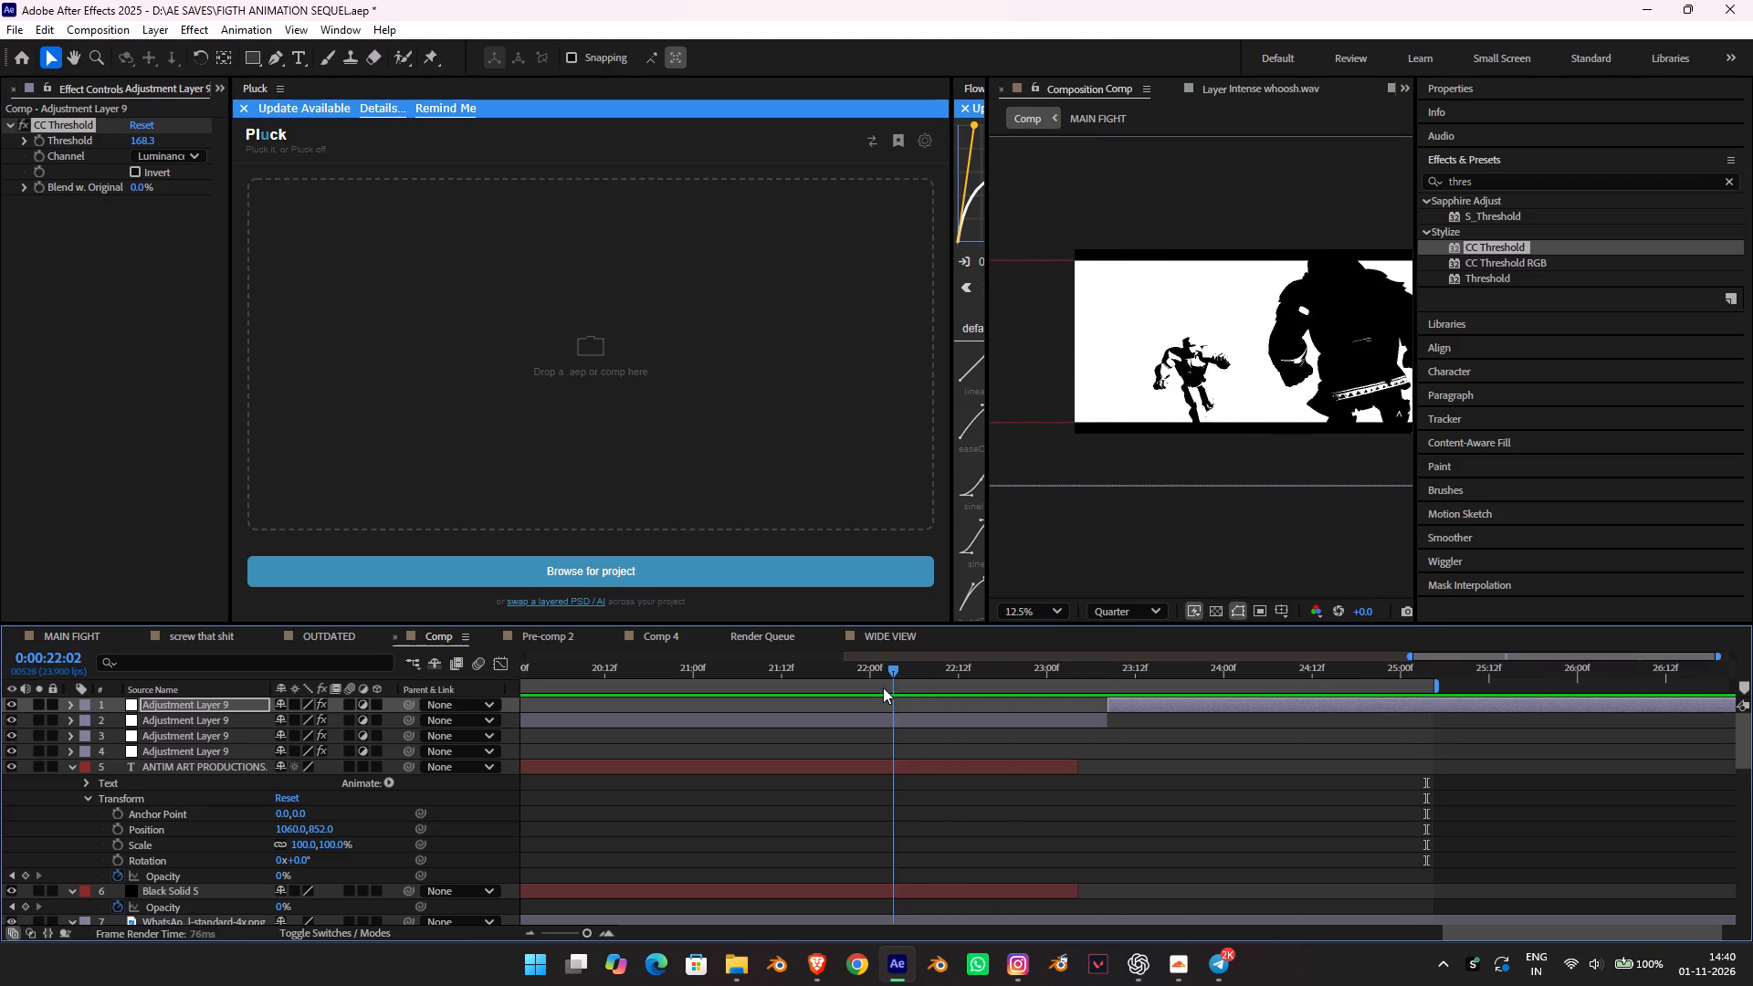
drag(883, 687, 541, 698)
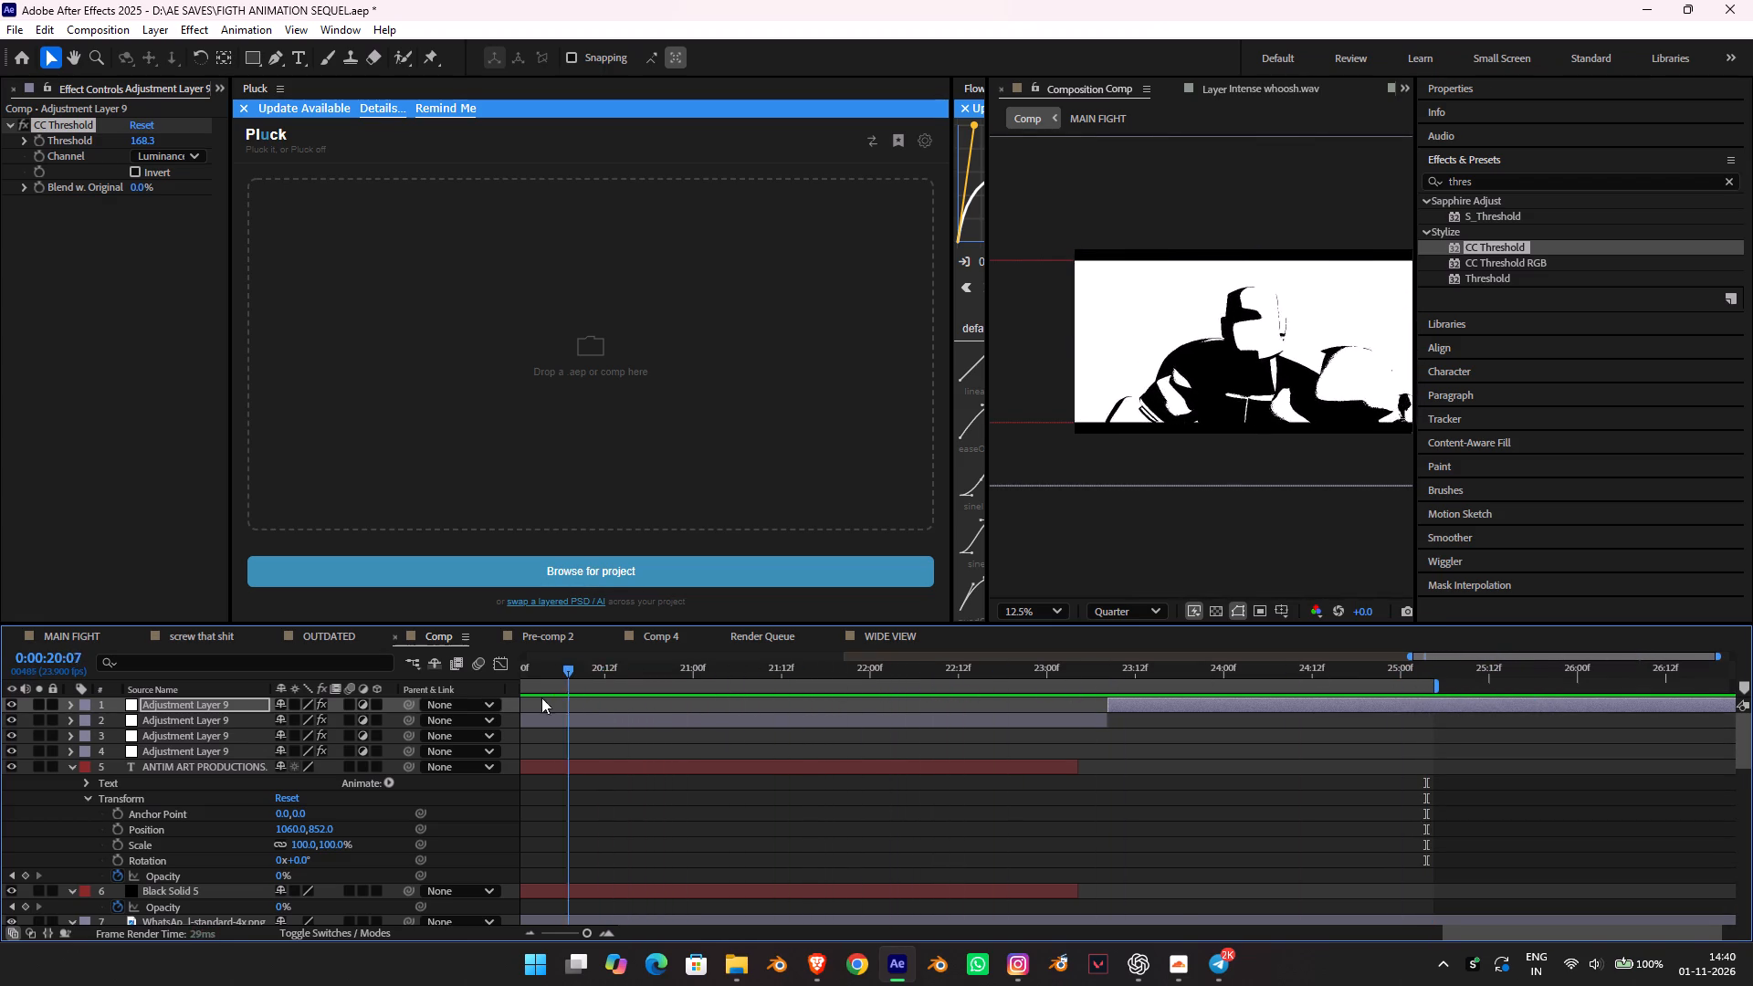
drag(541, 698, 803, 723)
key(space)
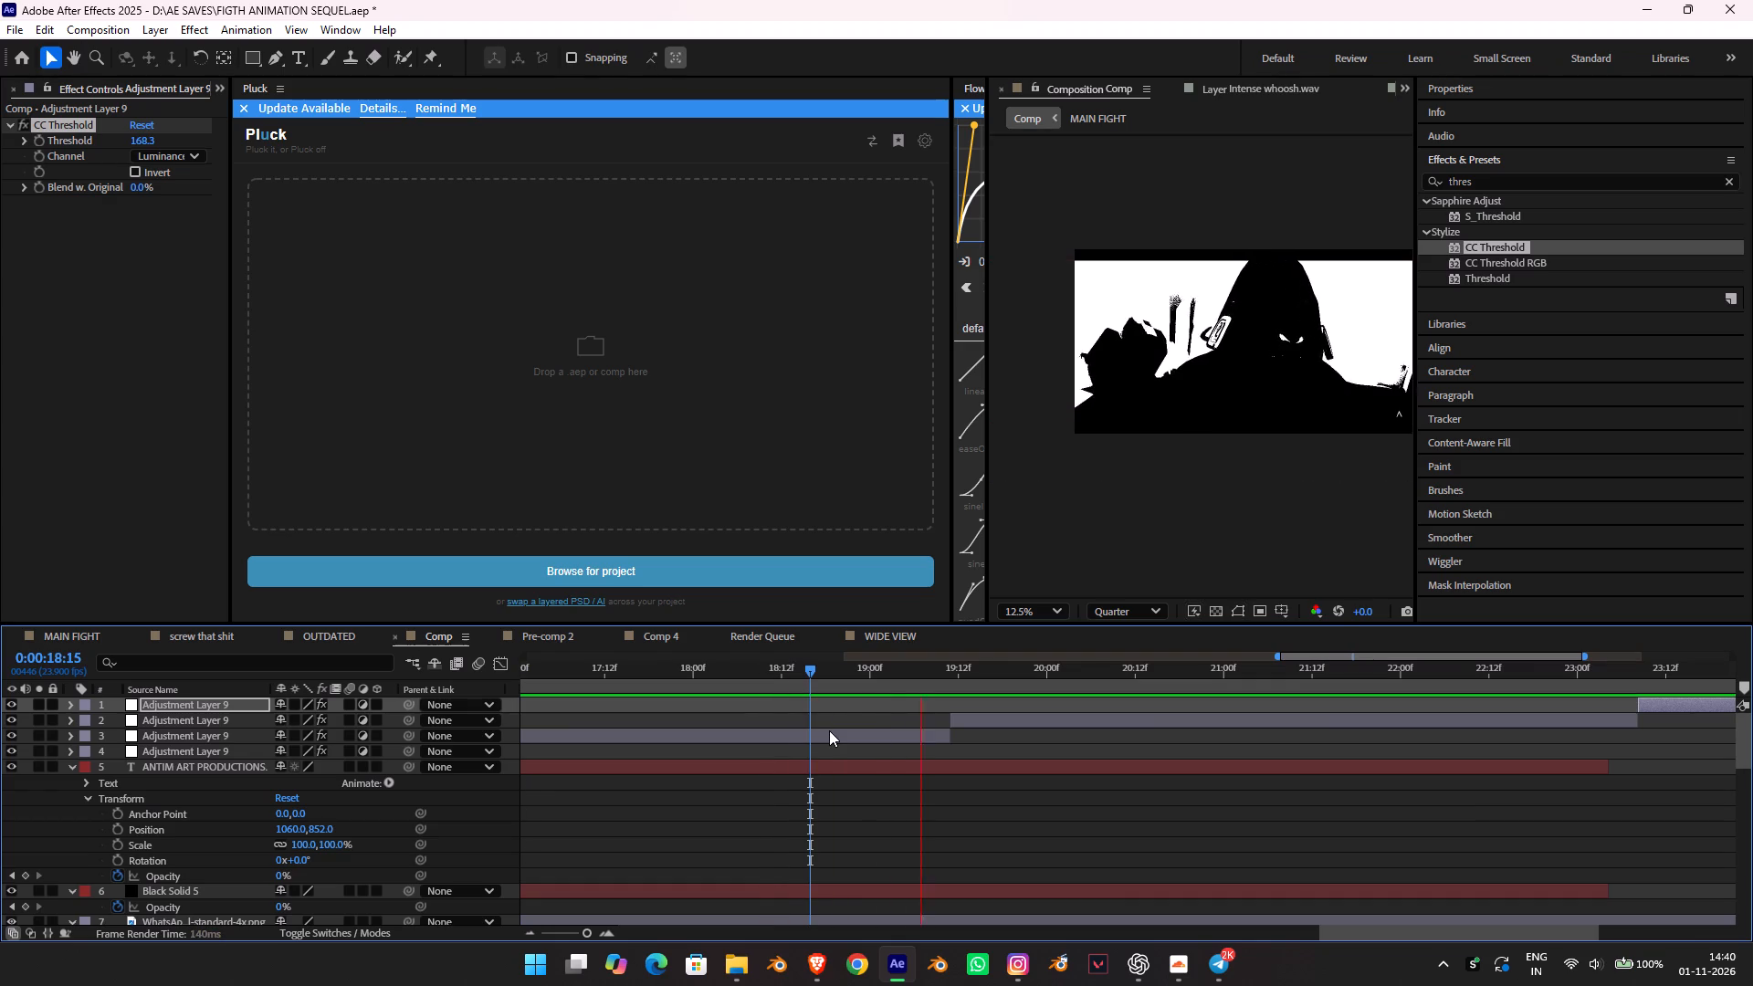
key(space)
Find the shot change around 0:00:15:03 and split the adjustment layer segment covering it at that frame.
drag(759, 672, 688, 708)
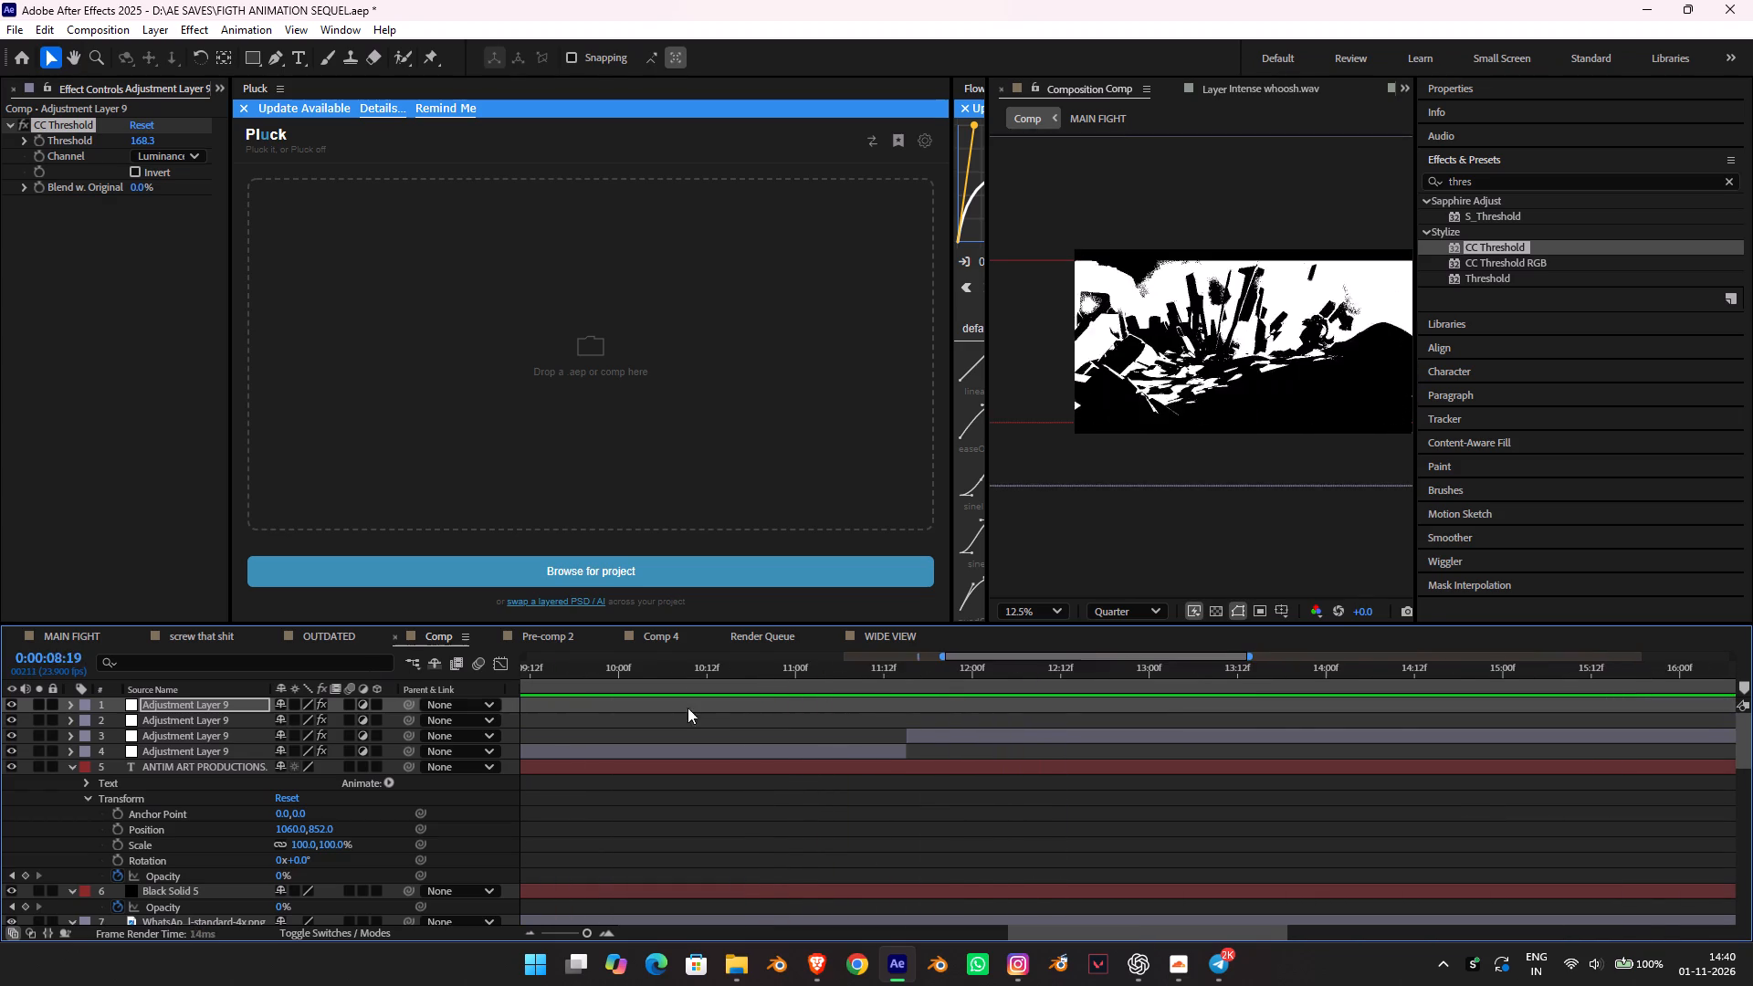
drag(688, 708, 1489, 766)
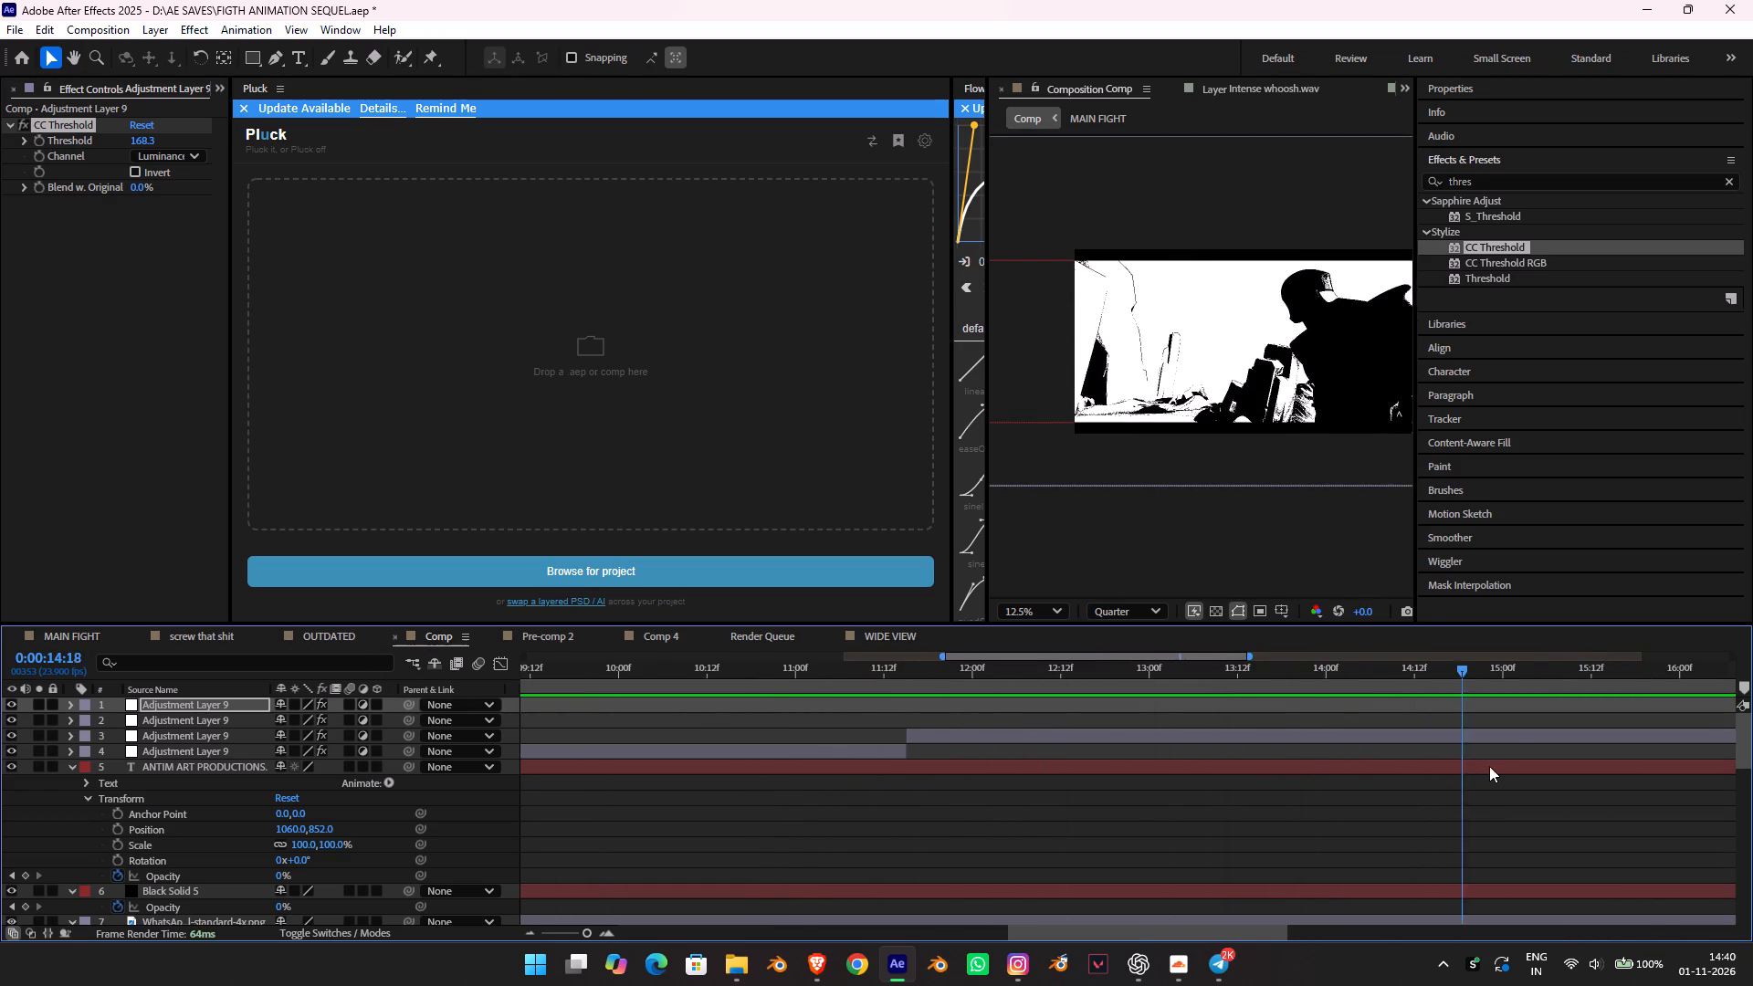
drag(1489, 766, 1497, 768)
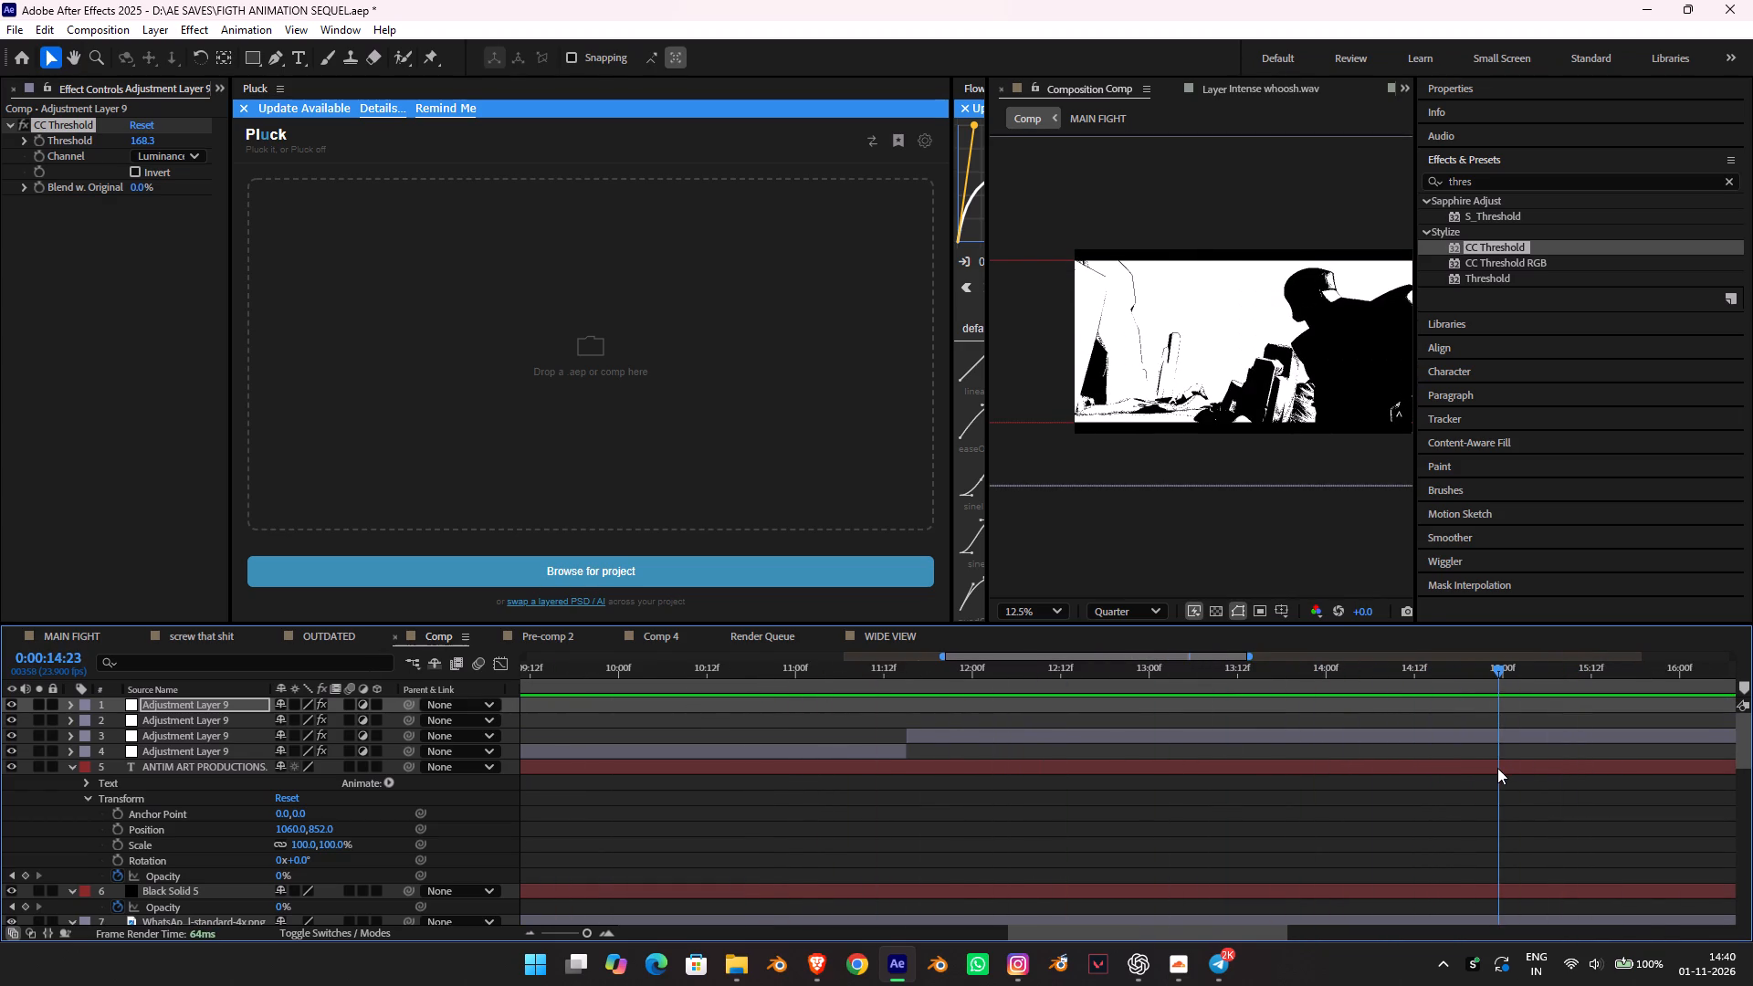
drag(1497, 768, 1522, 773)
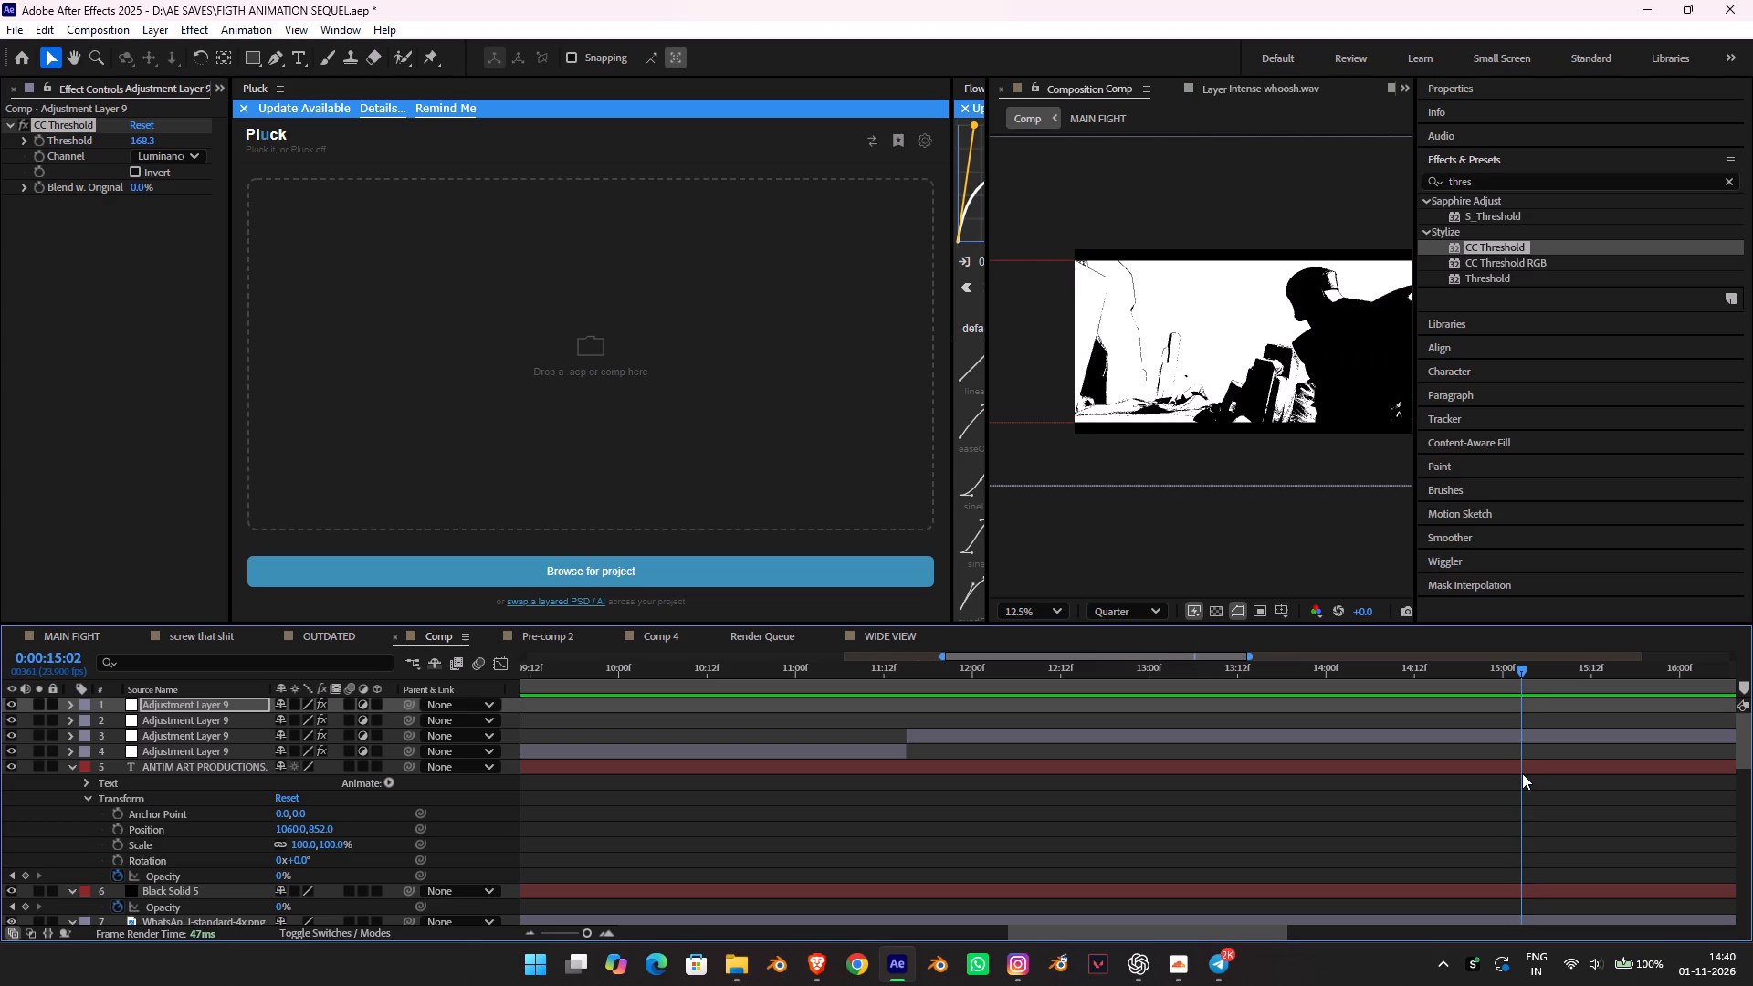
drag(1522, 773, 1523, 773)
alt+scroll(1535, 760, up, 1)
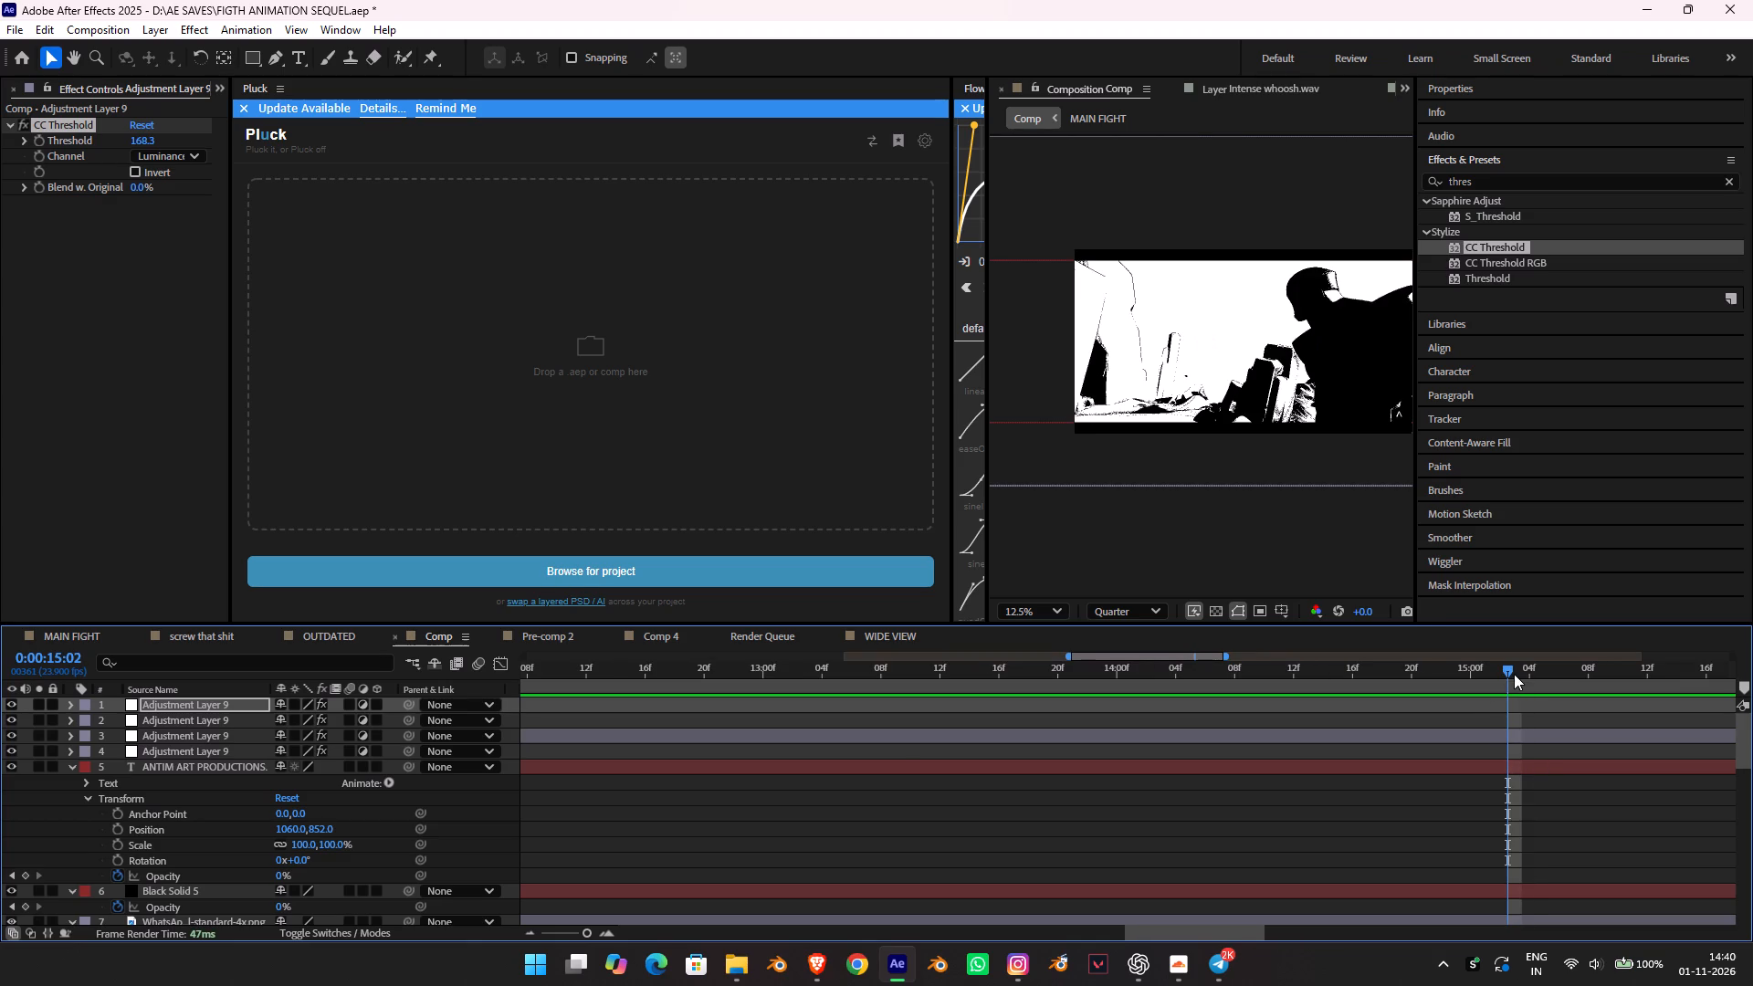
click(1514, 674)
click(1549, 738)
scroll(1545, 769, up, 4)
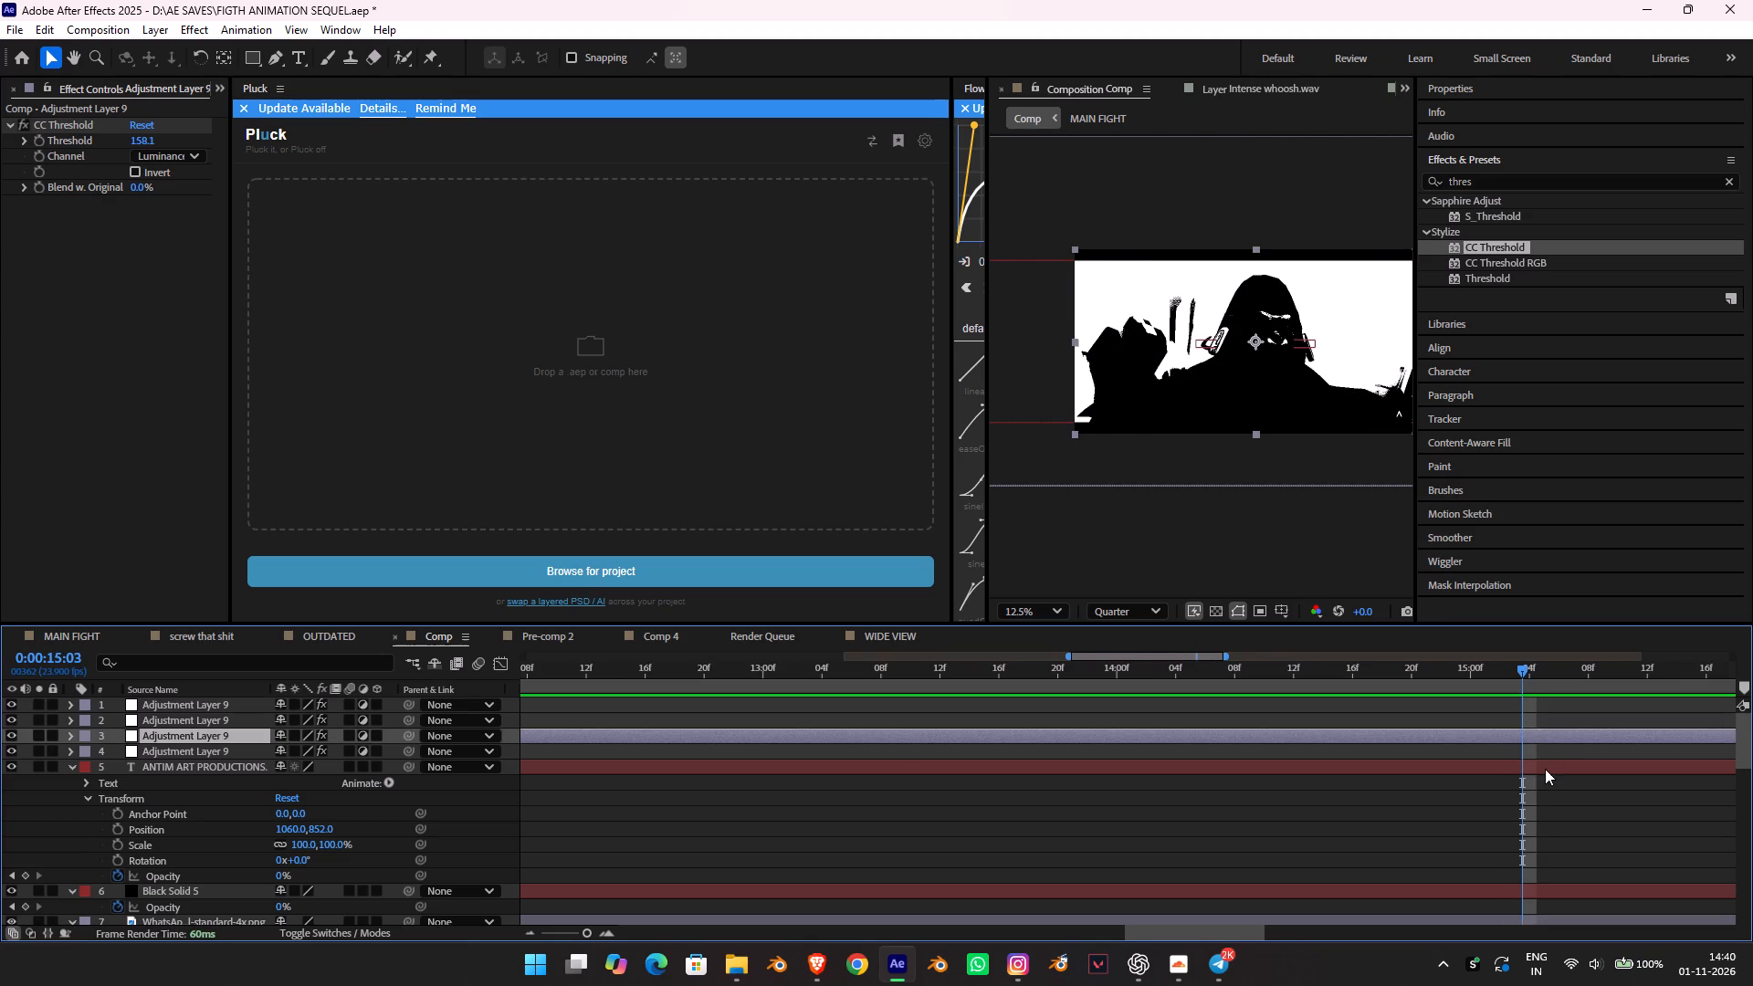
scroll(1545, 769, up, 2)
key(ctrl+shift+d)
On the adjustment layer segment starting at 0:00:15:03, set CC Threshold's Threshold to 132.6.
click(1580, 729)
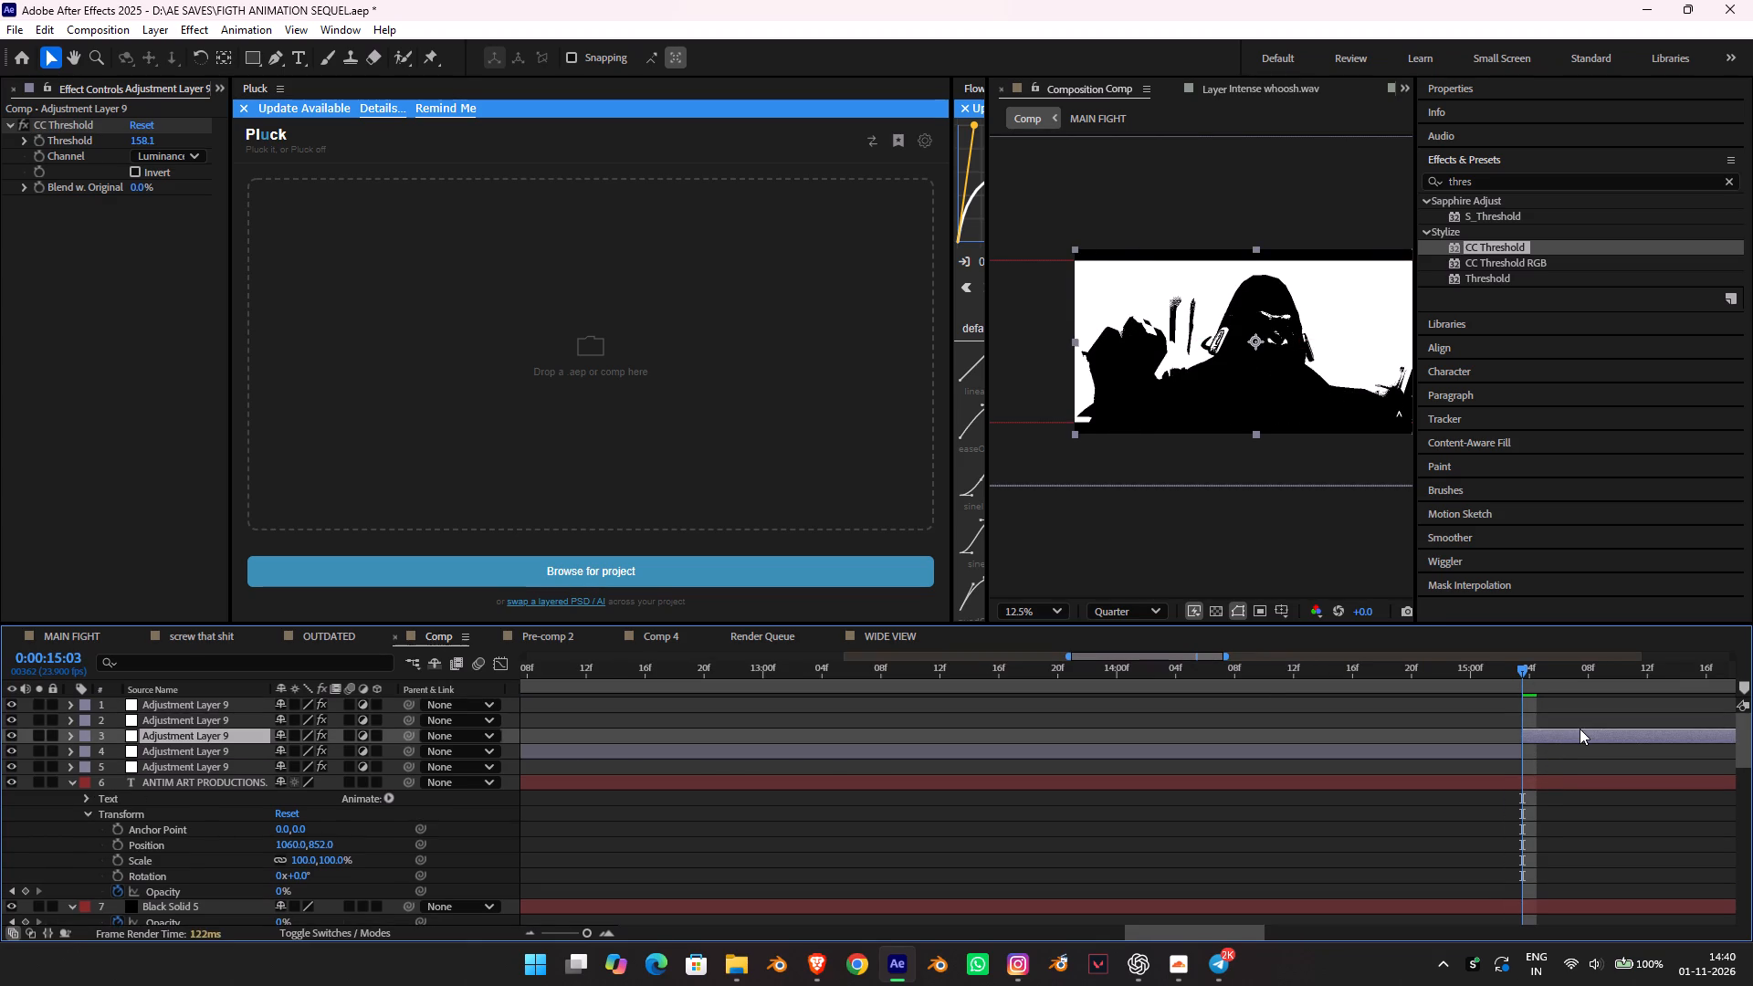
drag(142, 137, 124, 131)
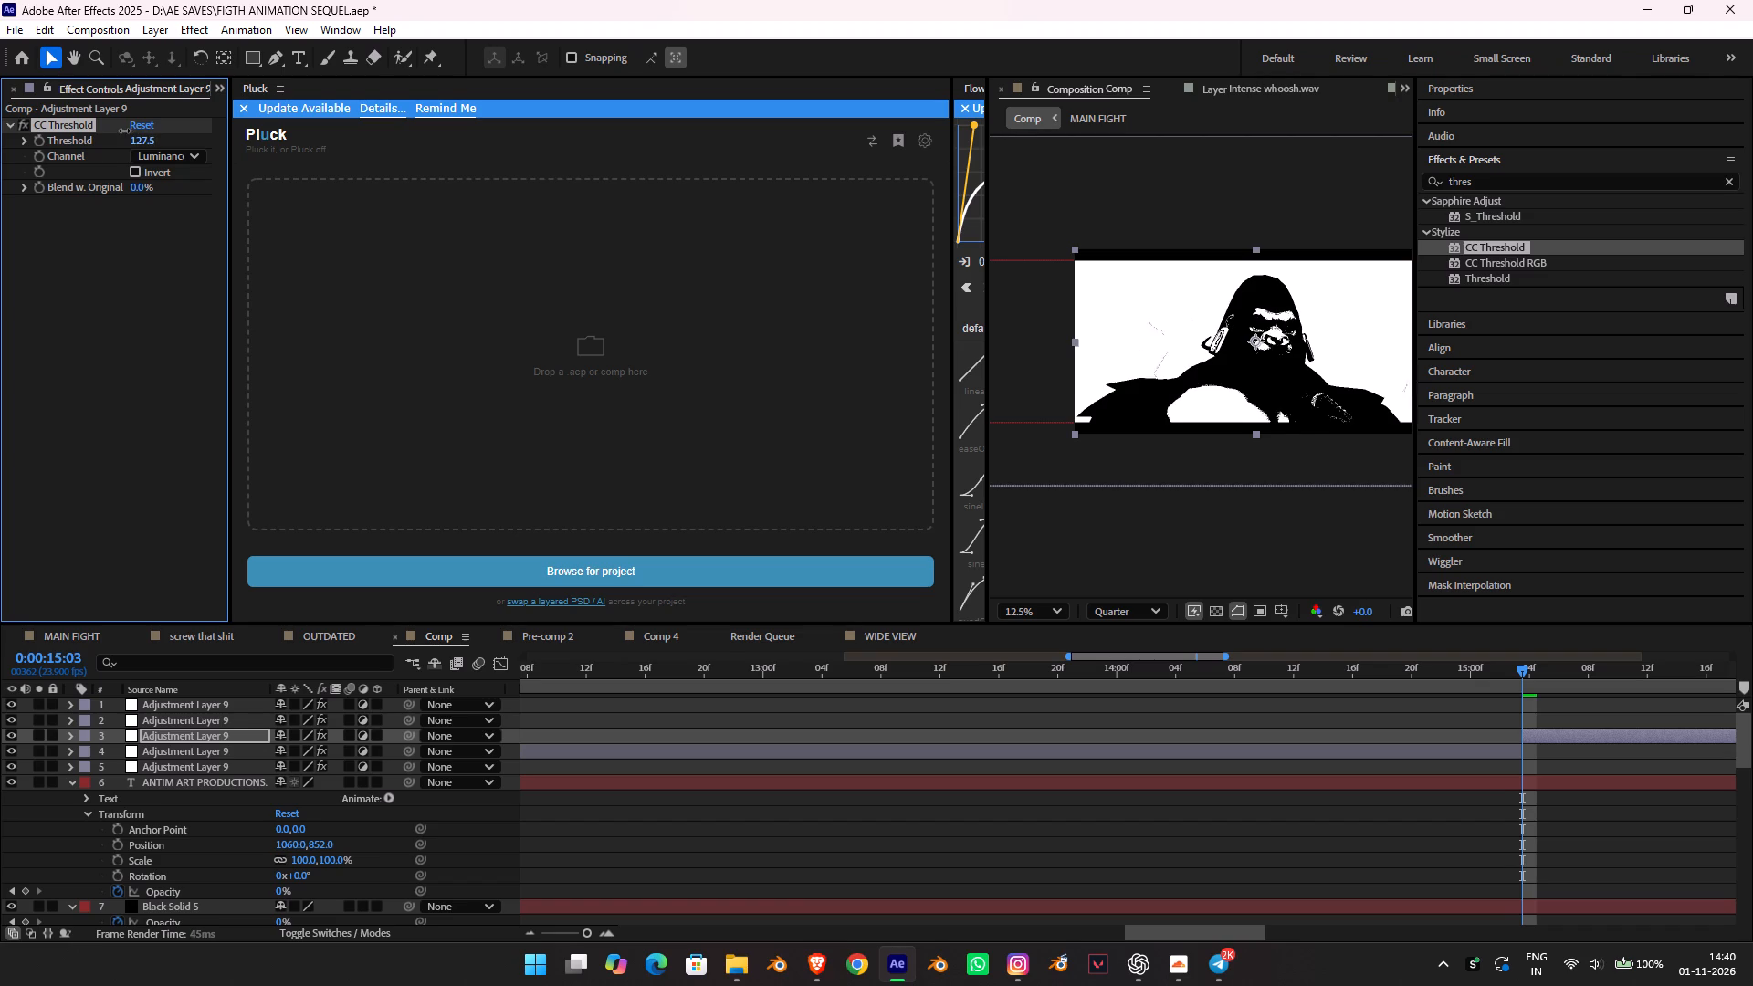
drag(124, 131, 124, 128)
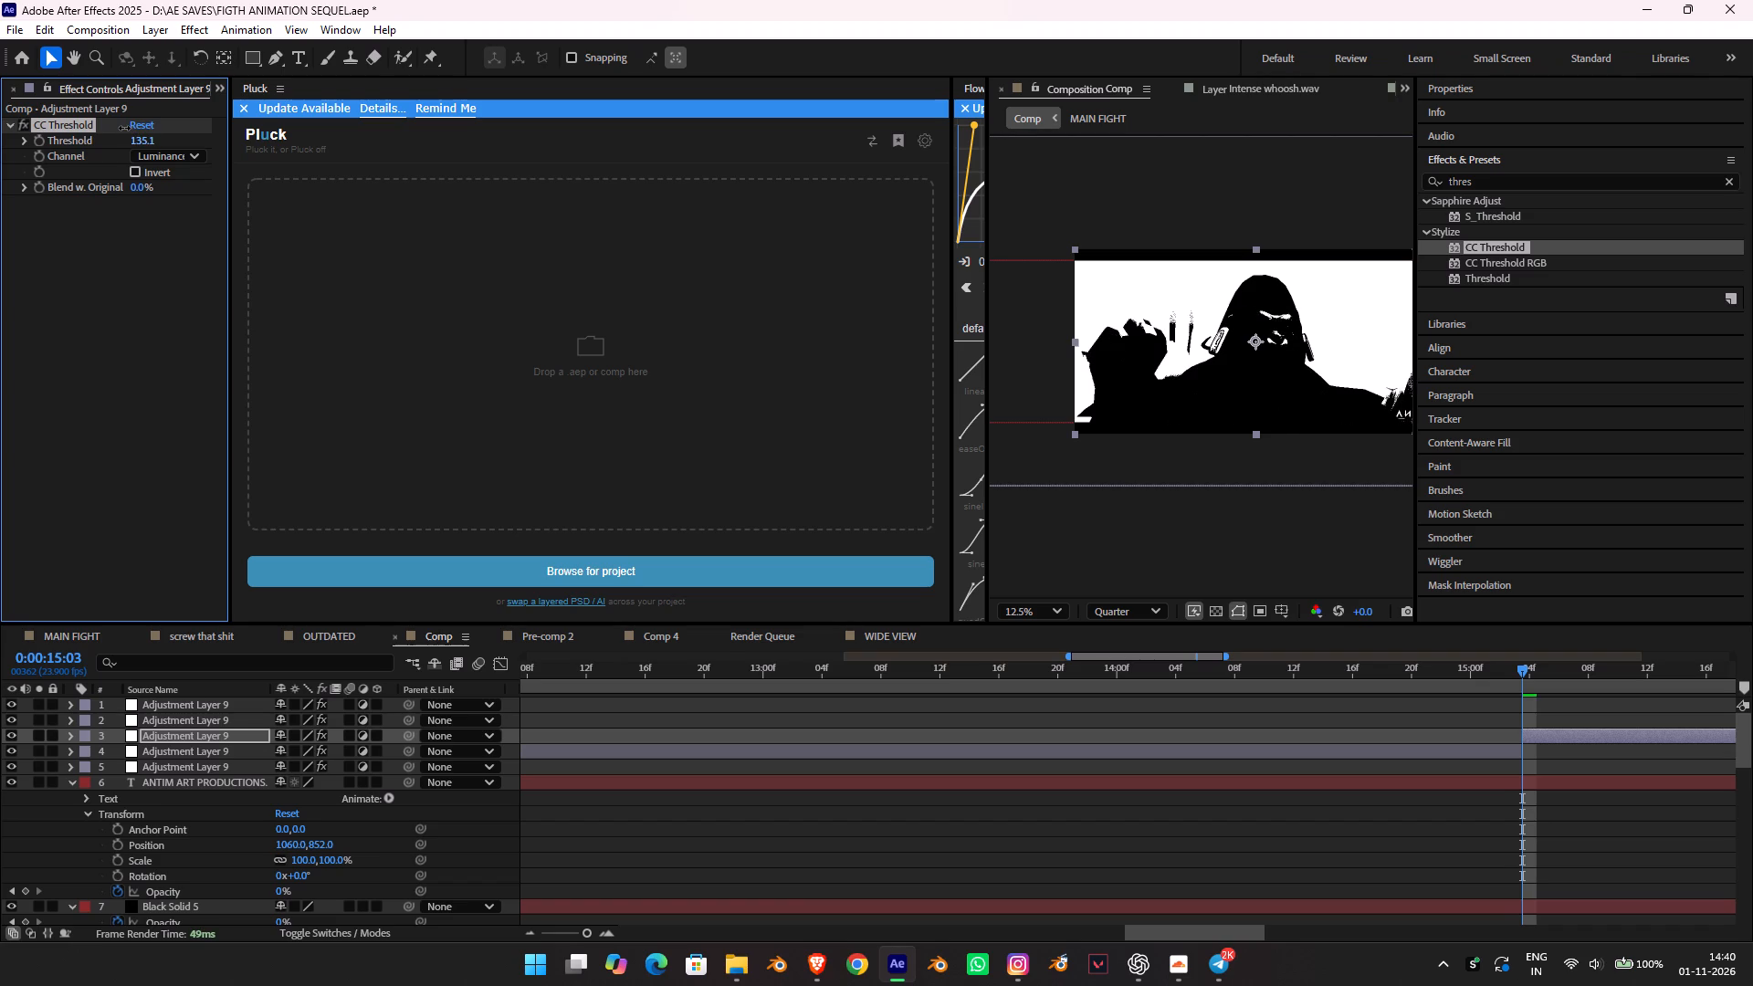
drag(124, 128, 123, 128)
scroll(1352, 309, up, 1)
scroll(1316, 306, down, 1)
Play back the thresholded shots from 0:00:15:03 to the work area's end and through its opening shot up to 0:00:10:02.
key(space)
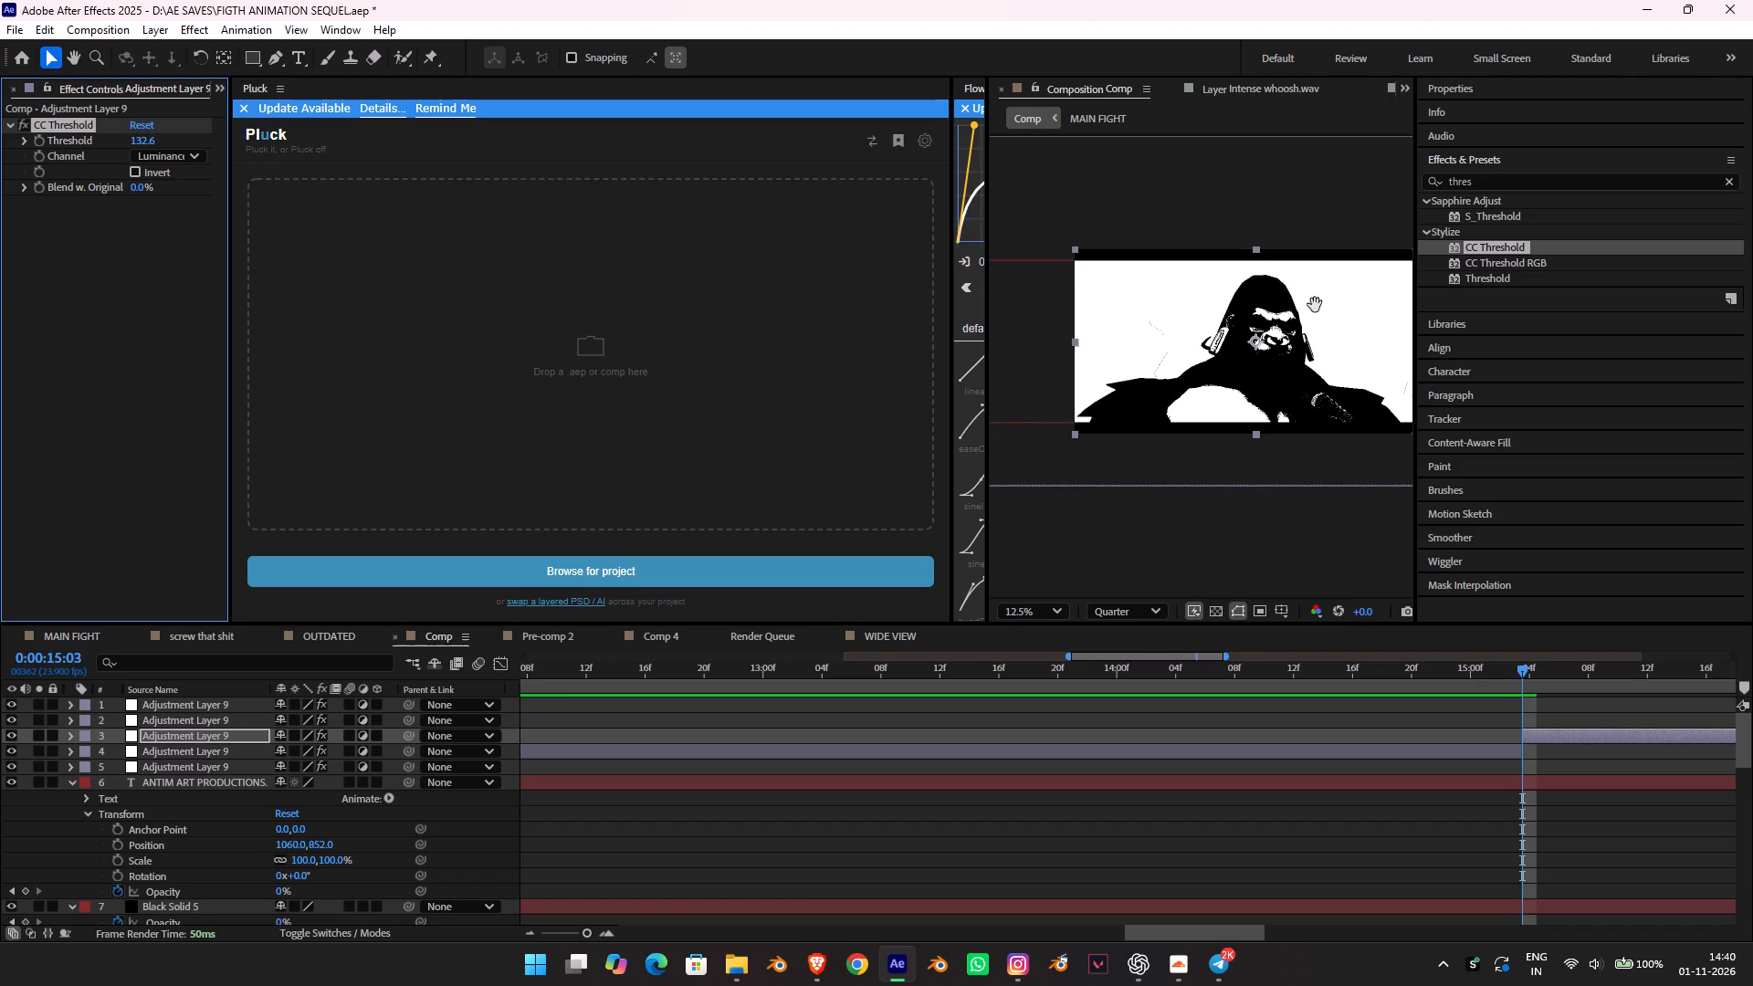
key(space)
alt+scroll(1412, 657, down, 2)
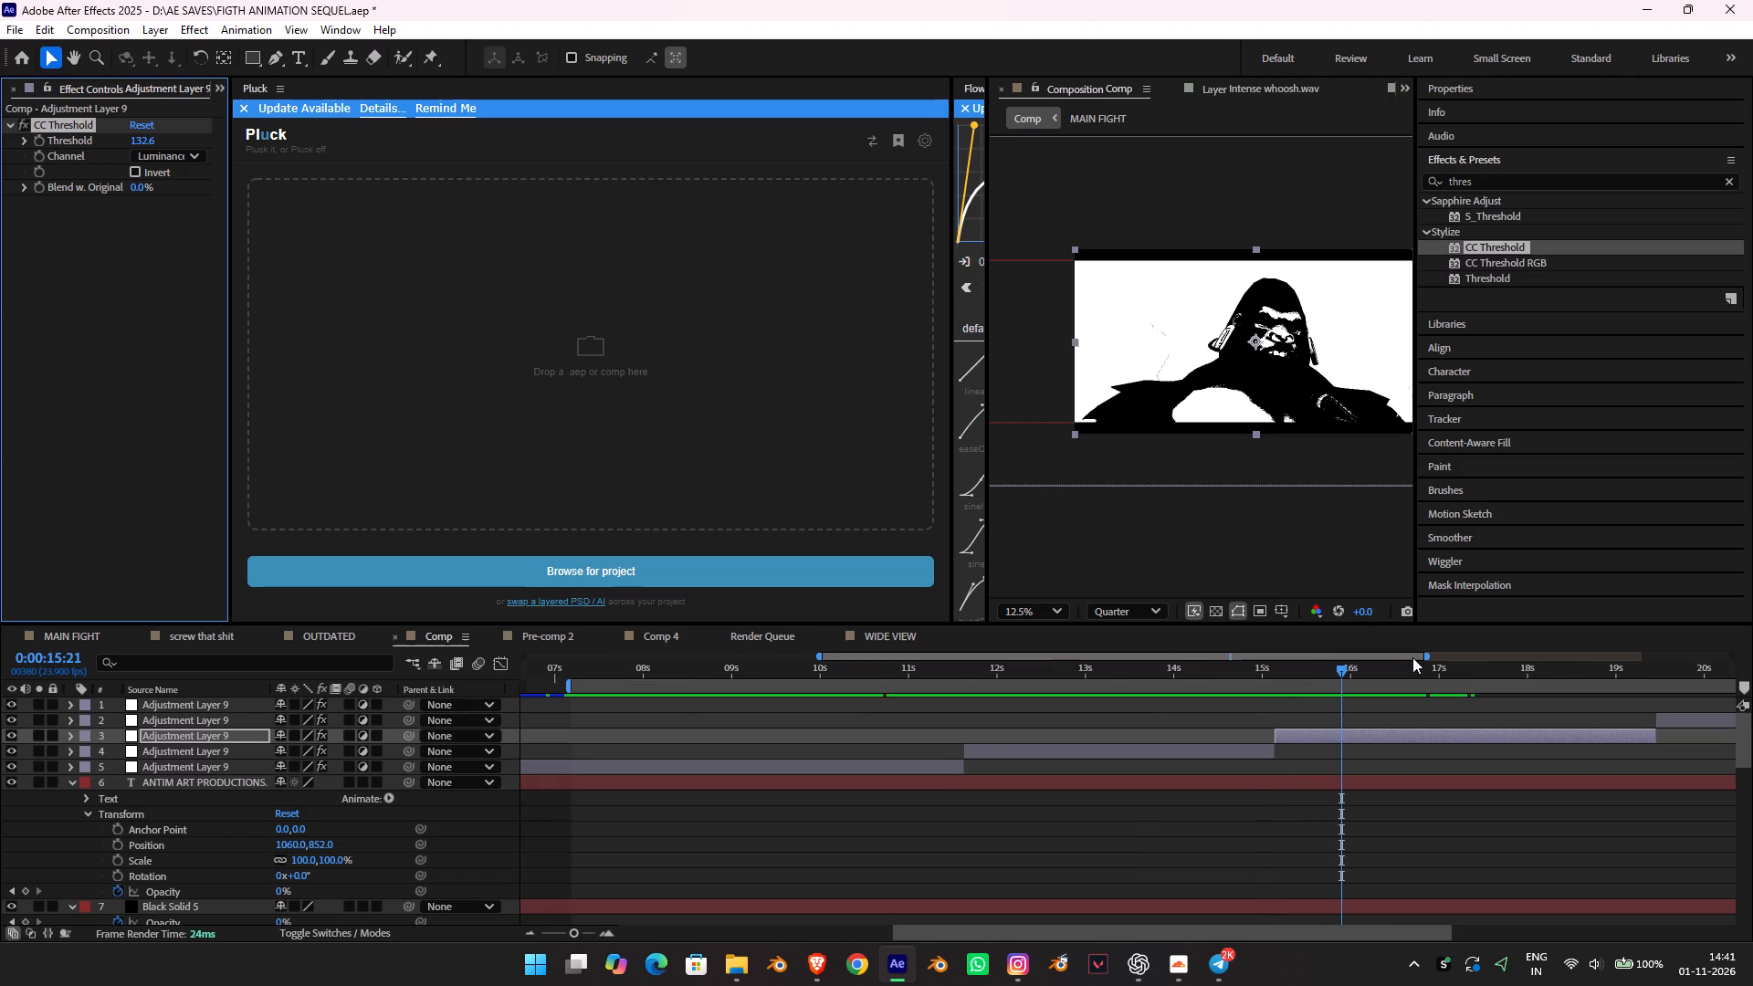
key(space)
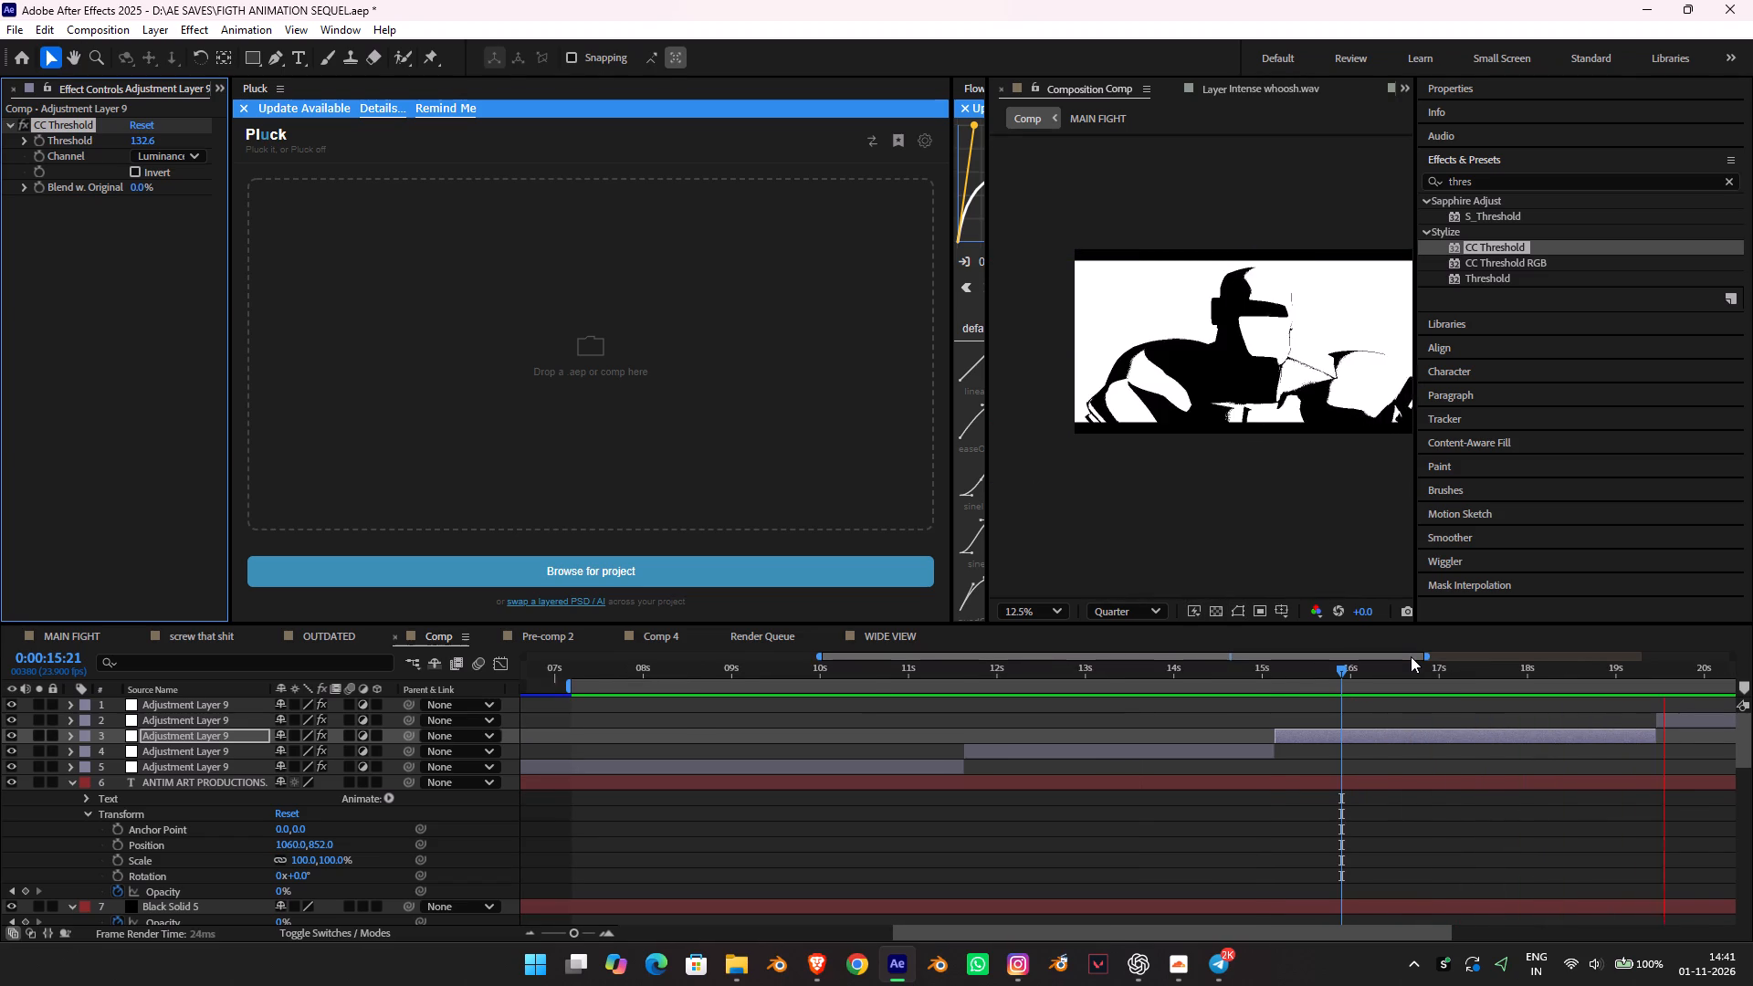
key(space)
alt+scroll(1352, 740, down, 3)
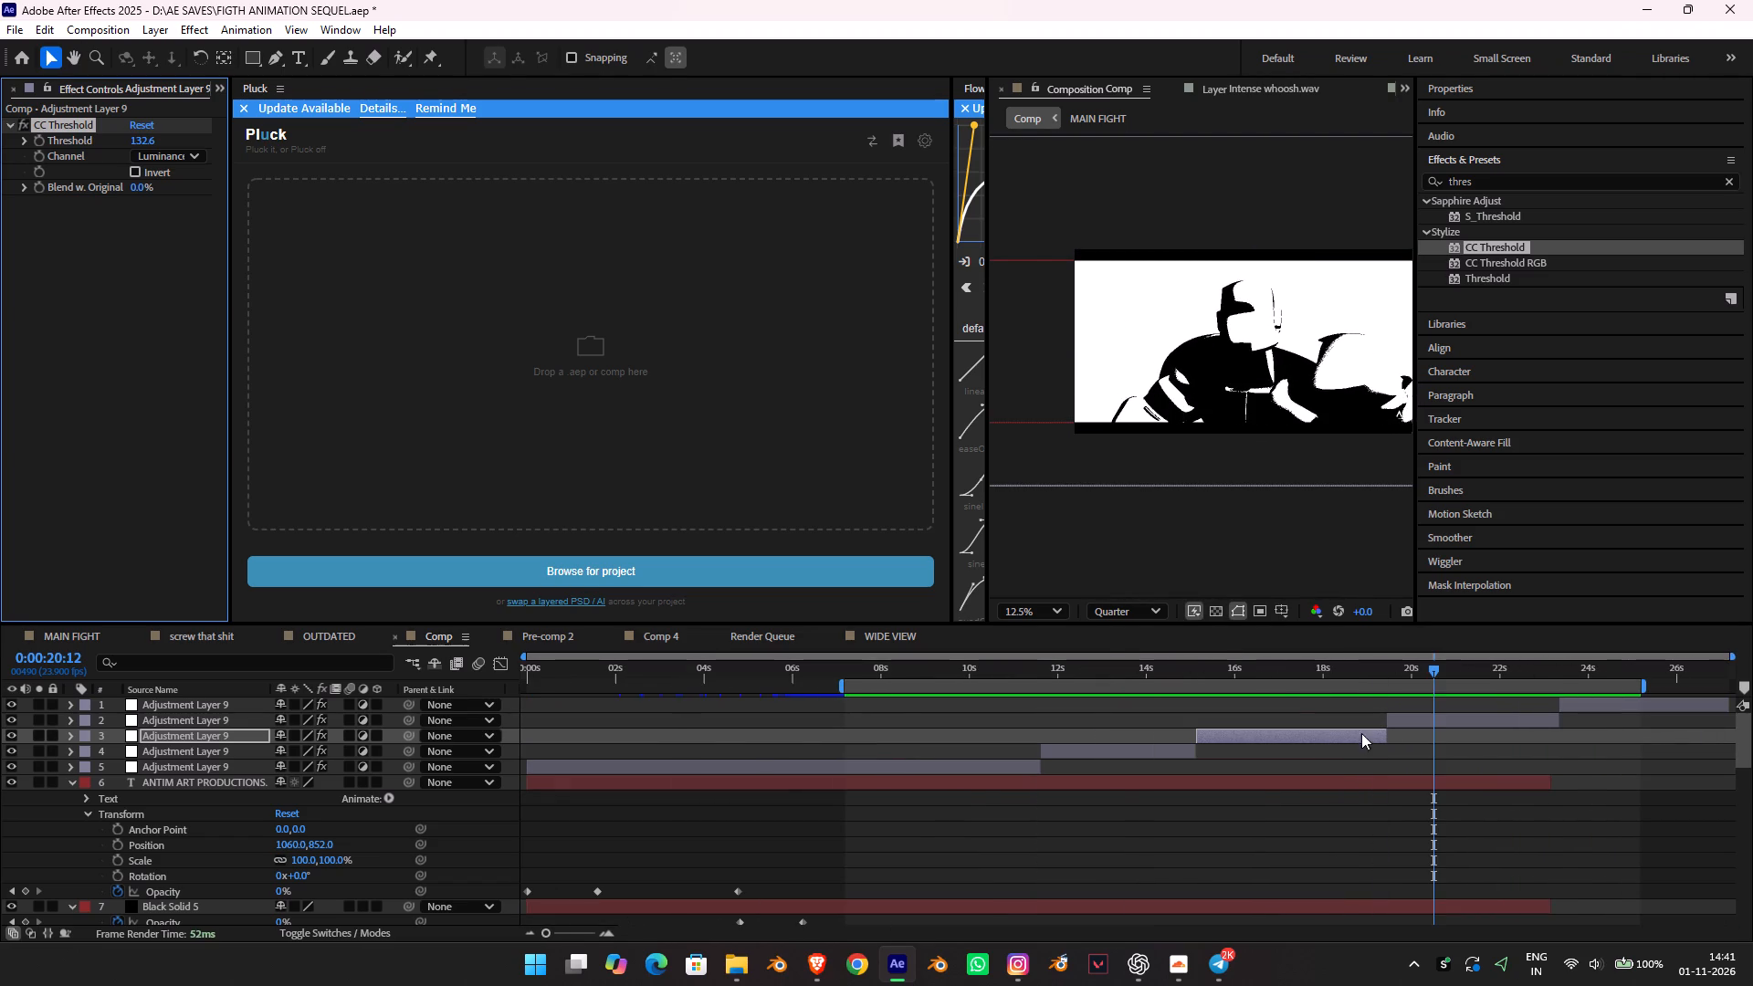
key(space)
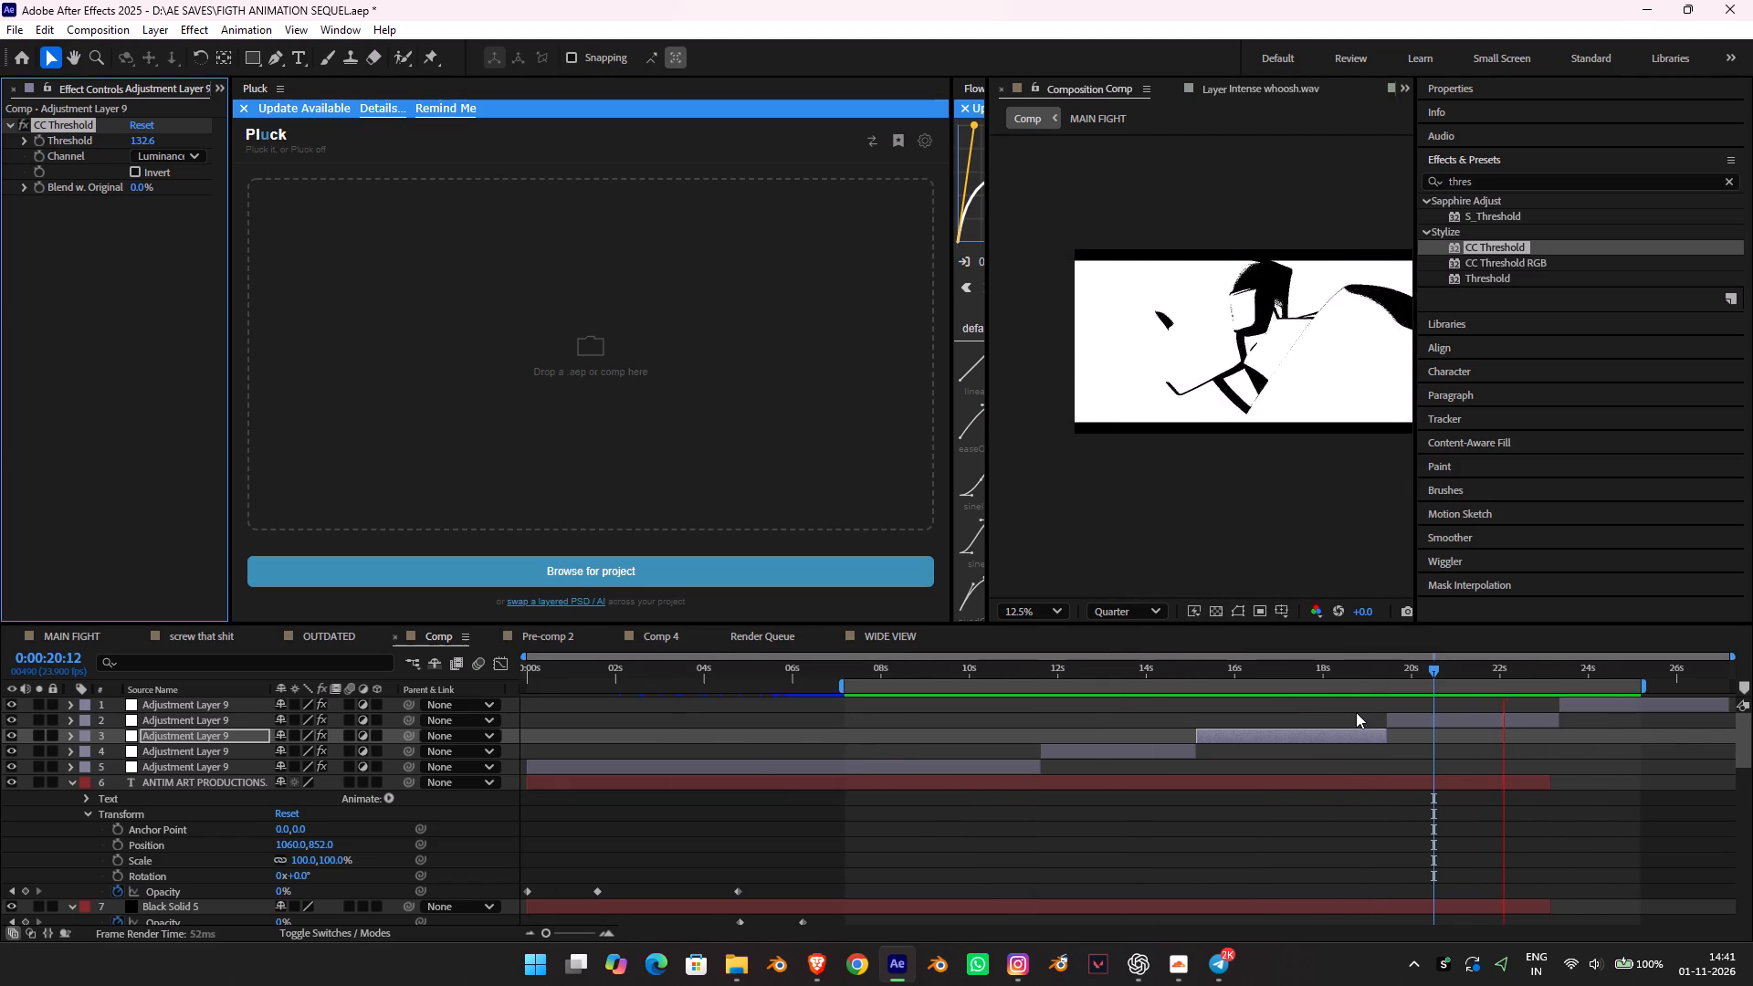
key(space)
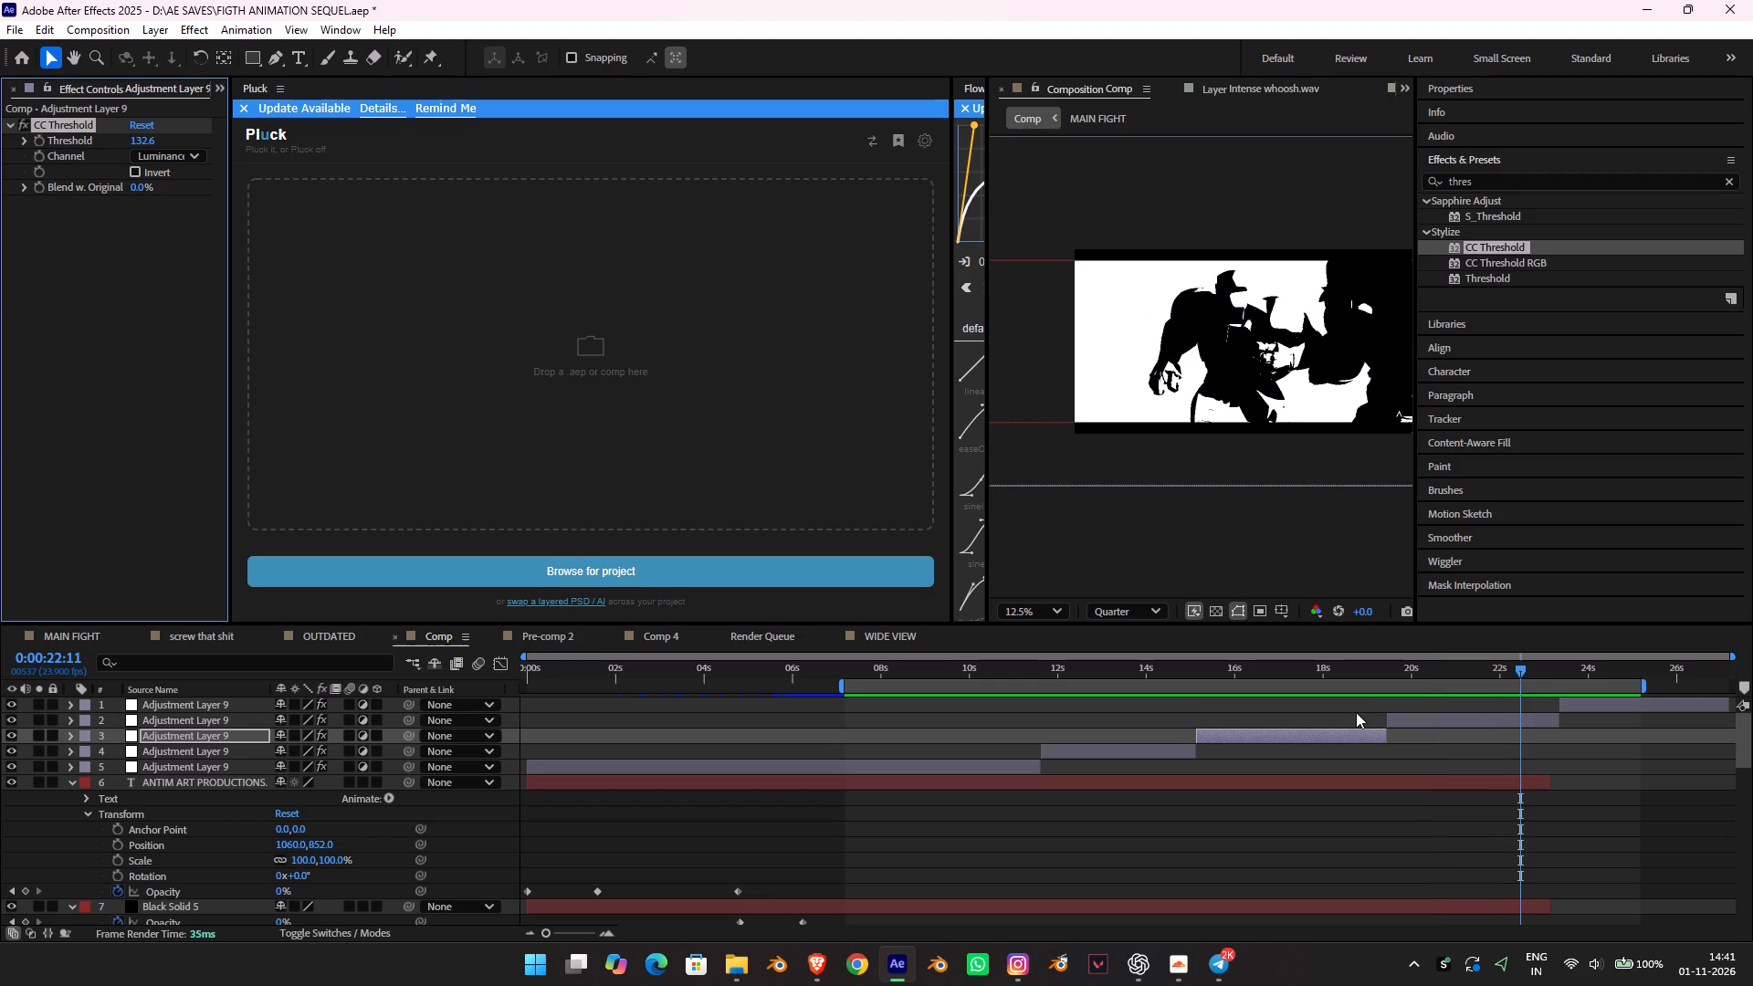
key(space)
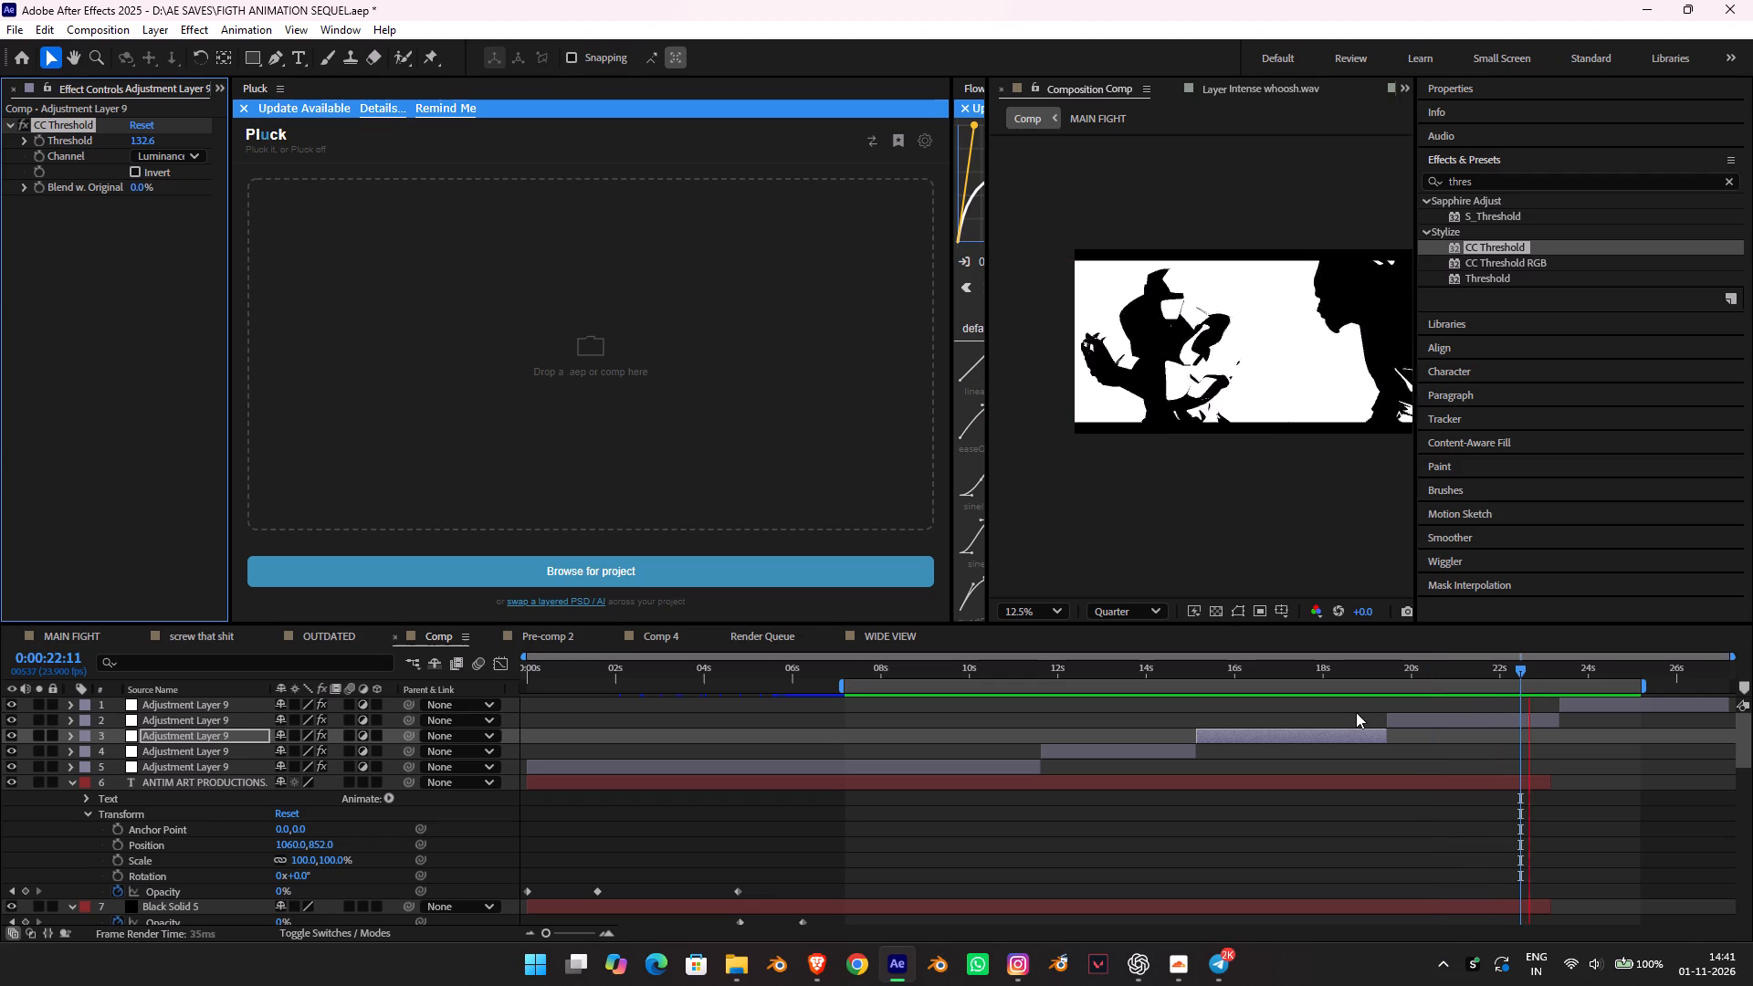
key(space)
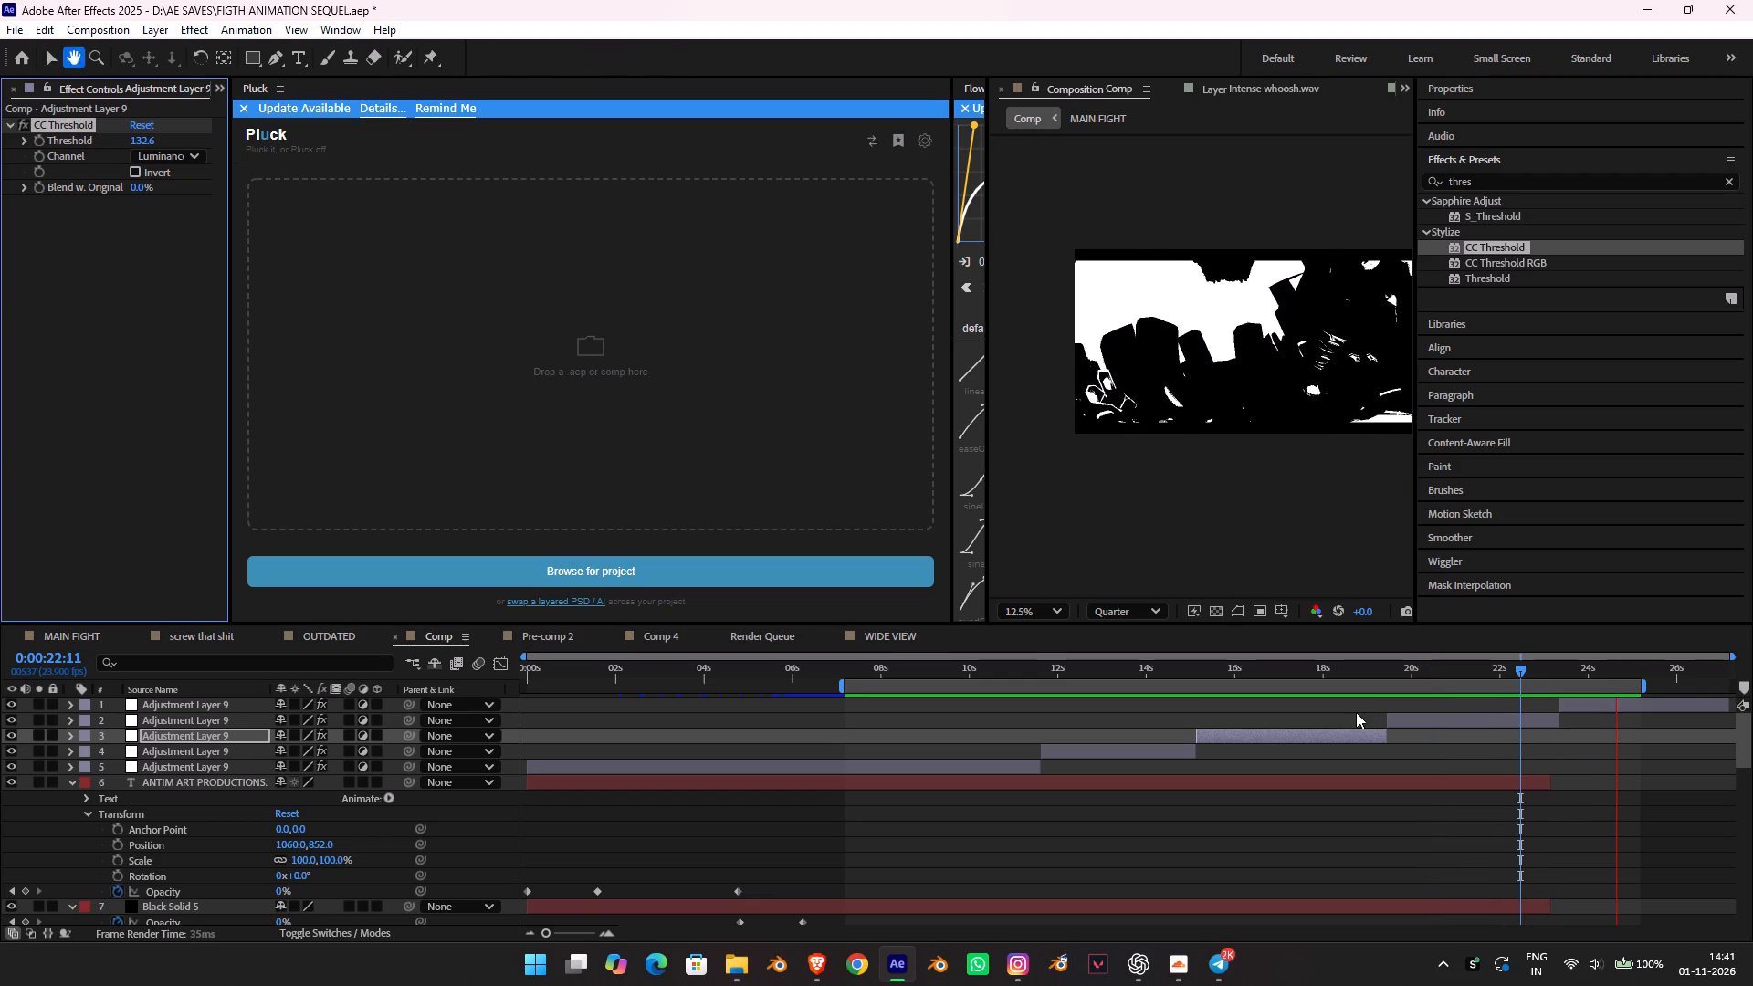
key(space)
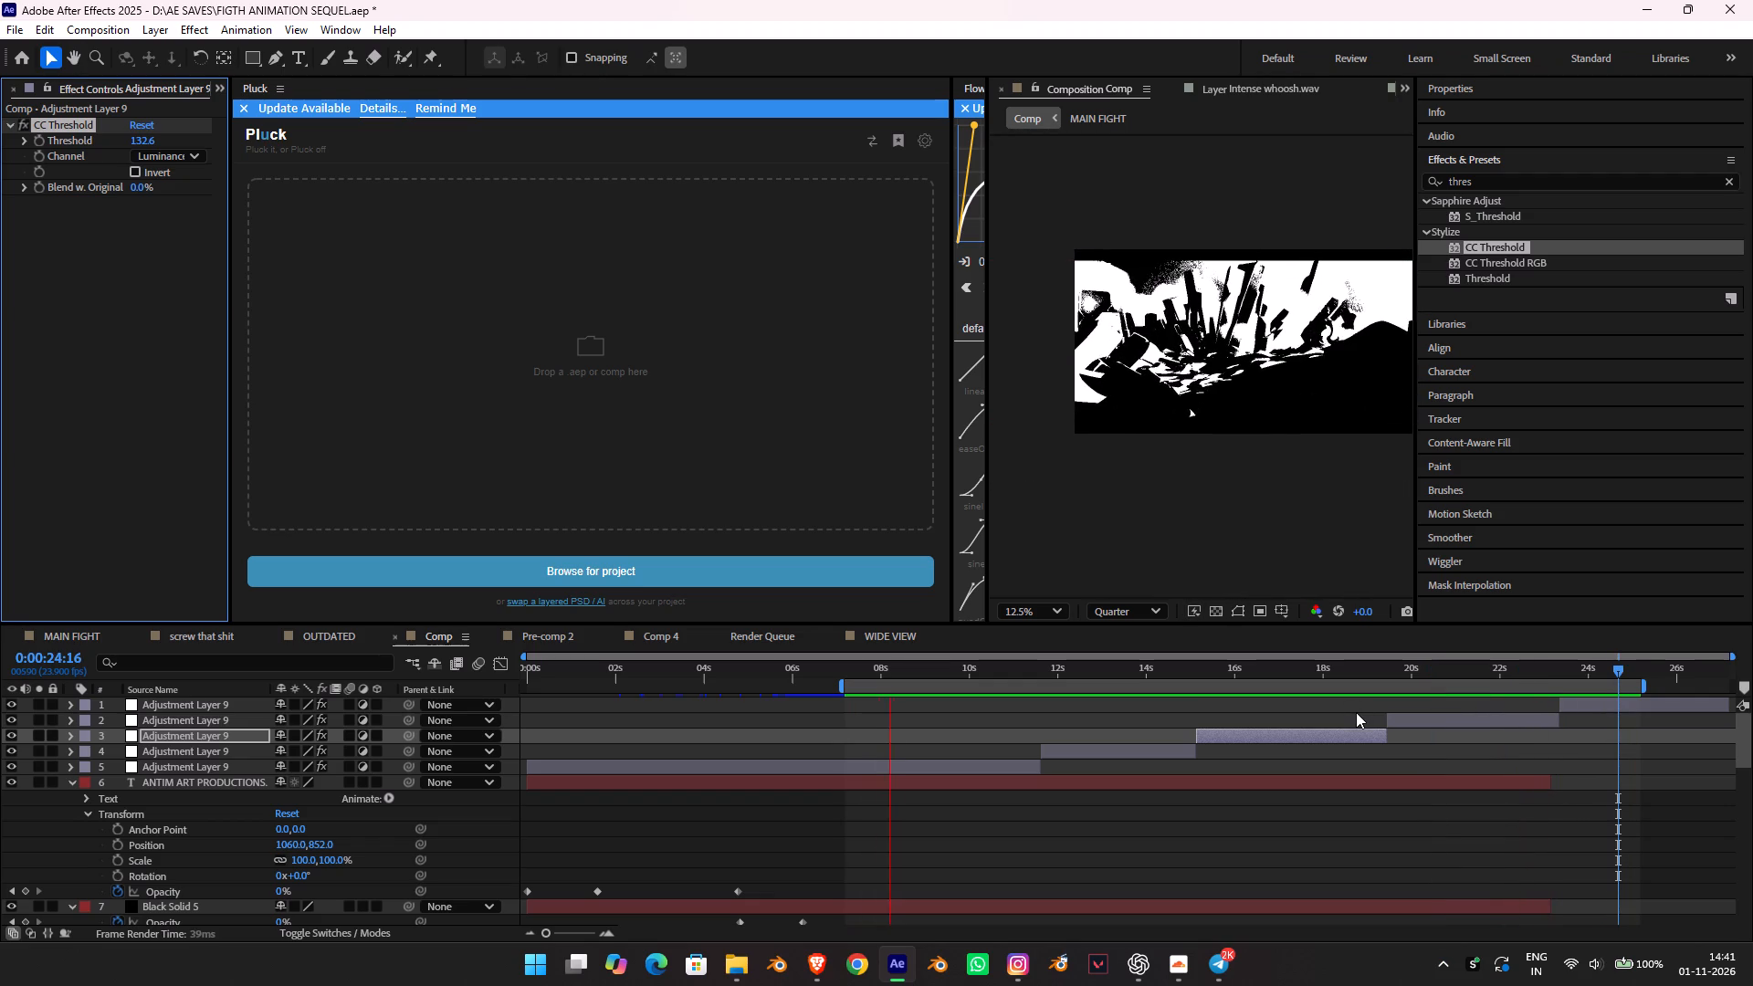
key(space)
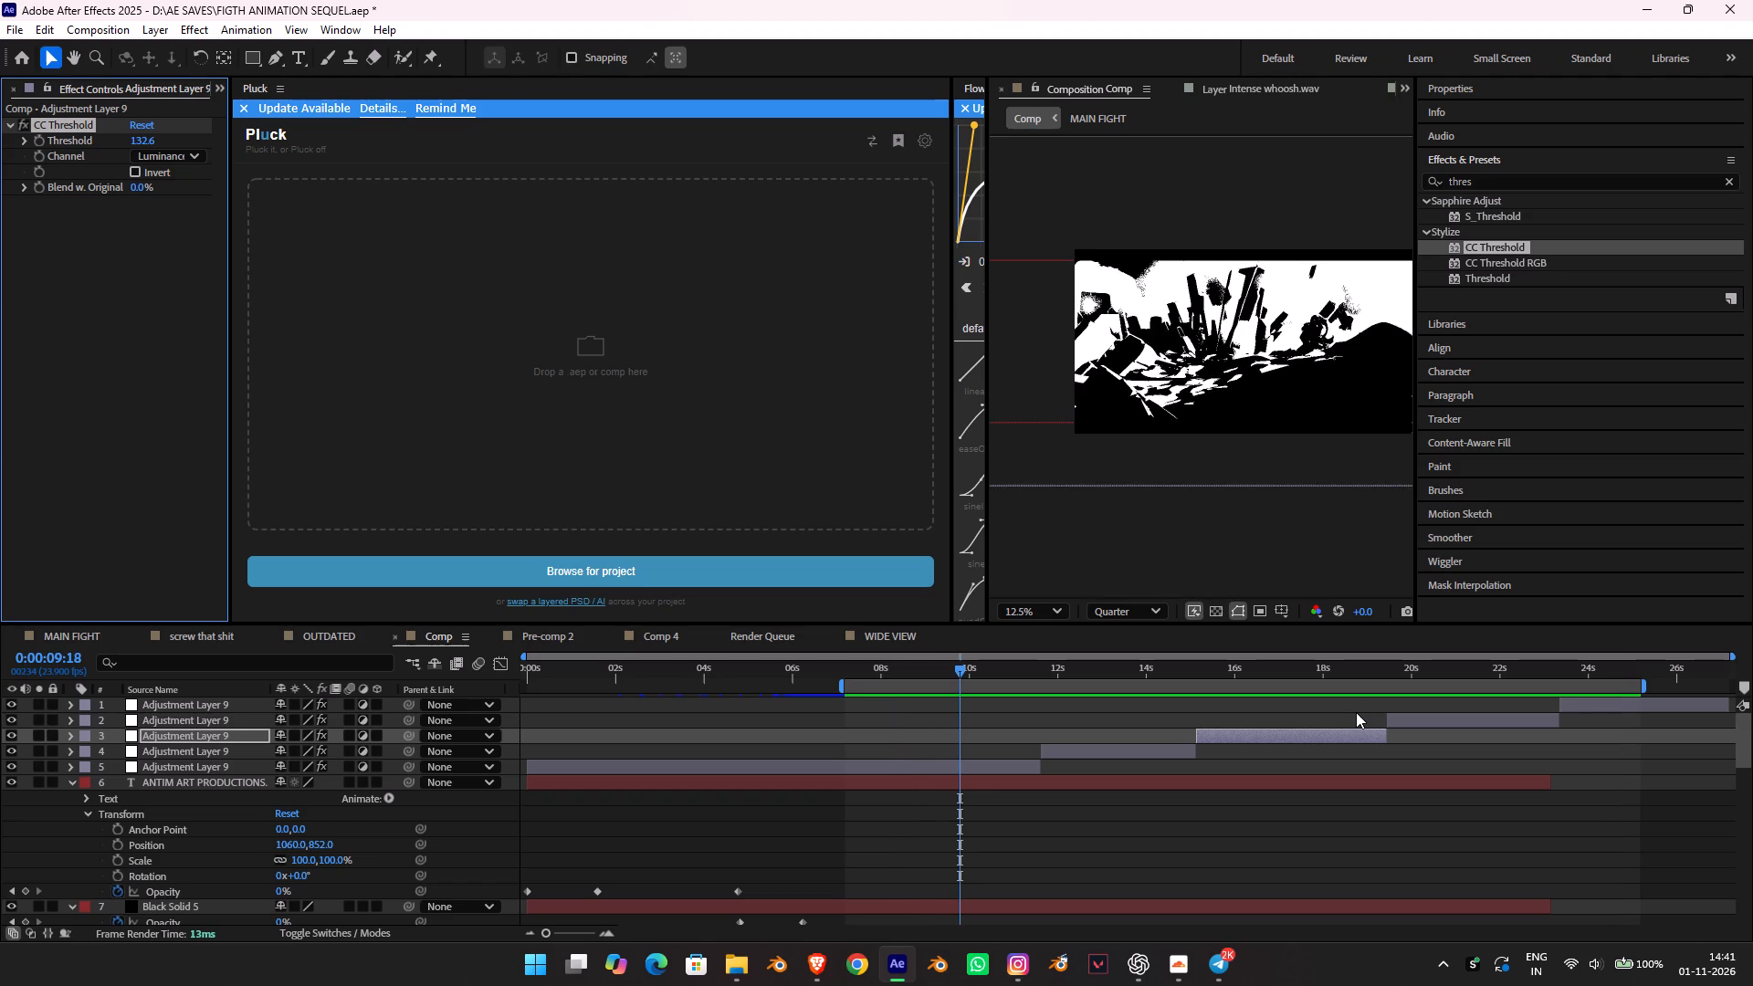
key(space)
key(space)
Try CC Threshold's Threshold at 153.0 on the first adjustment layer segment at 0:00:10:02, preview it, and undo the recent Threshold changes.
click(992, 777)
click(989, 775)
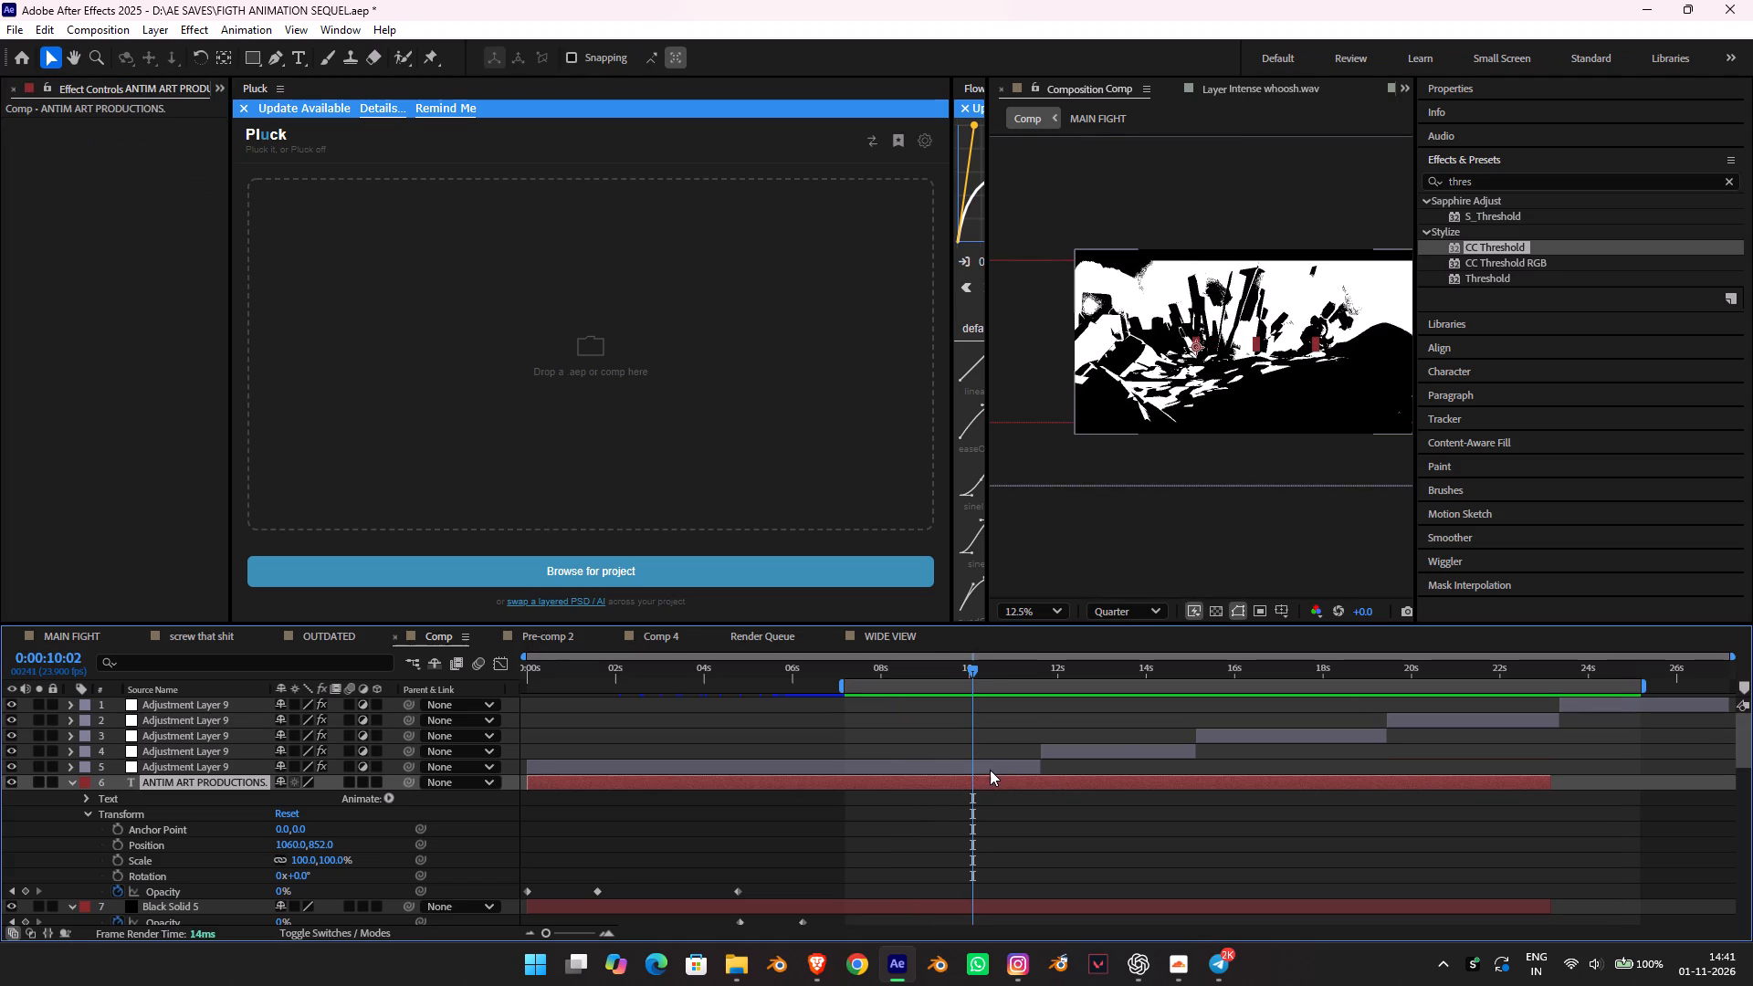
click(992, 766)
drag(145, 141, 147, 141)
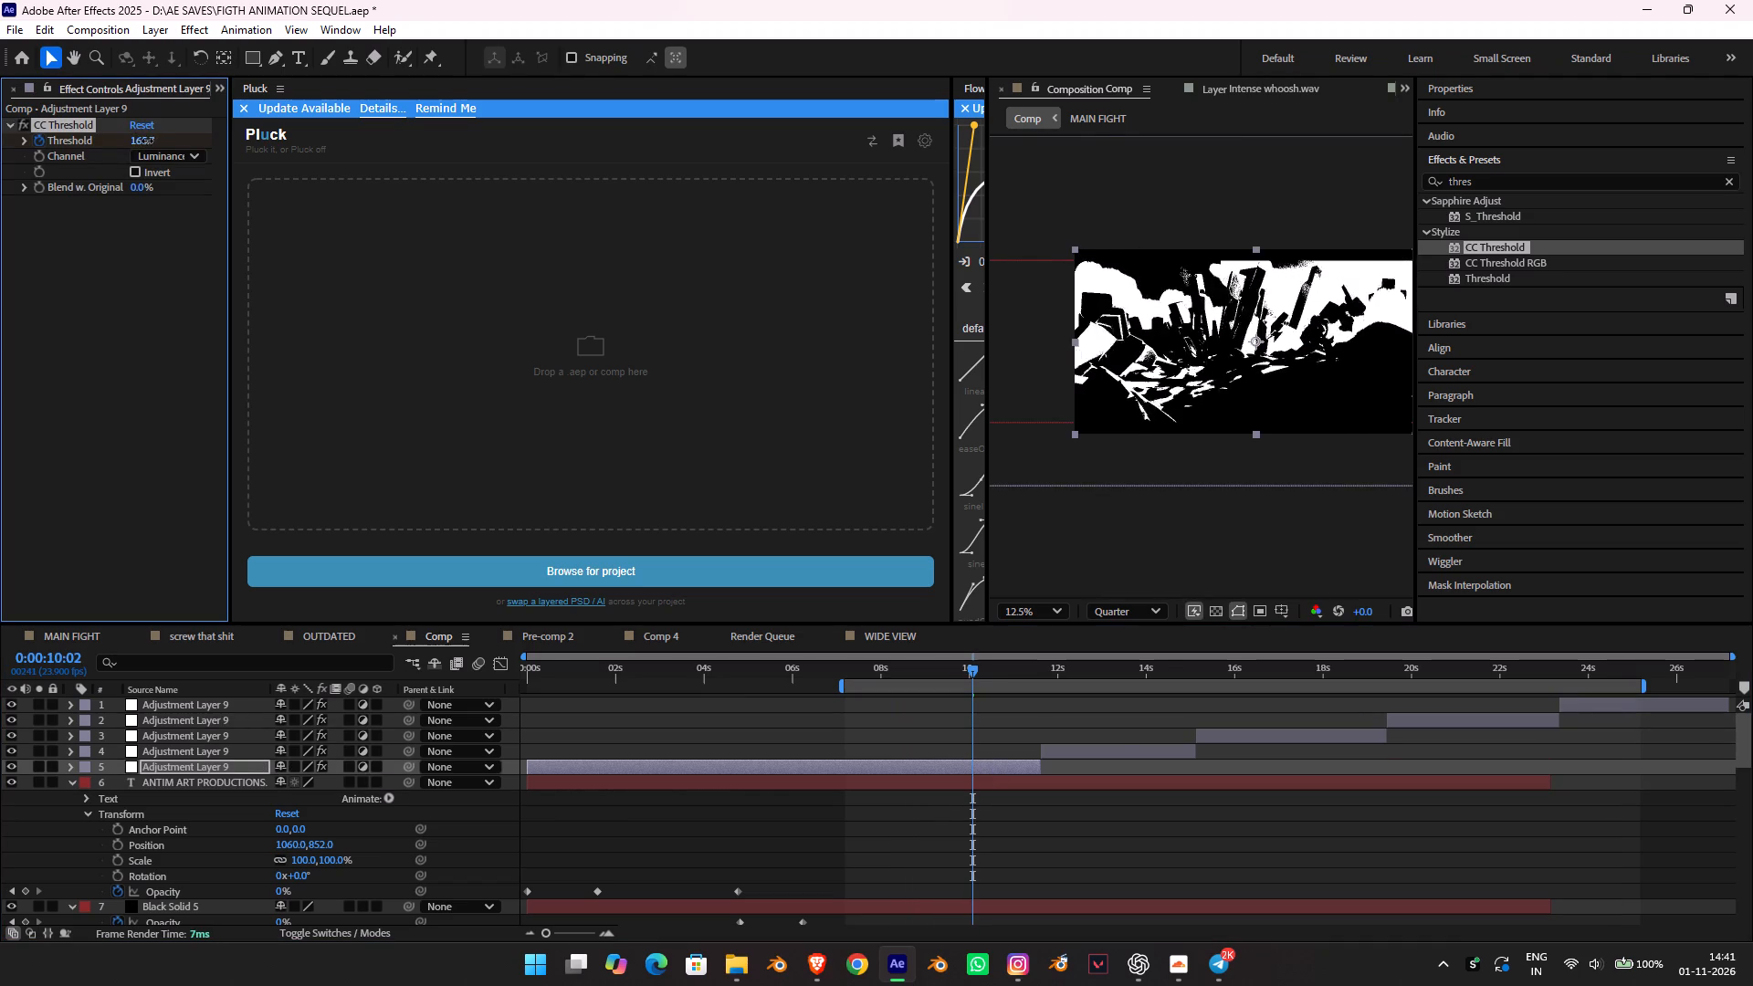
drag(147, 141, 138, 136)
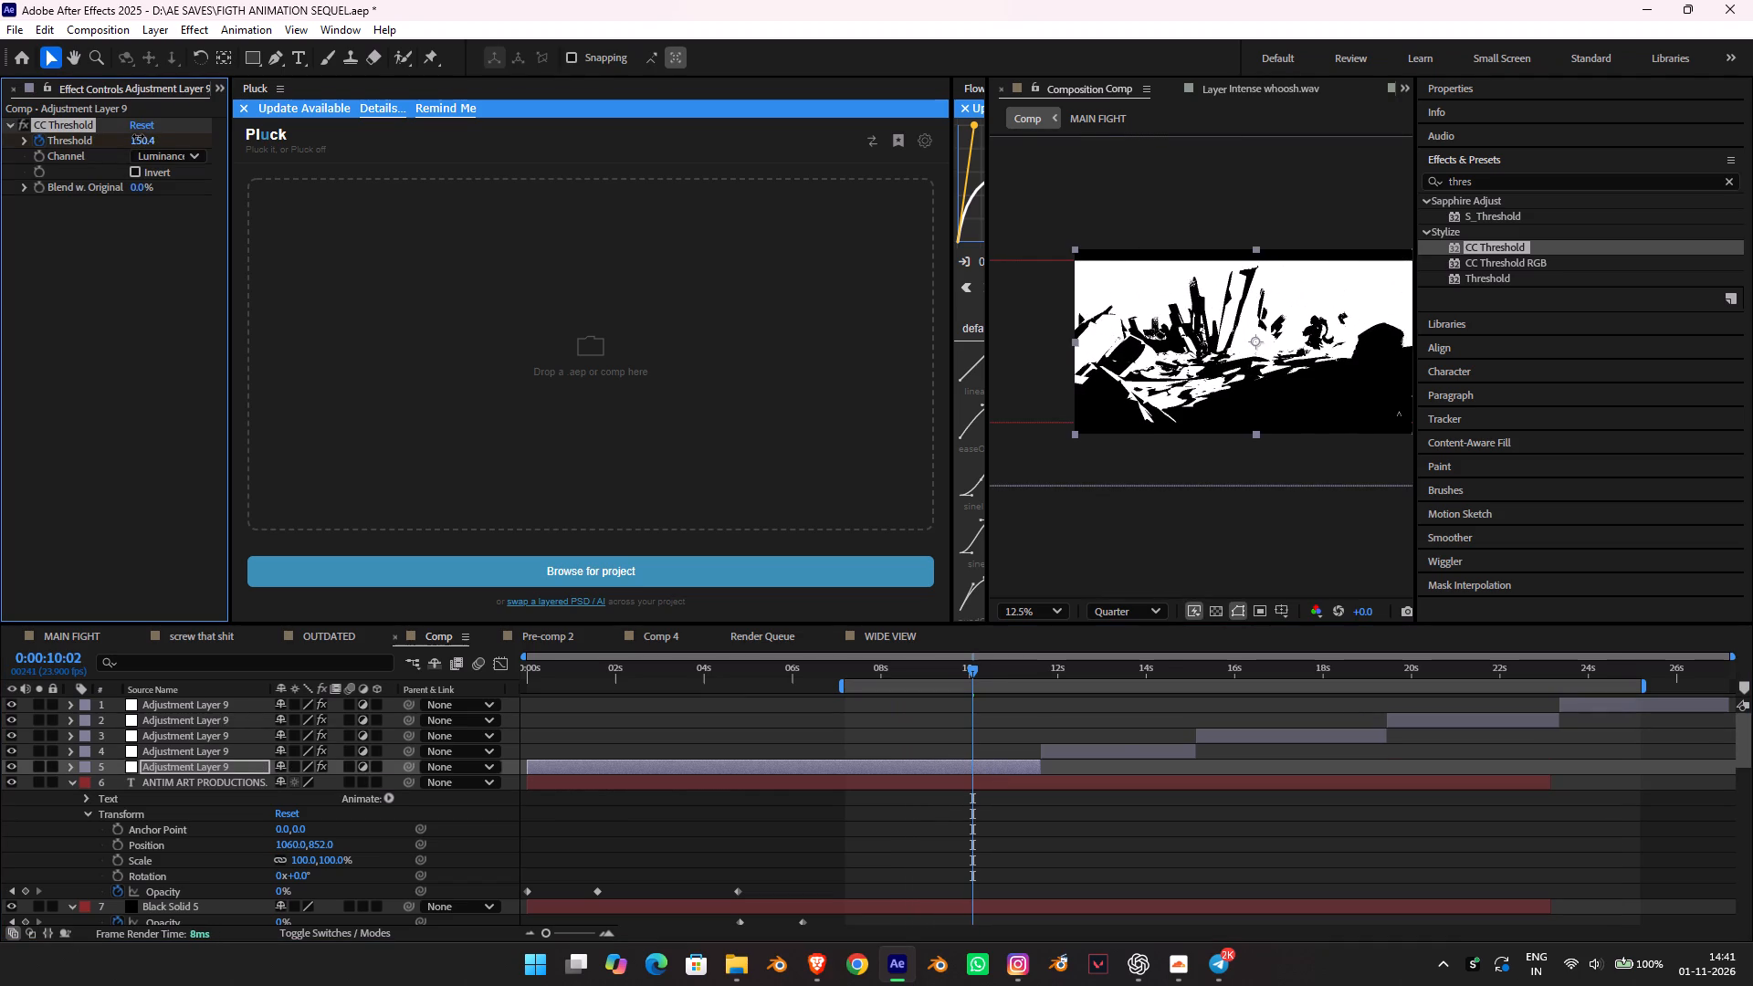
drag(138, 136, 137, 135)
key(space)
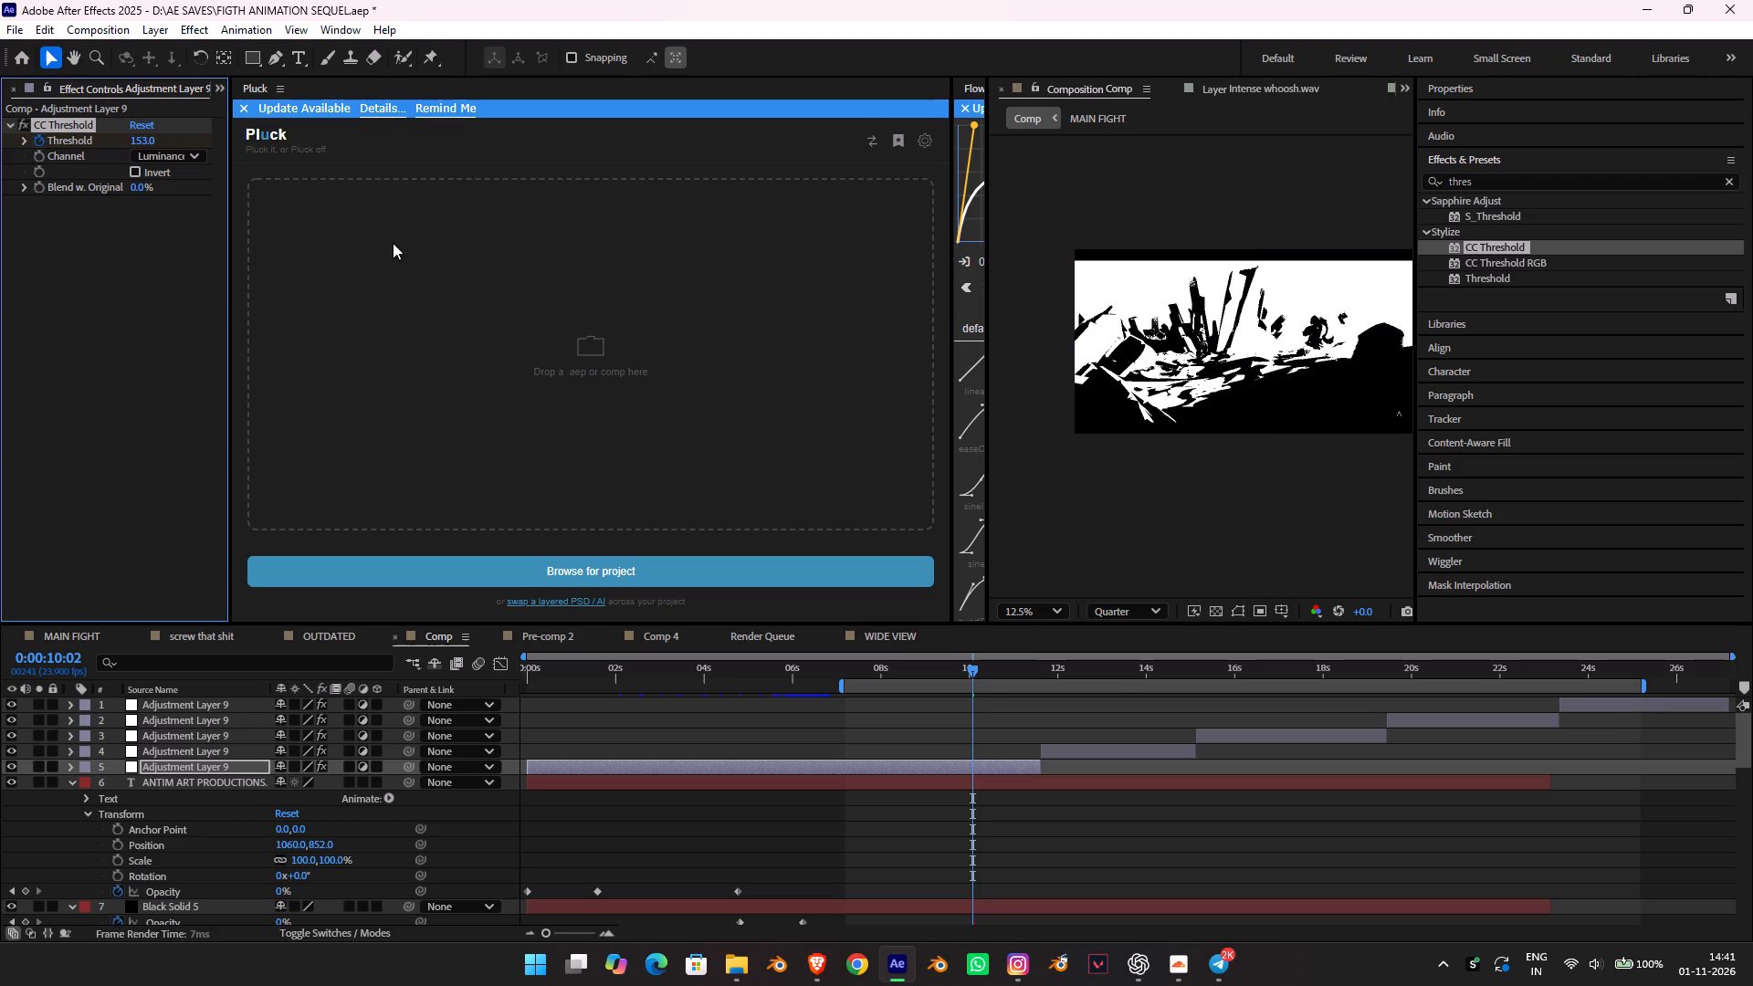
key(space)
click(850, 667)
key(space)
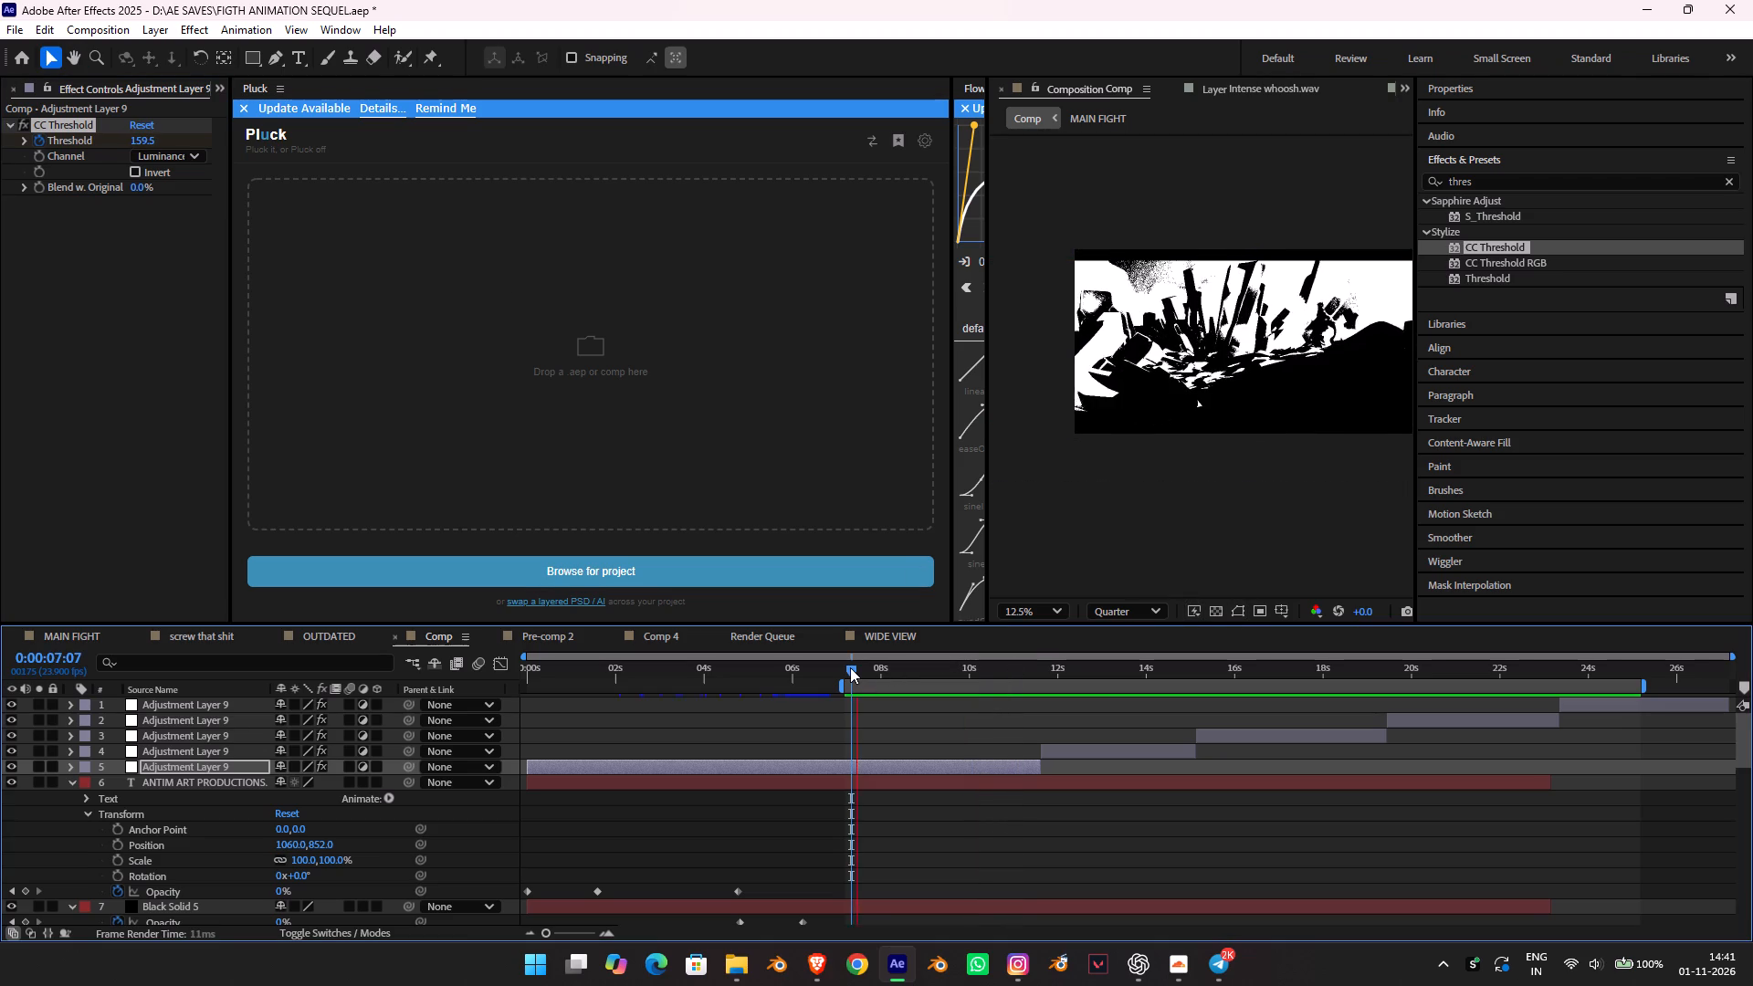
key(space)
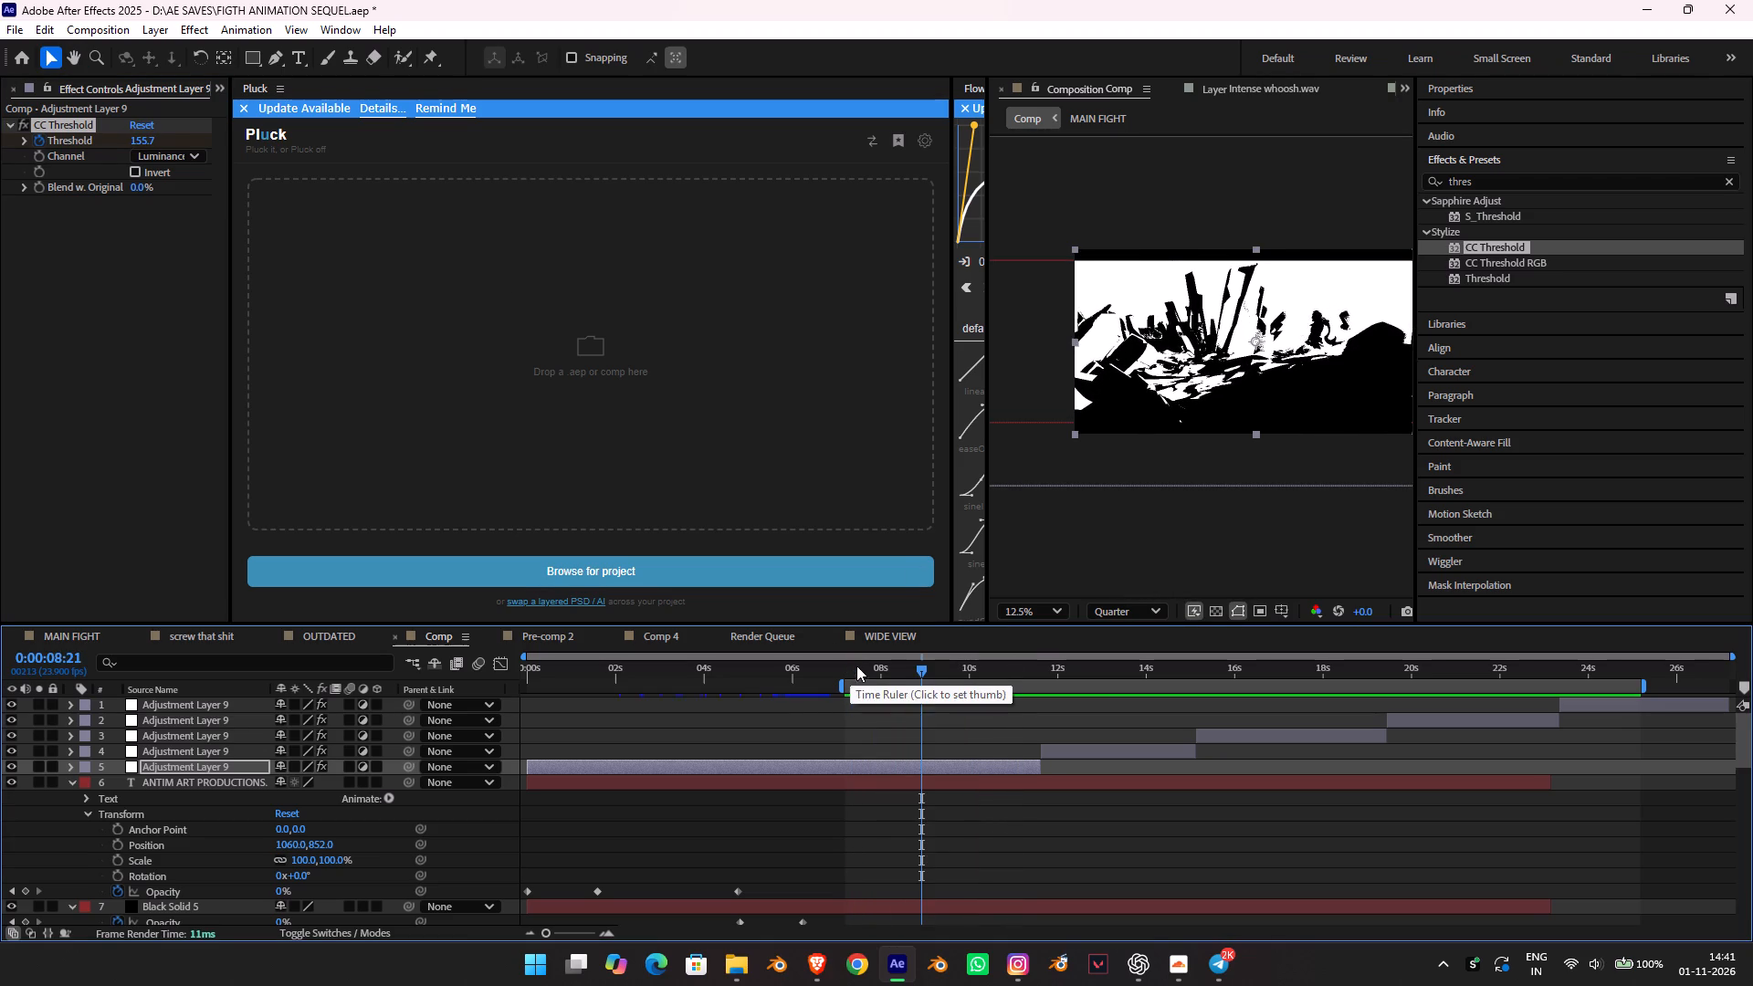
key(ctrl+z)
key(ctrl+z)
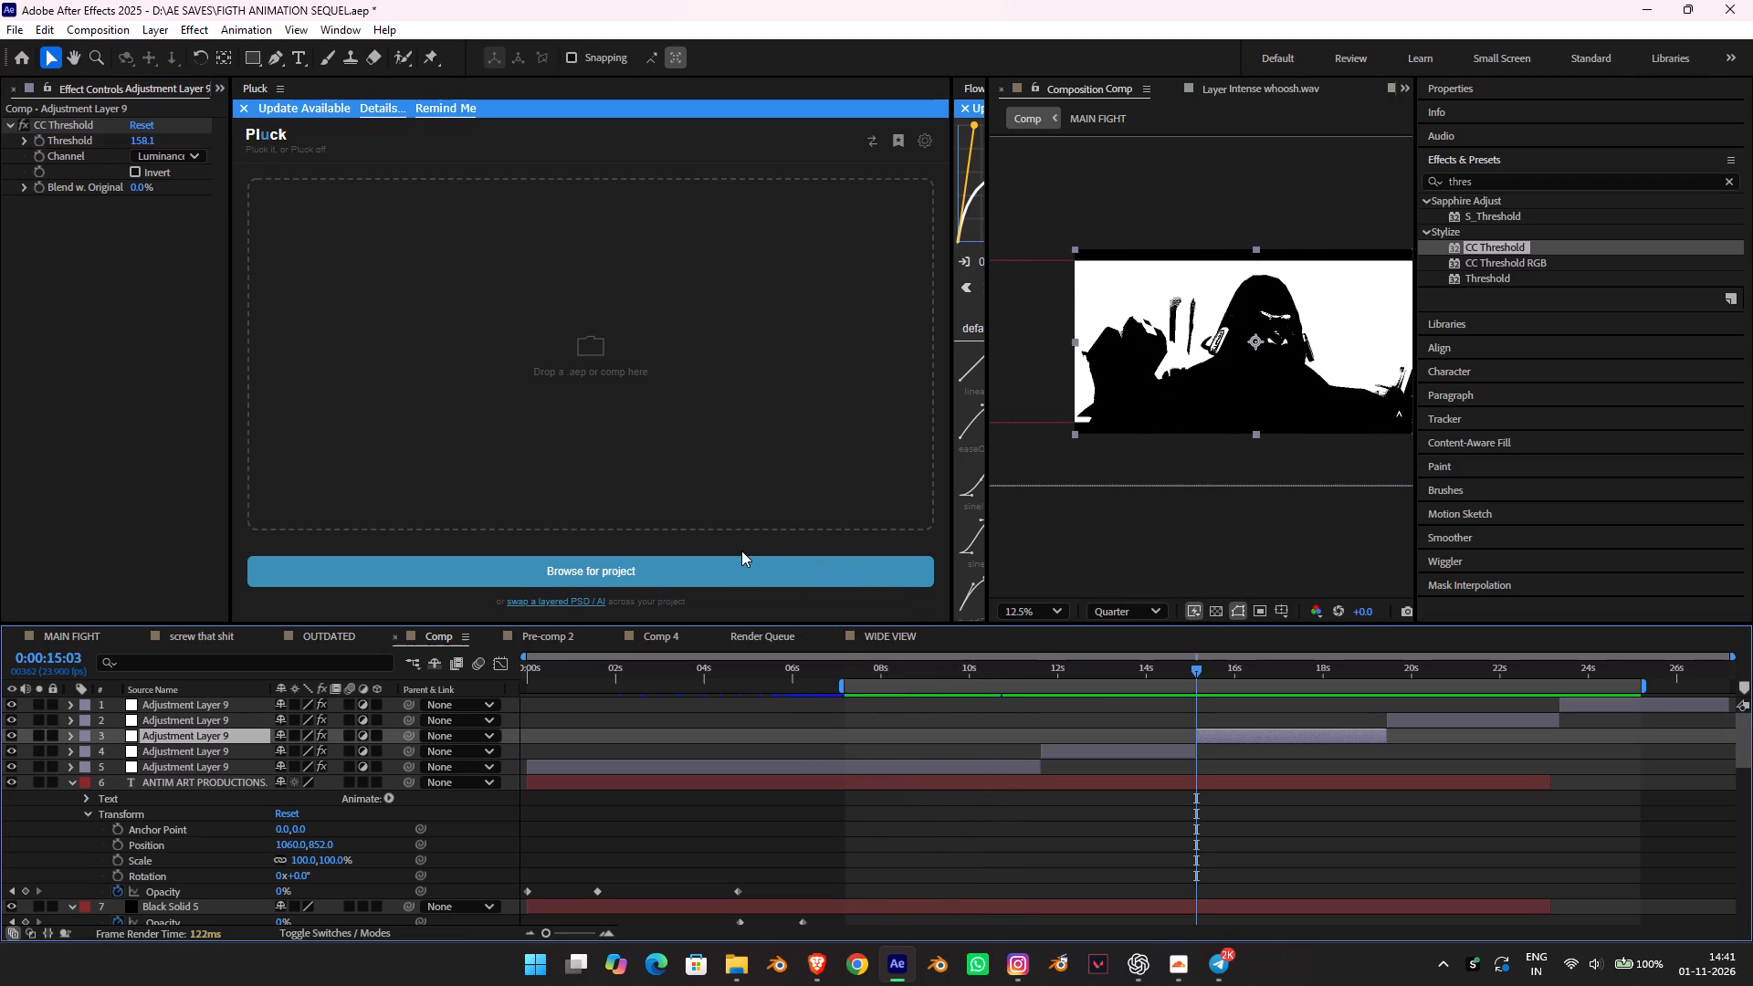
Review the thresholded shots in playback from 0:00:07:17 up to 0:00:18:11.
key(space)
key(space)
click(872, 667)
key(space)
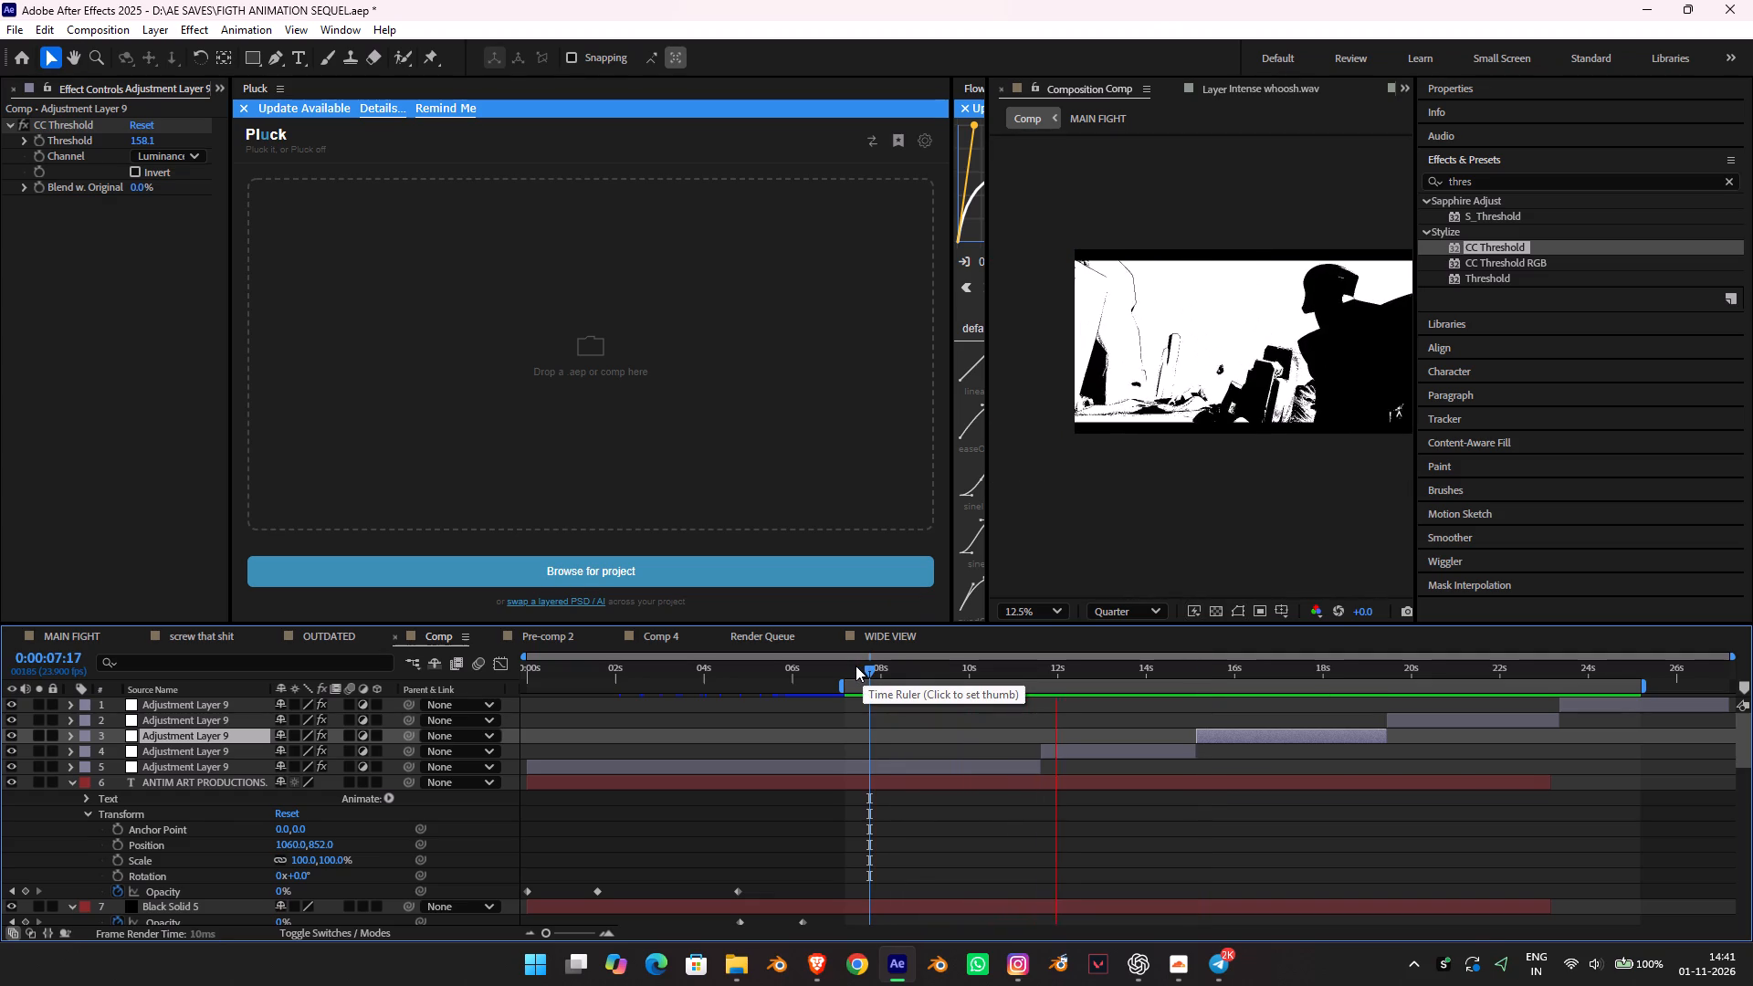
key(space)
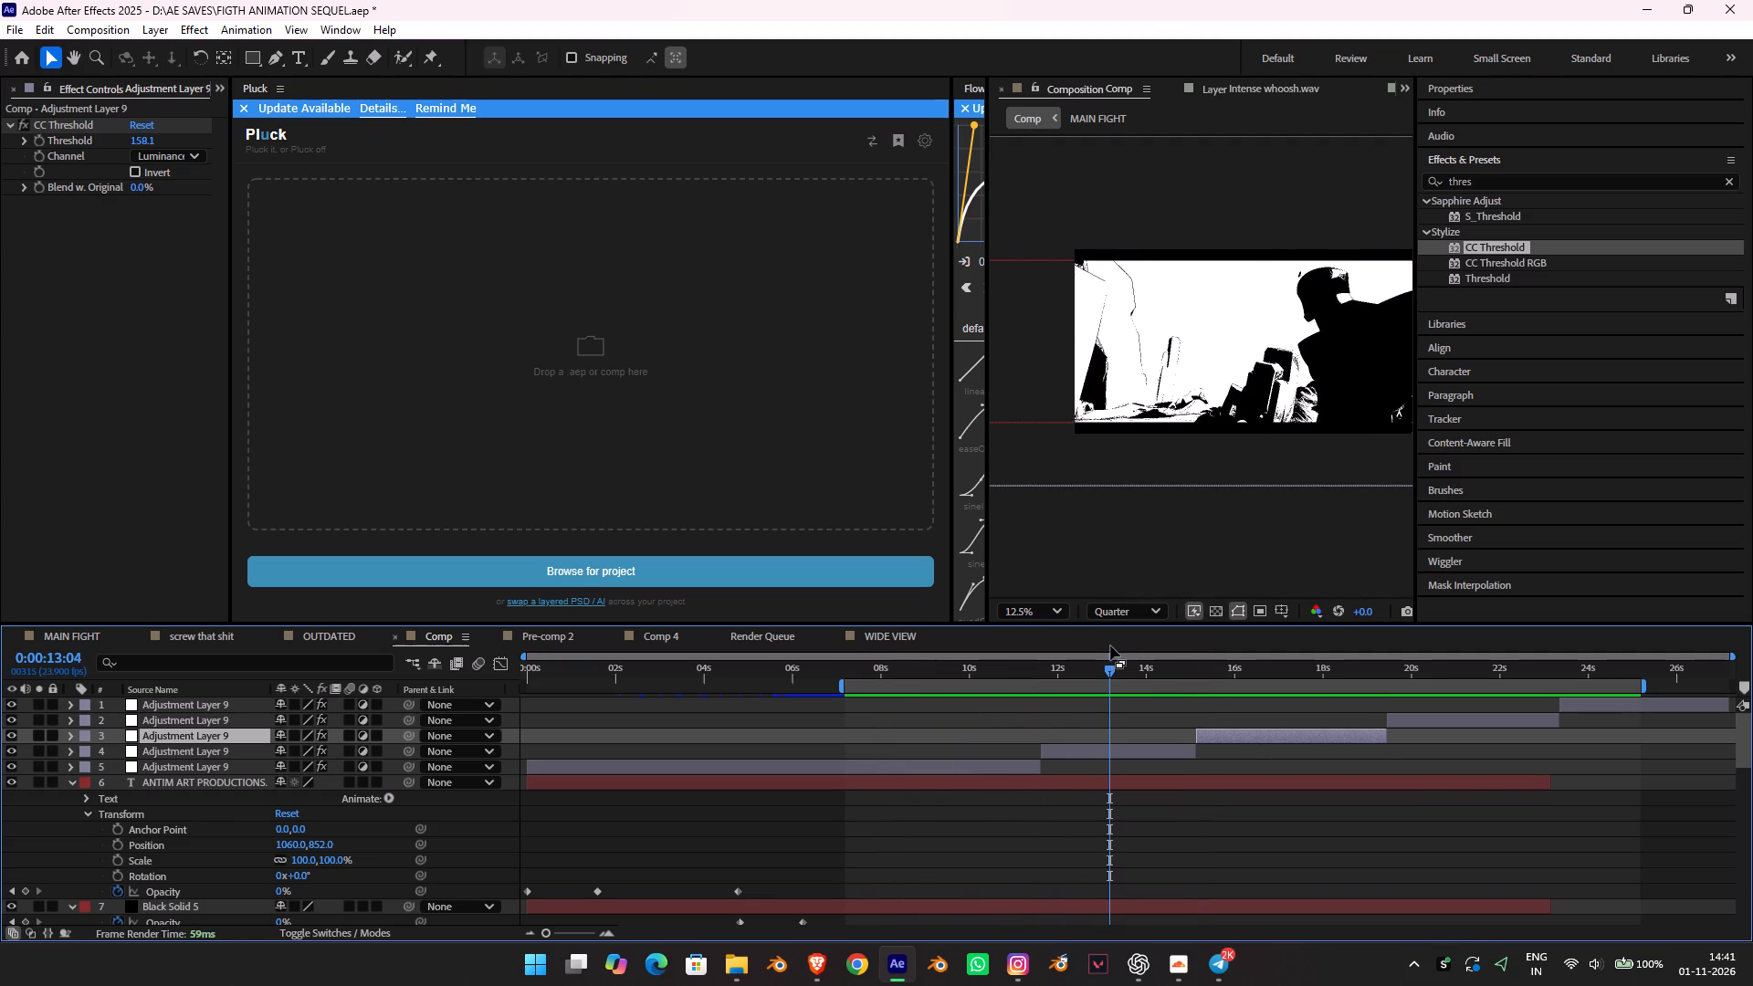
key(space)
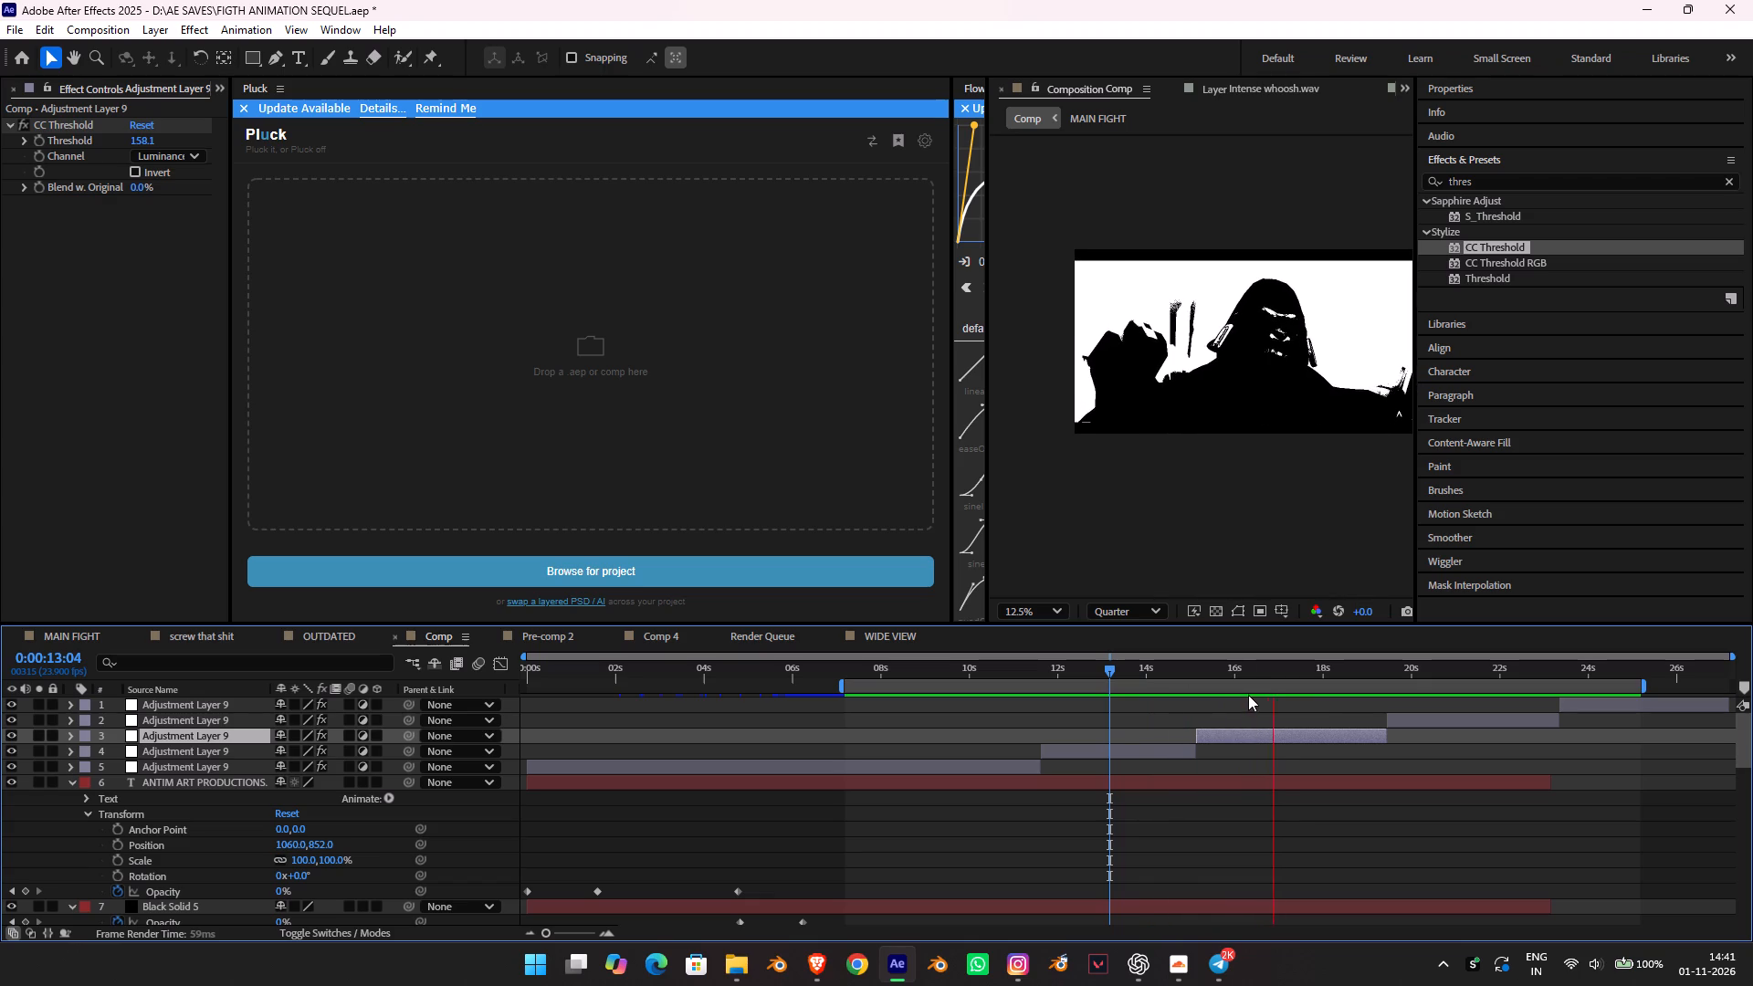
key(space)
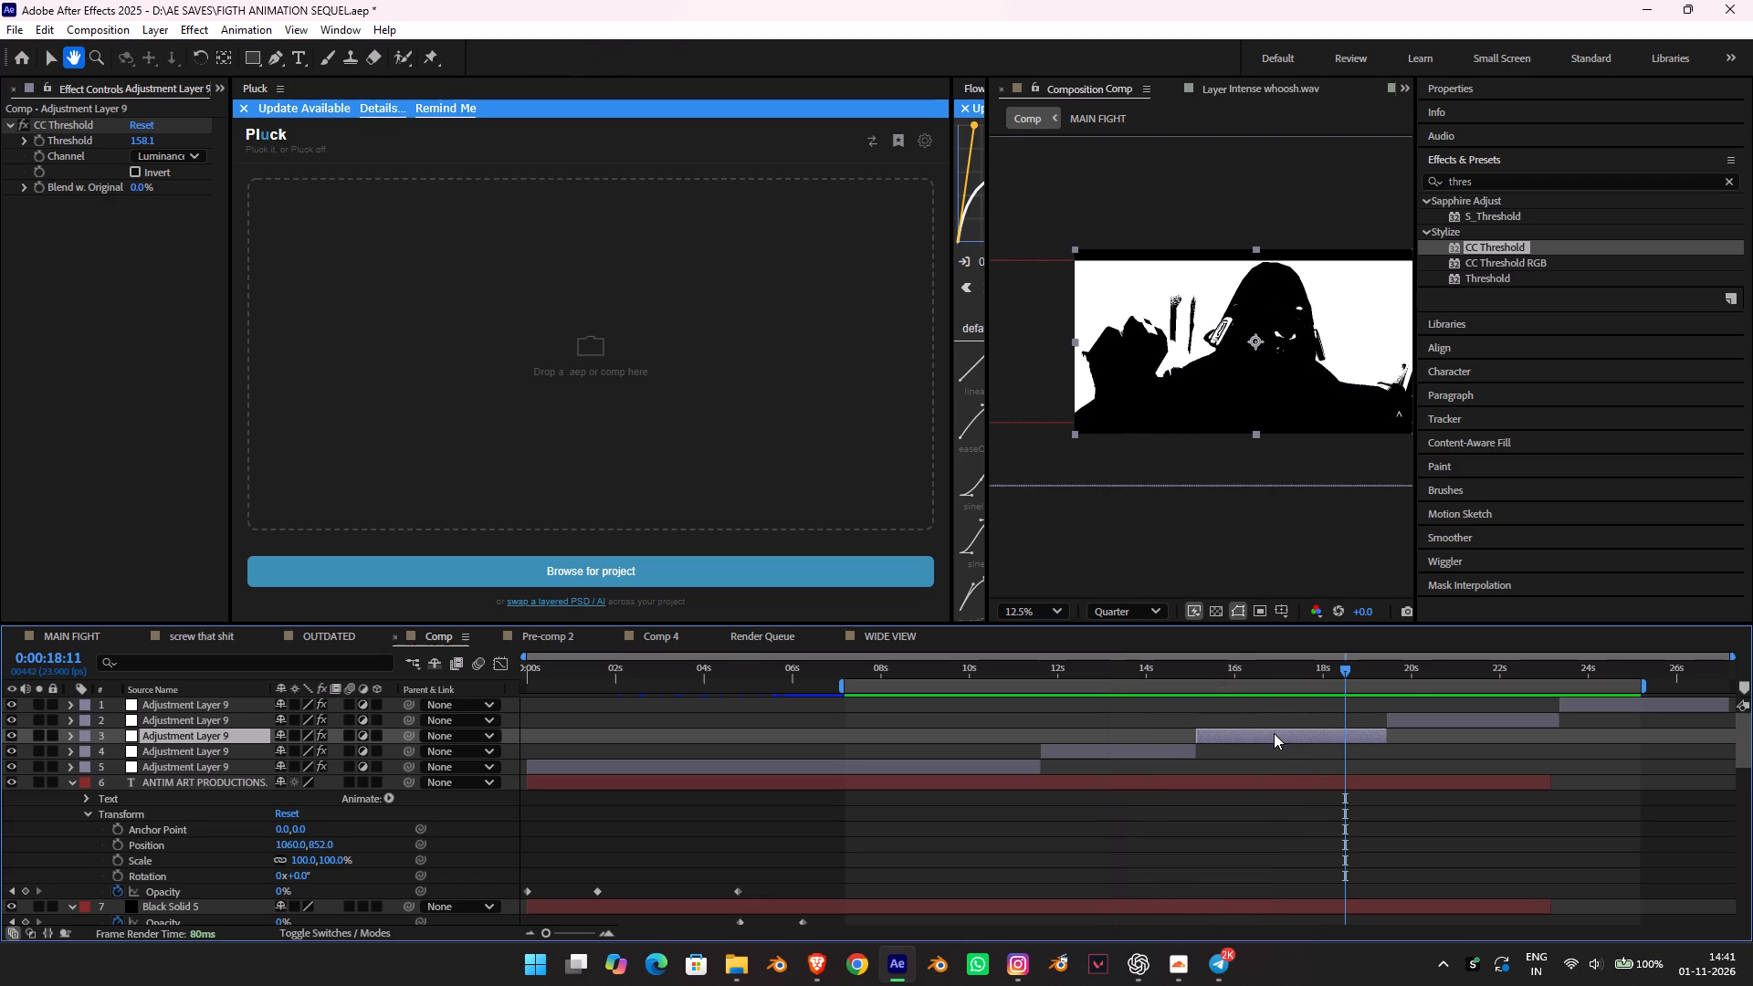
On the adjustment layer segment starting at 0:00:15:03, set CC Threshold's Threshold to 130.1 and preview the result up to 0:00:20:11.
drag(148, 137, 130, 132)
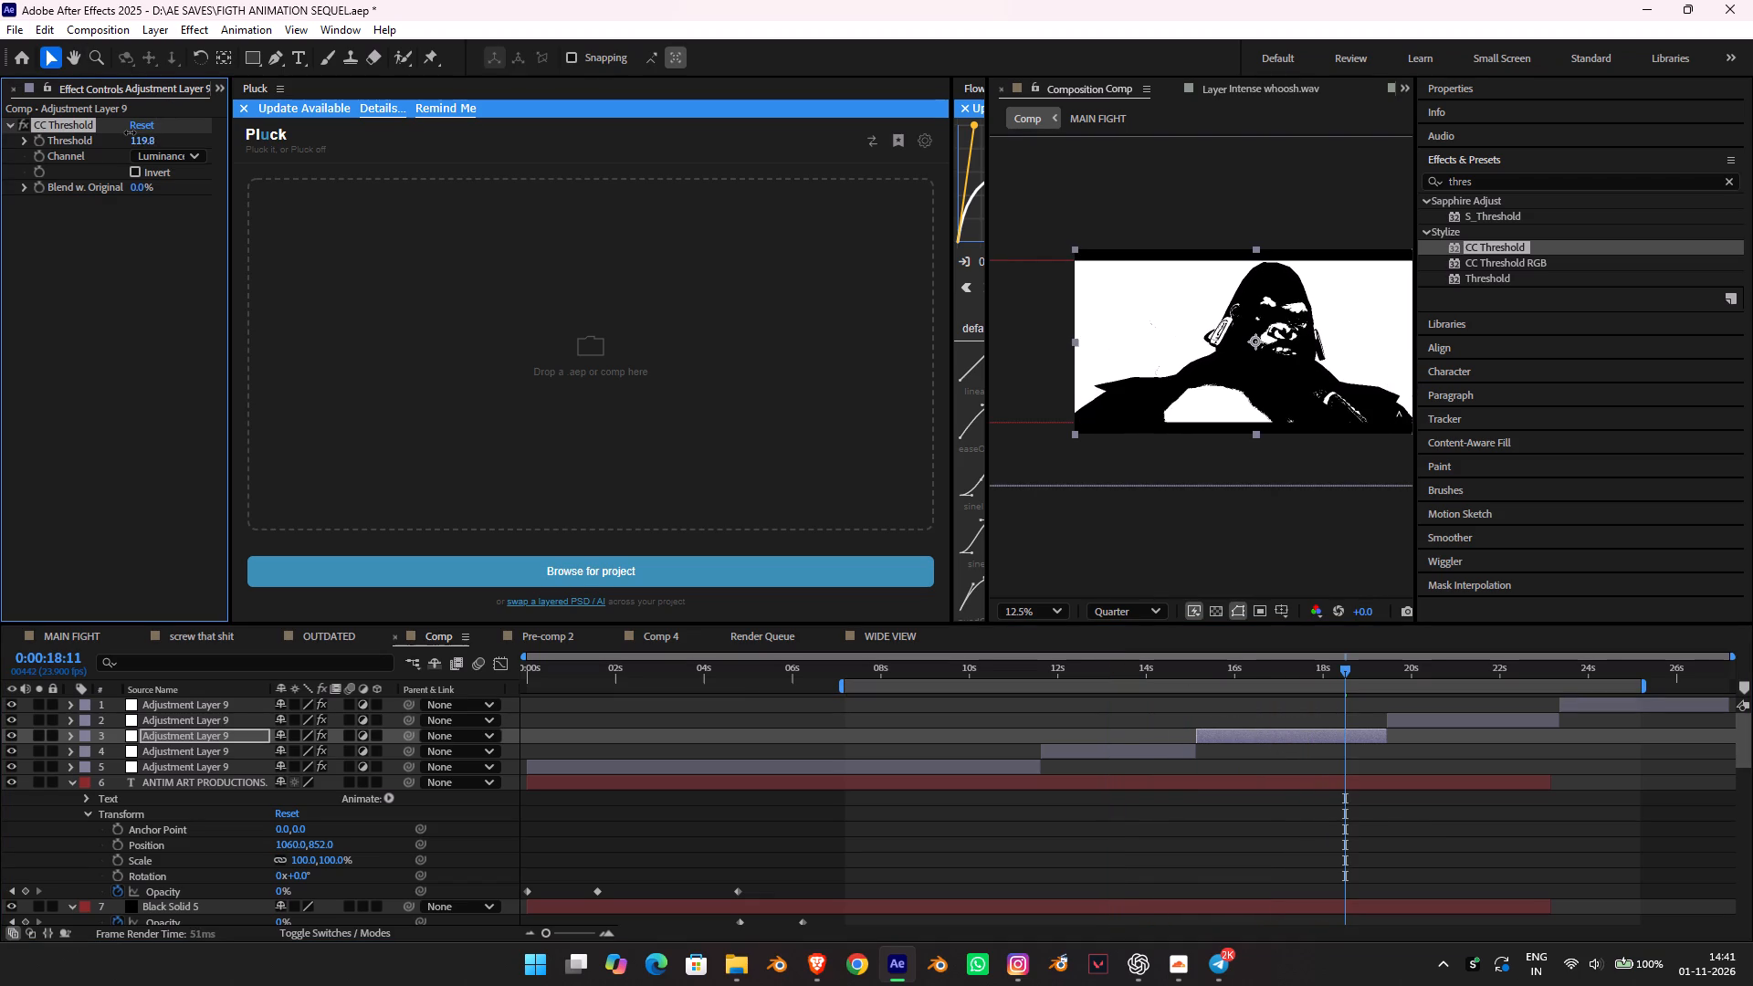
drag(130, 132, 133, 132)
alt+scroll(139, 137, up, 3)
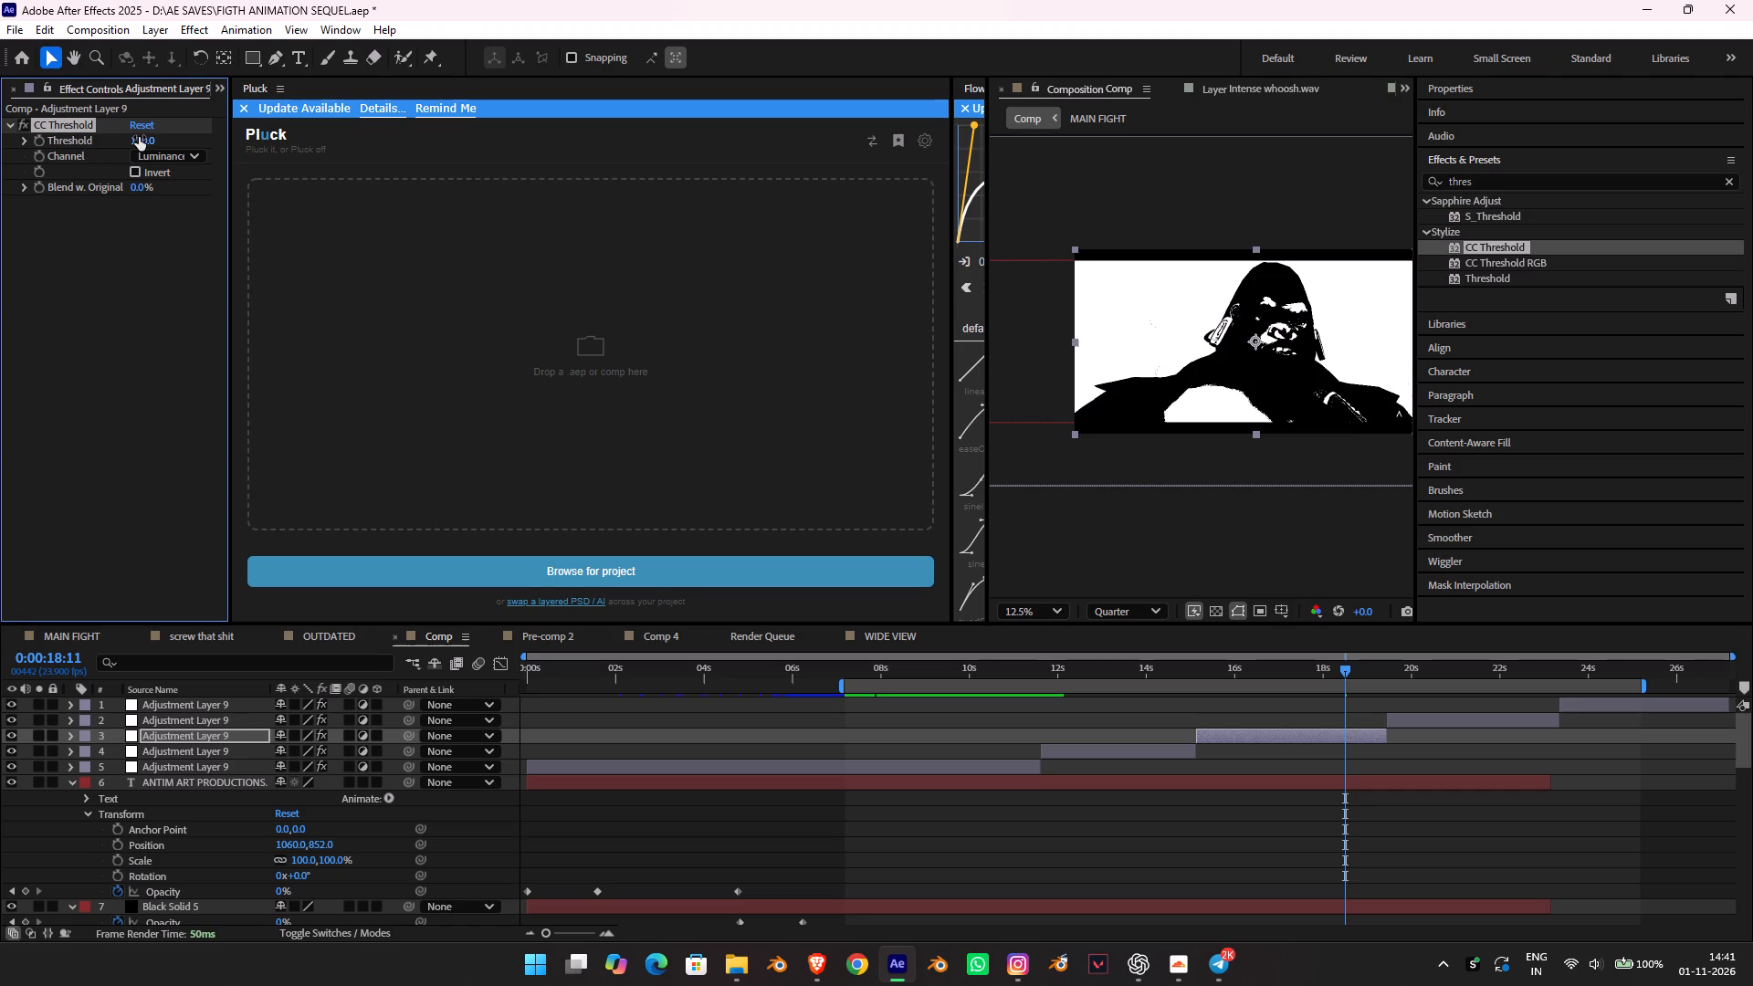
click(136, 143)
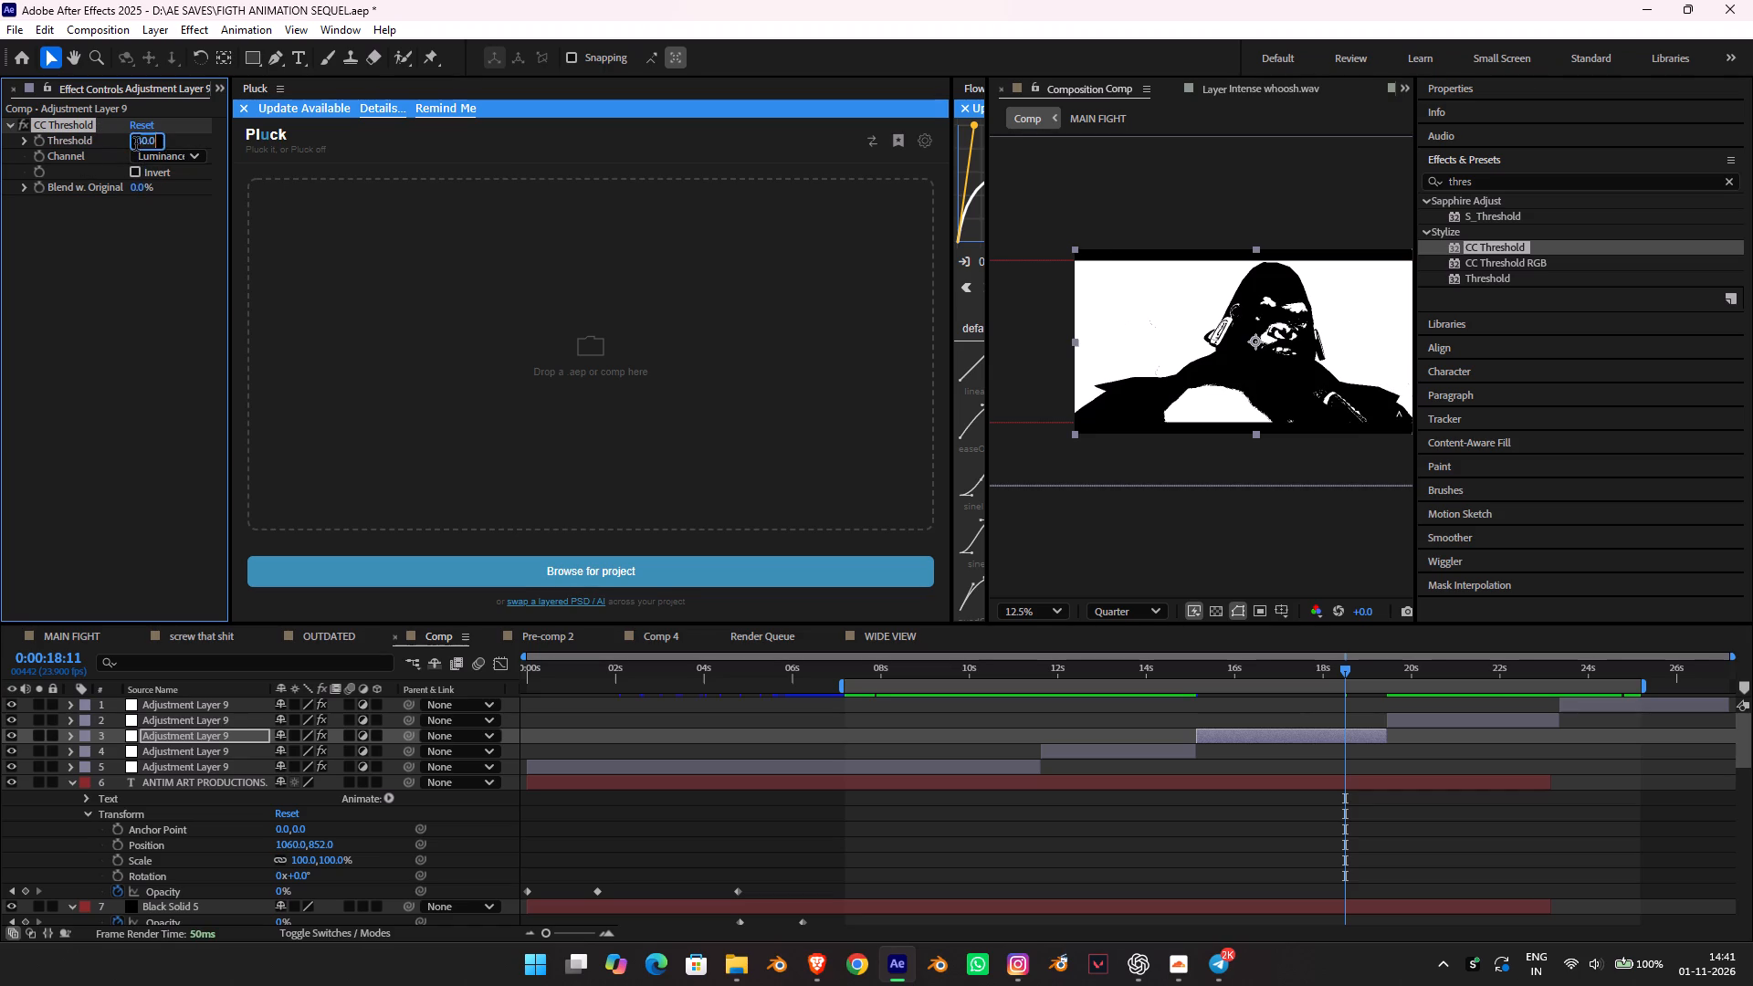
click(161, 141)
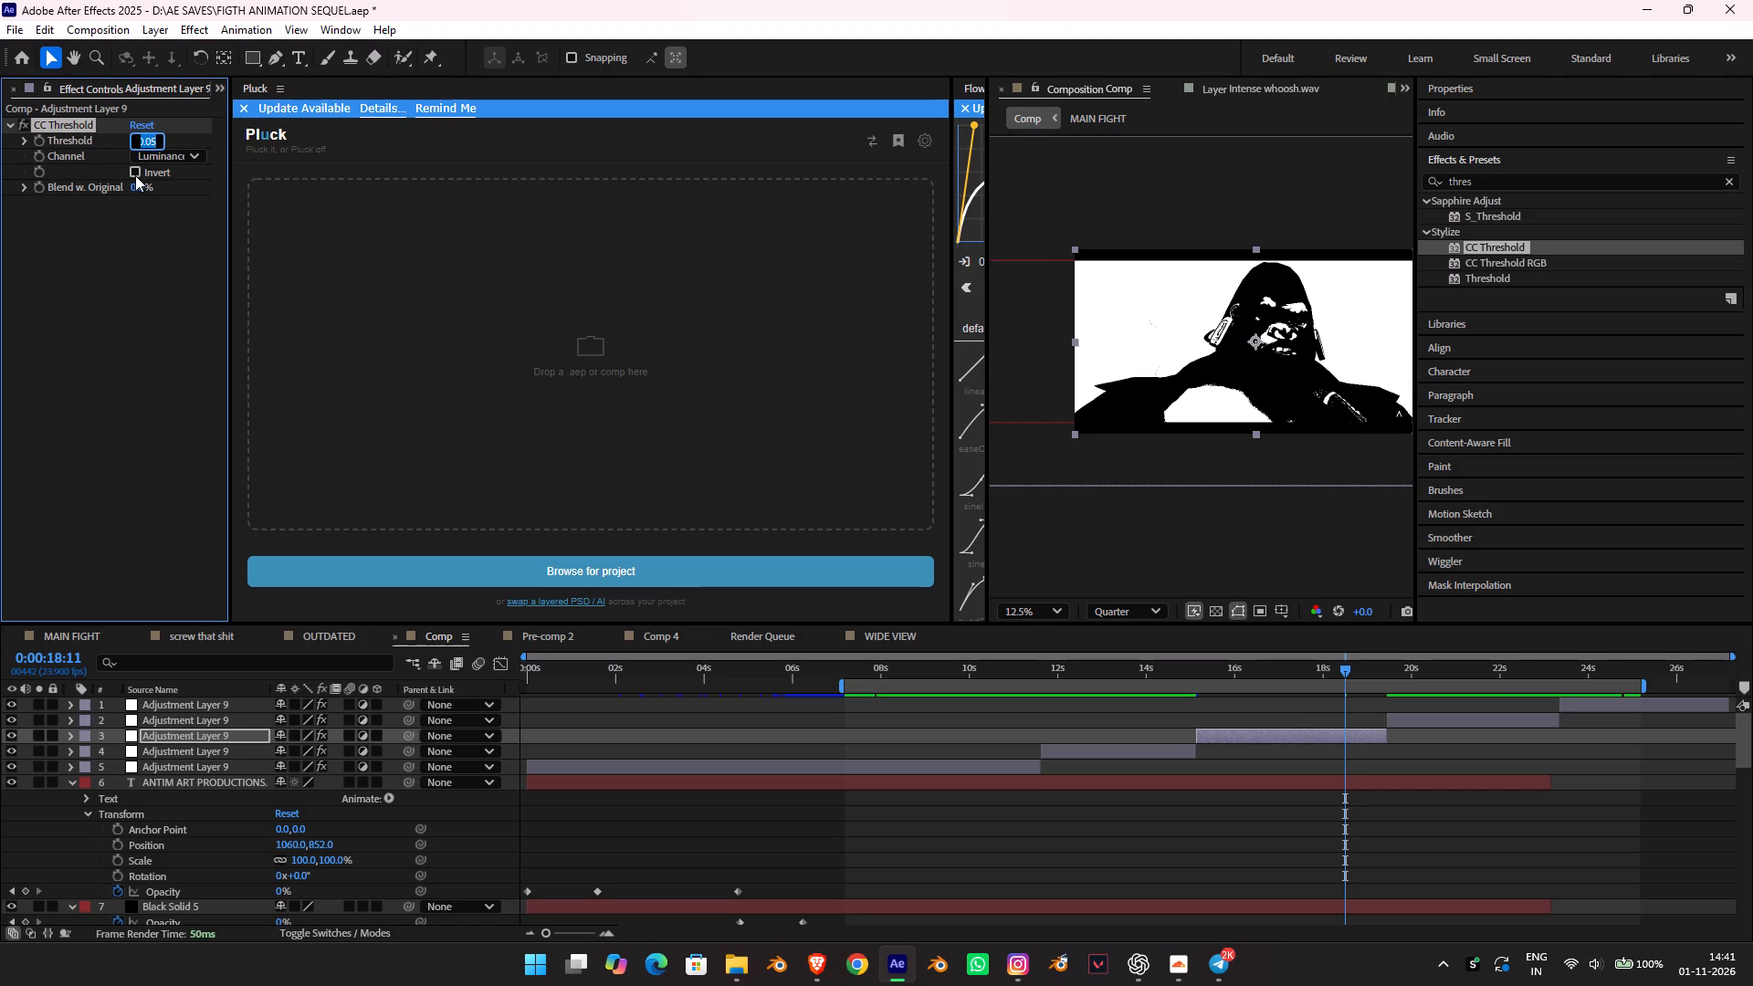
click(132, 177)
click(139, 142)
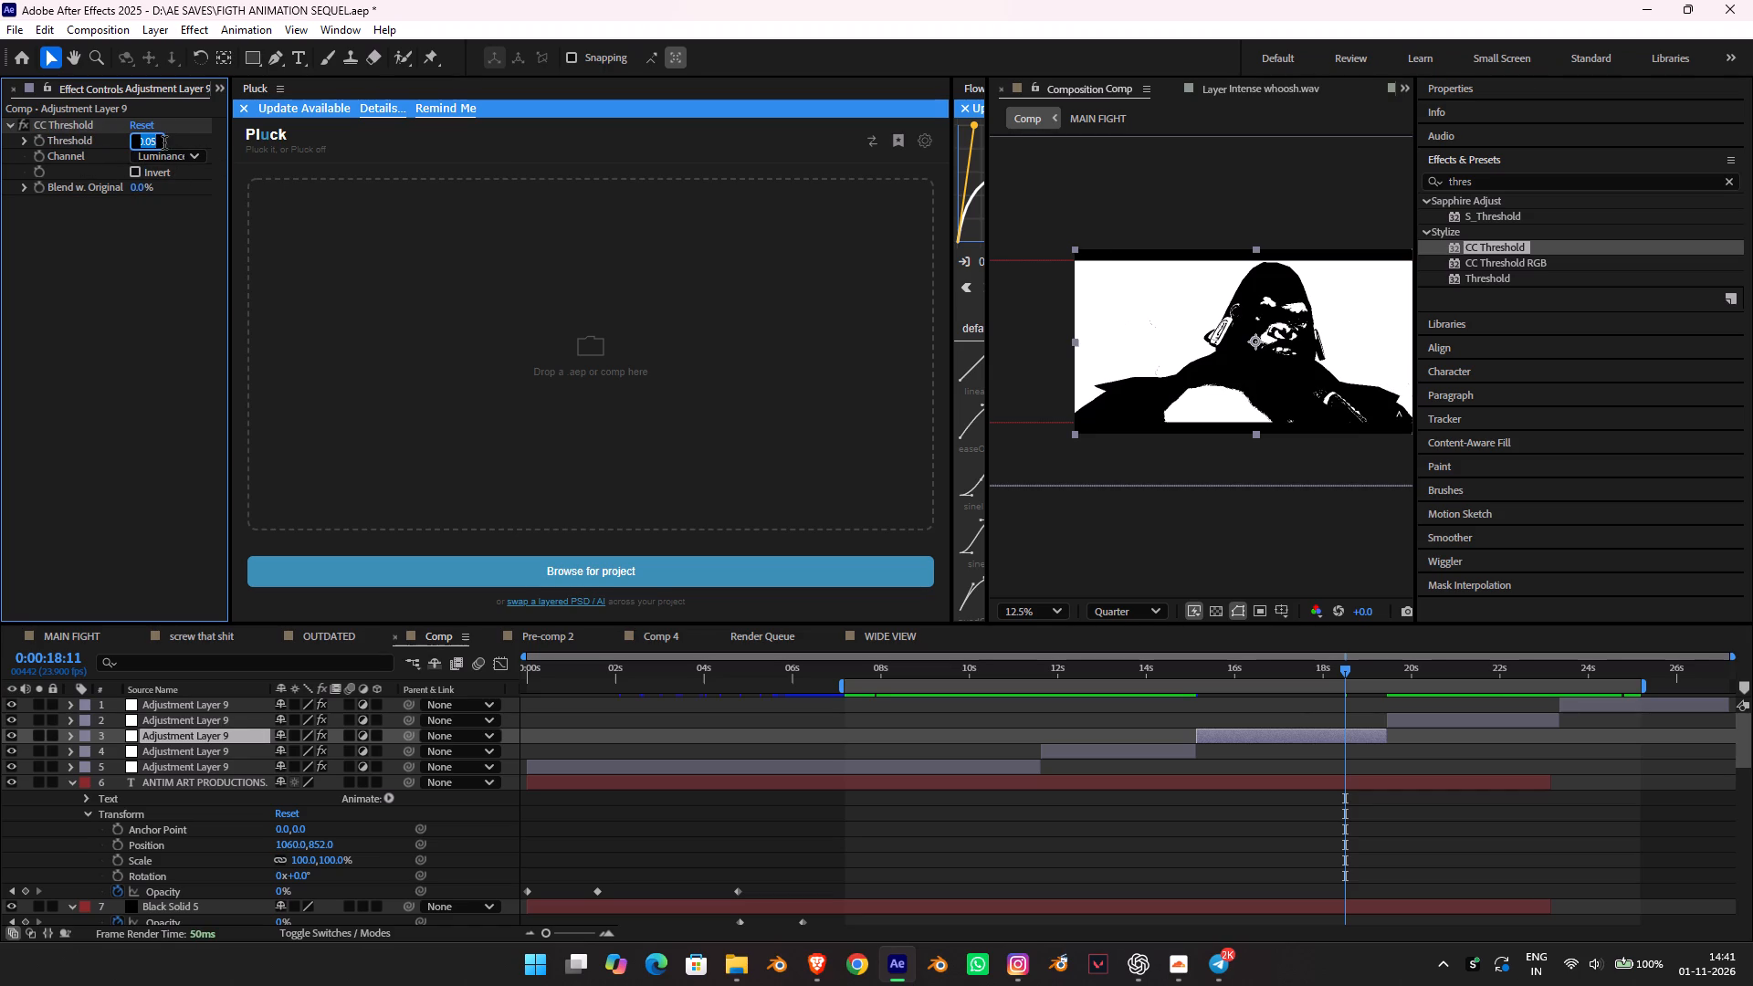
click(164, 142)
click(146, 138)
click(153, 142)
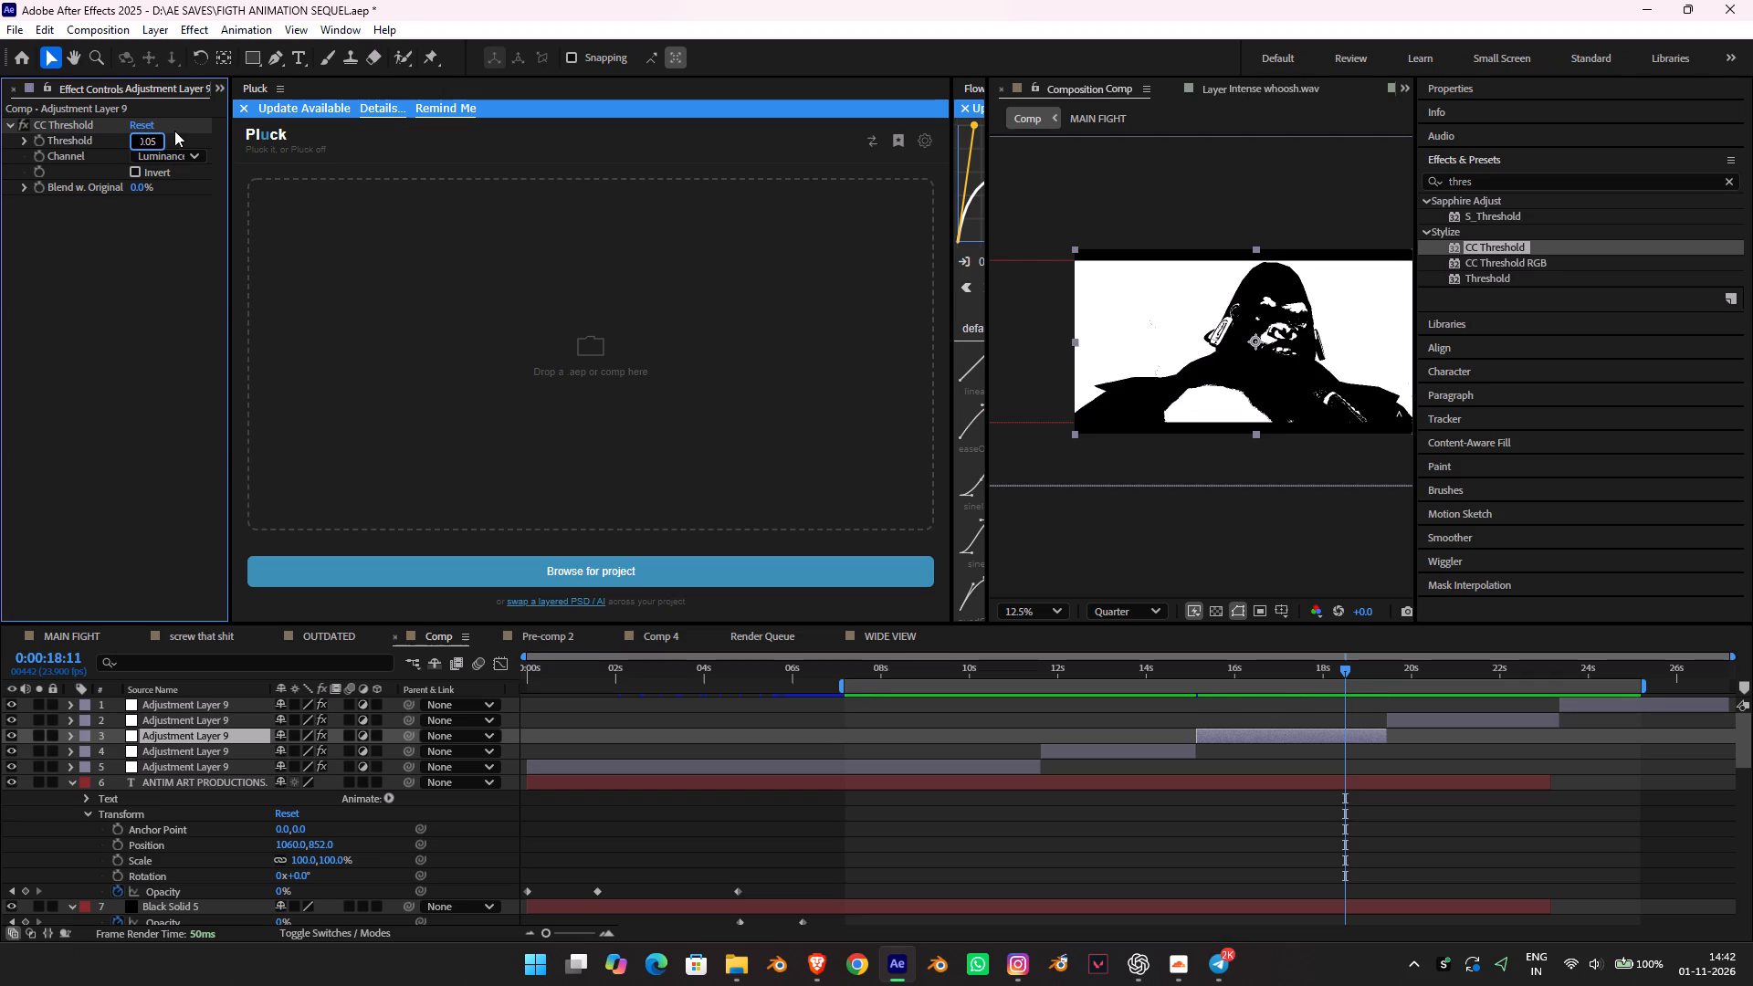
key(BackSpace)
key(6)
key(Return)
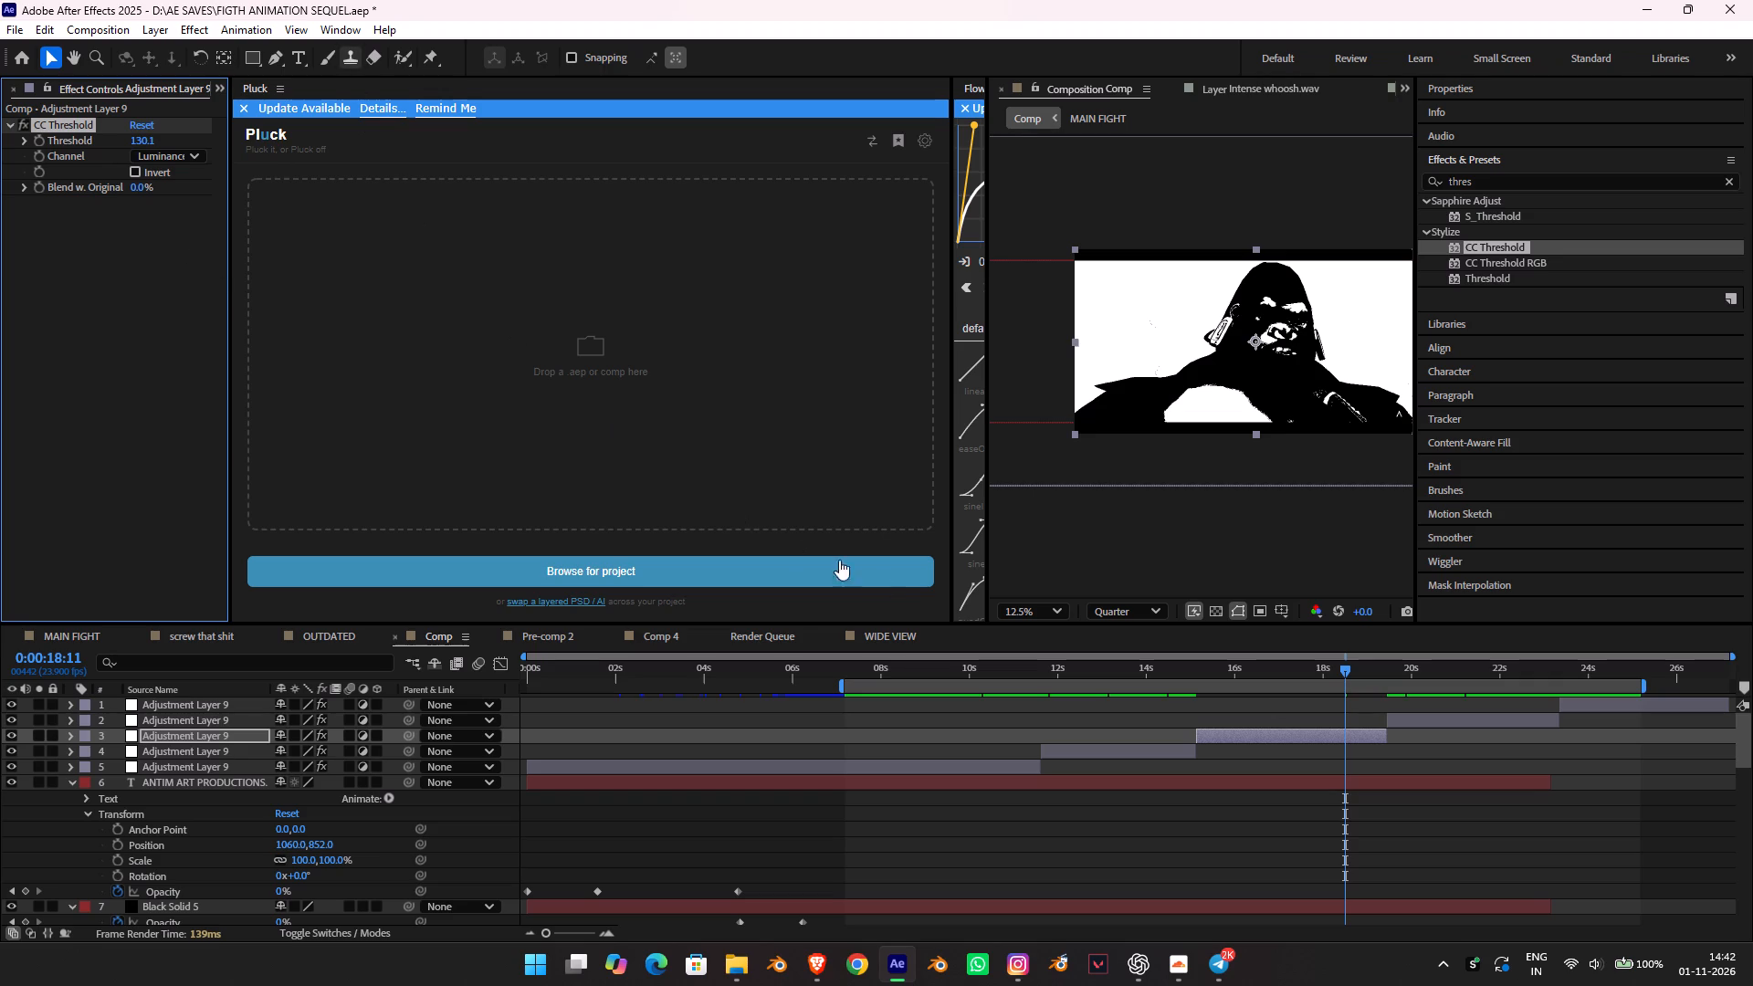
key(space)
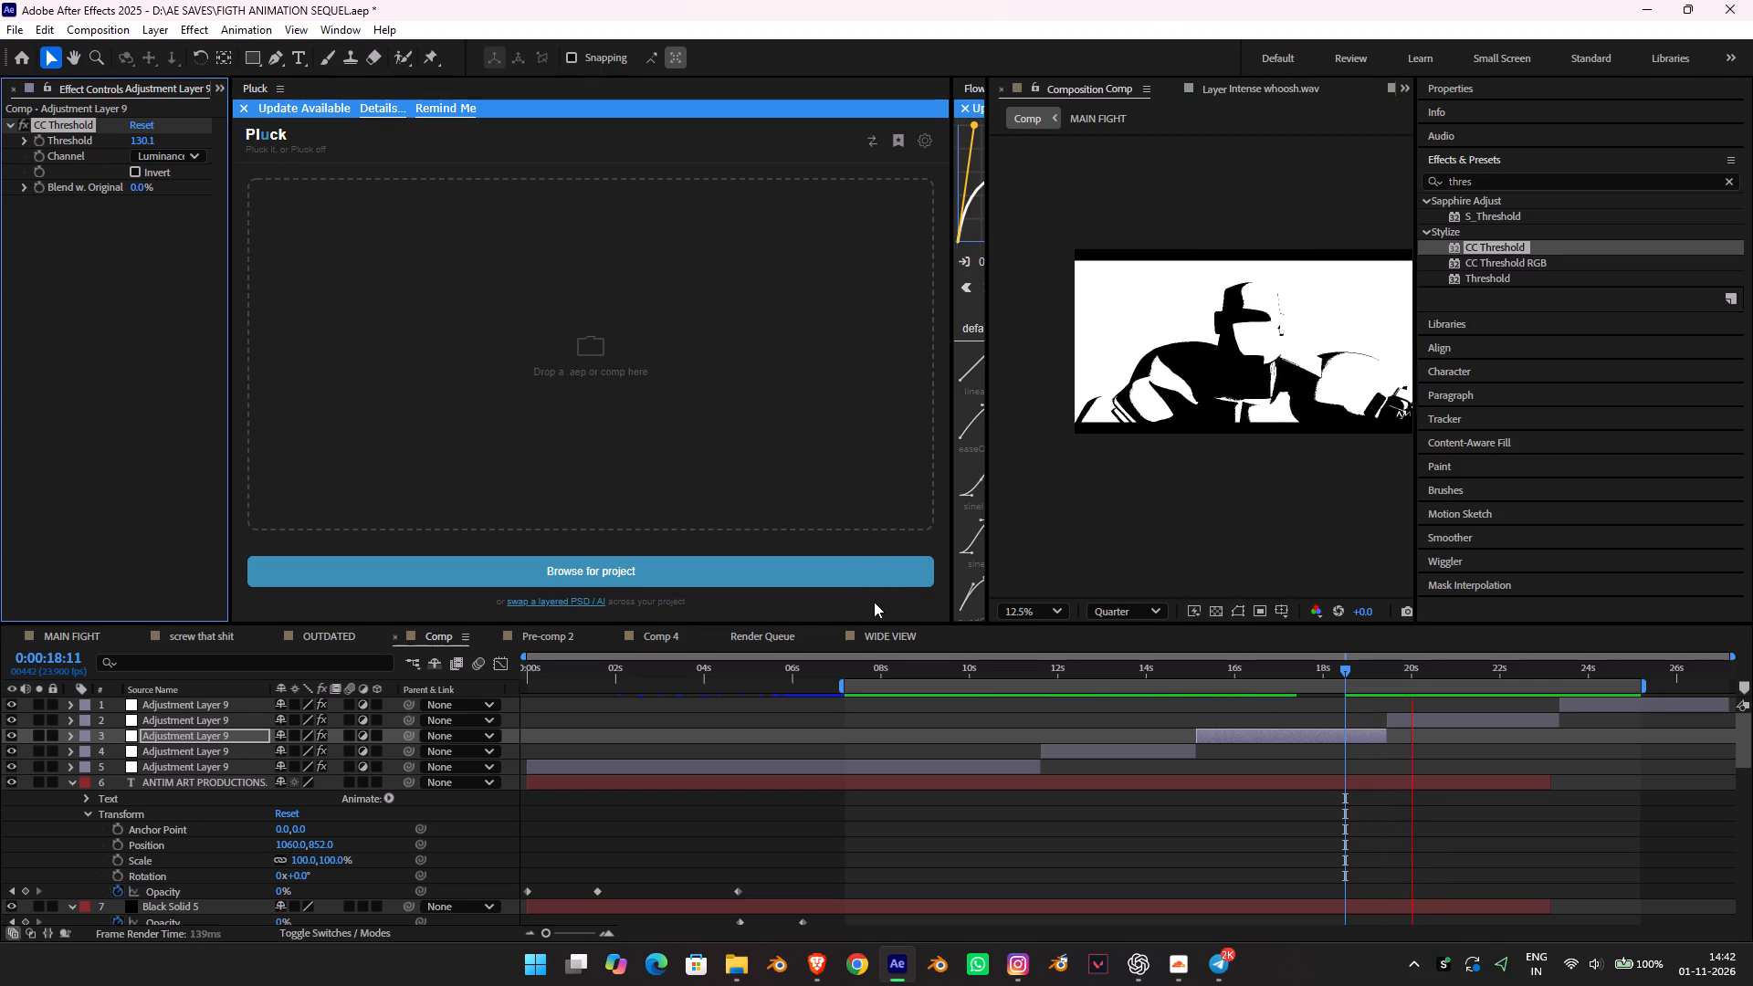
key(space)
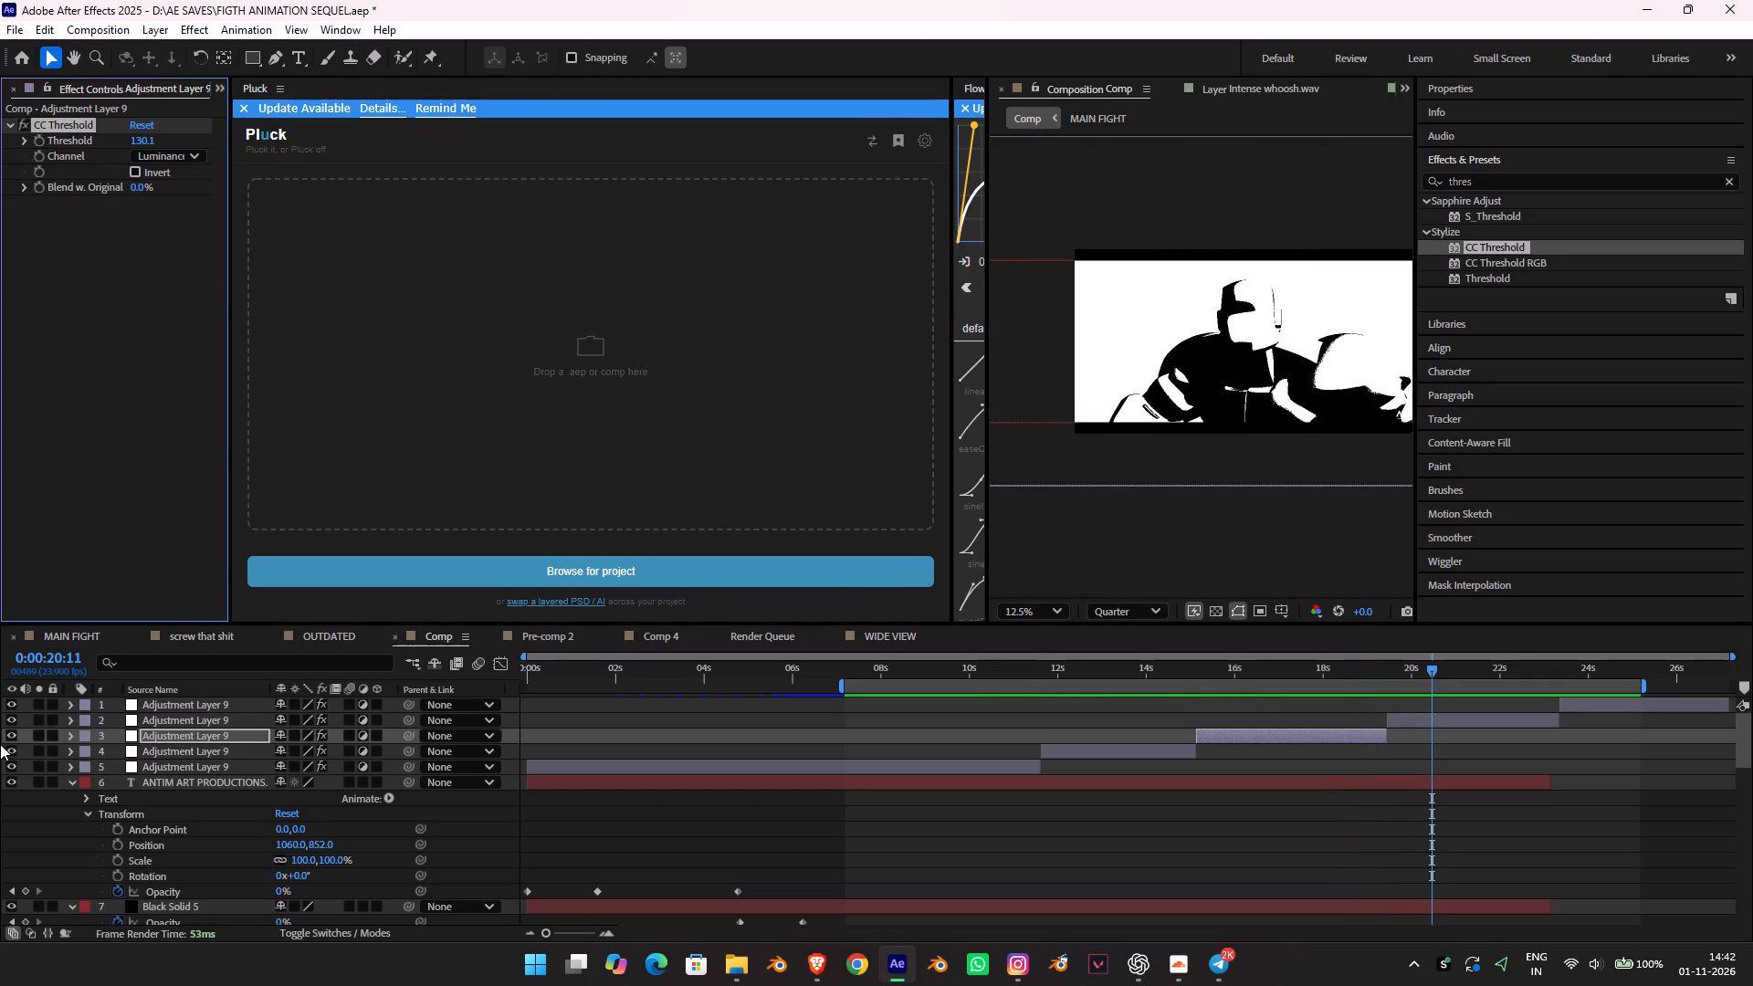
Mute the audio of the sound-bearing layers in Comp, from MAIN FIGHT down through the WAV effects and WIDE VIEW to the NCS music track.
scroll(35, 756, down, 4)
scroll(45, 756, up, 1)
scroll(118, 741, down, 5)
scroll(851, 785, up, 3)
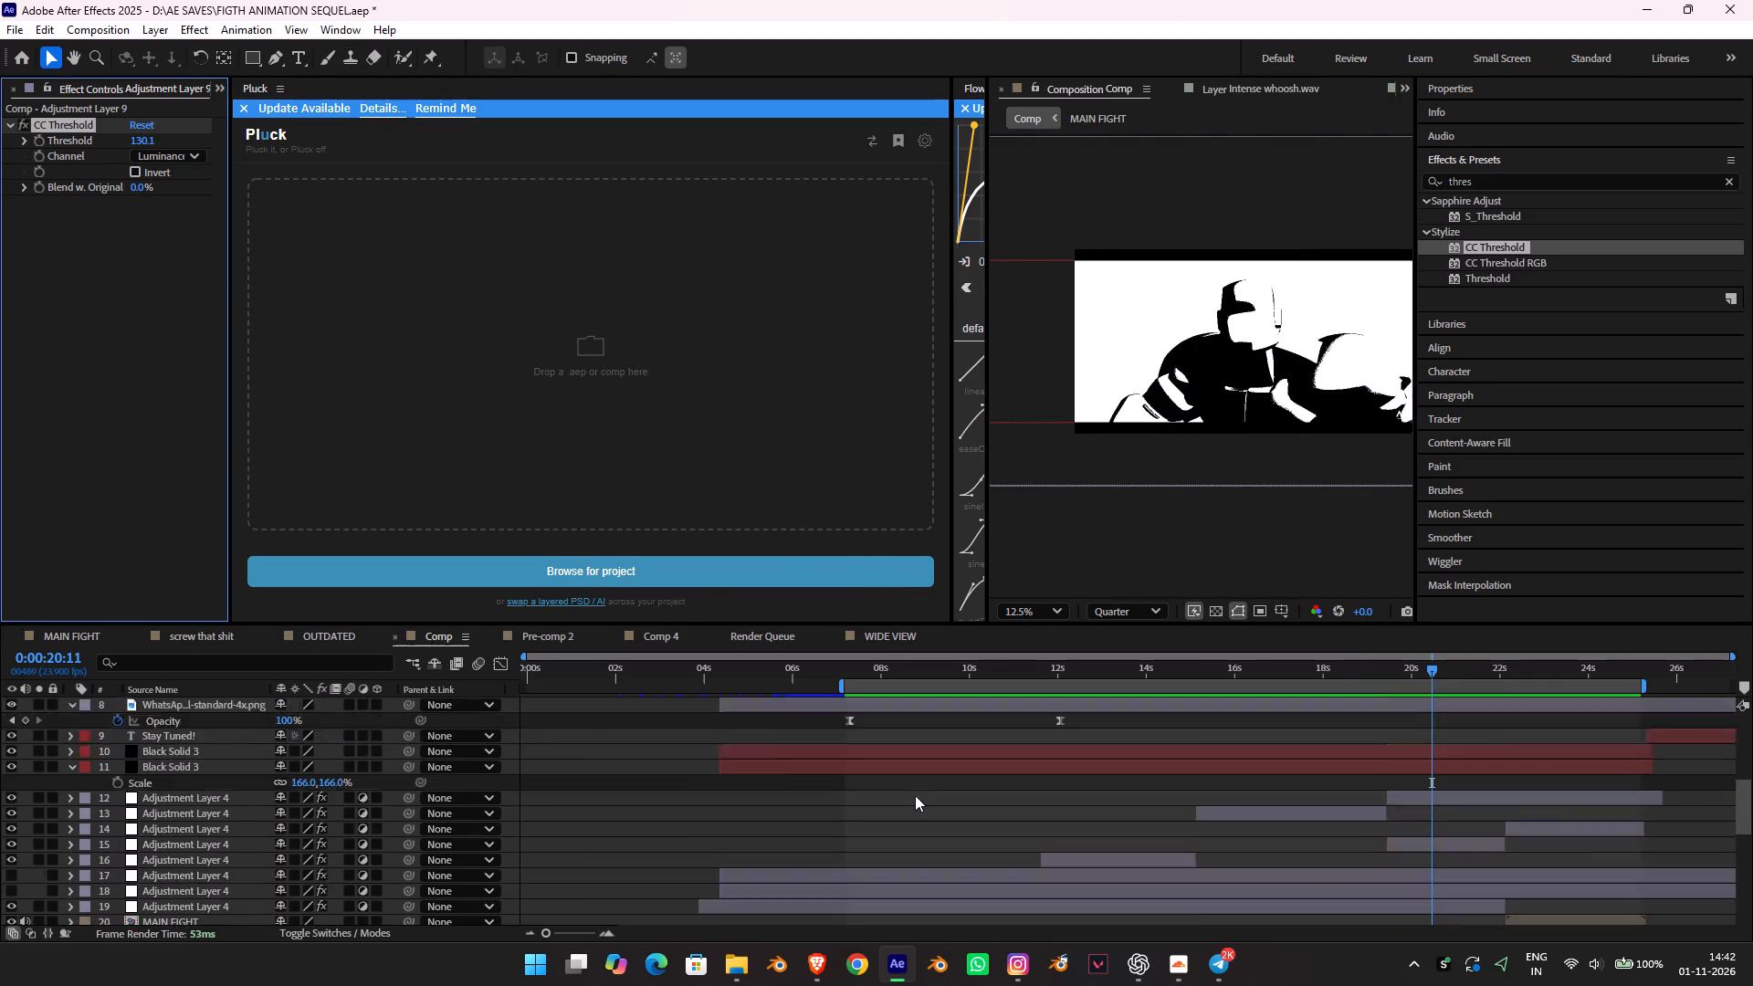
scroll(915, 795, up, 11)
scroll(926, 818, down, 10)
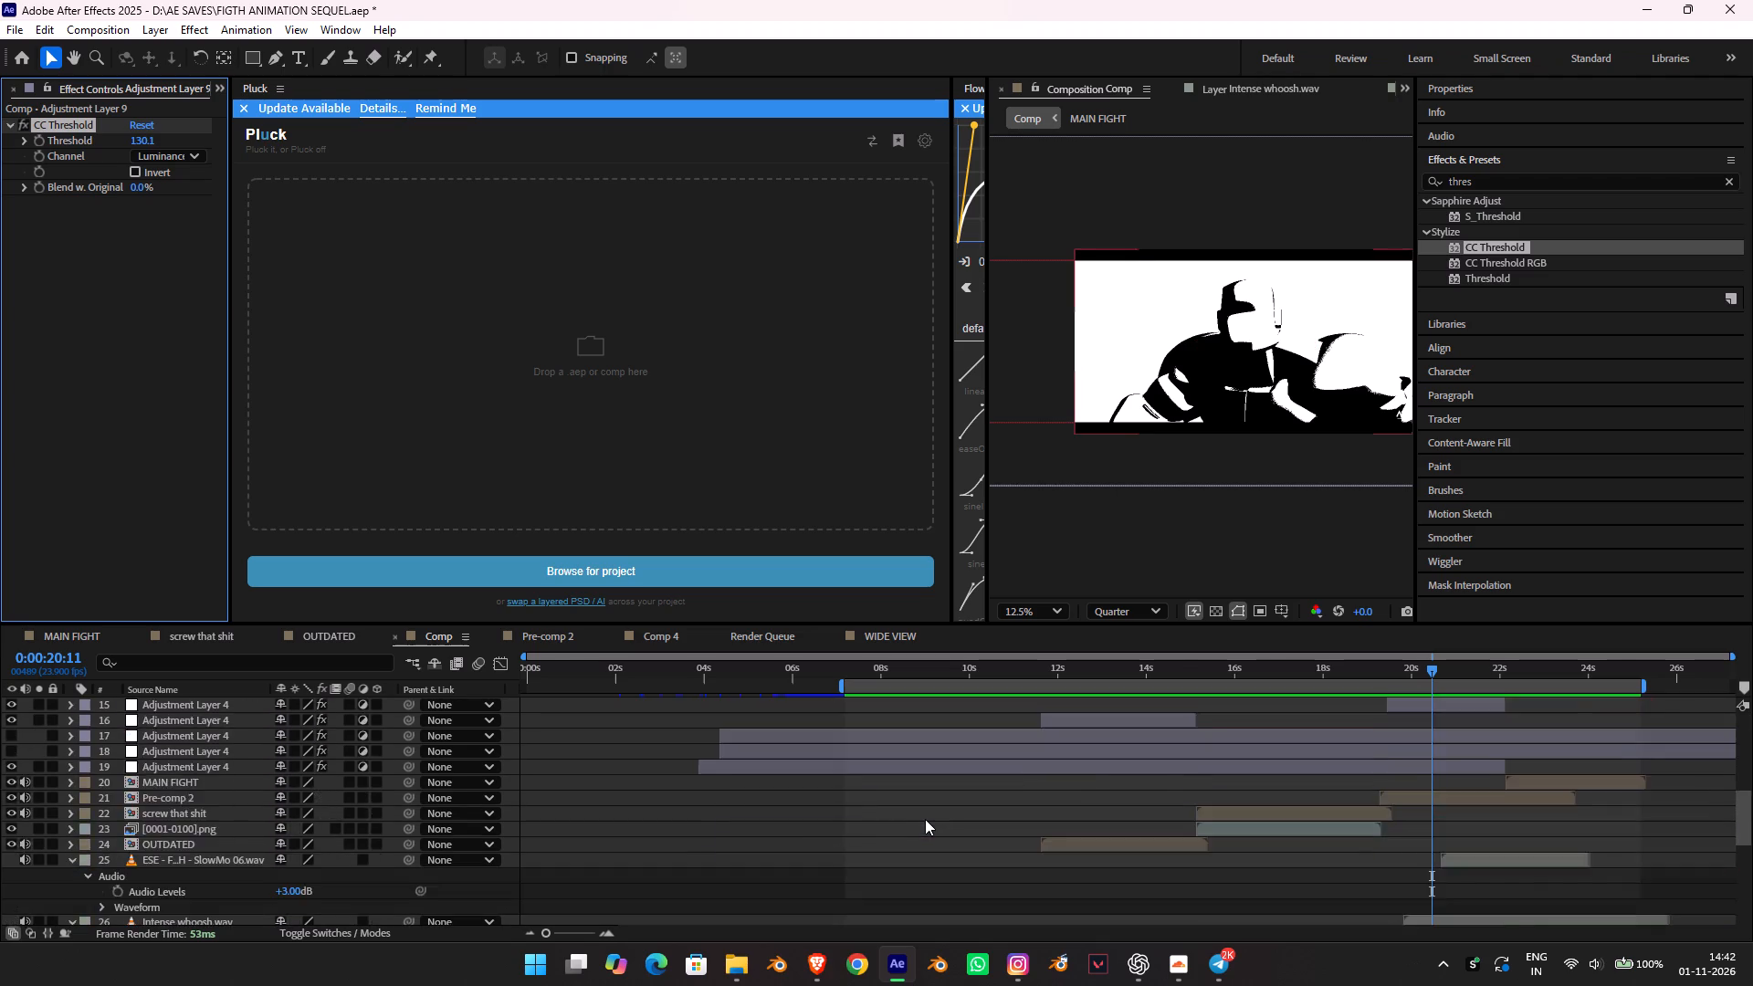
scroll(1159, 759, down, 6)
scroll(60, 761, up, 7)
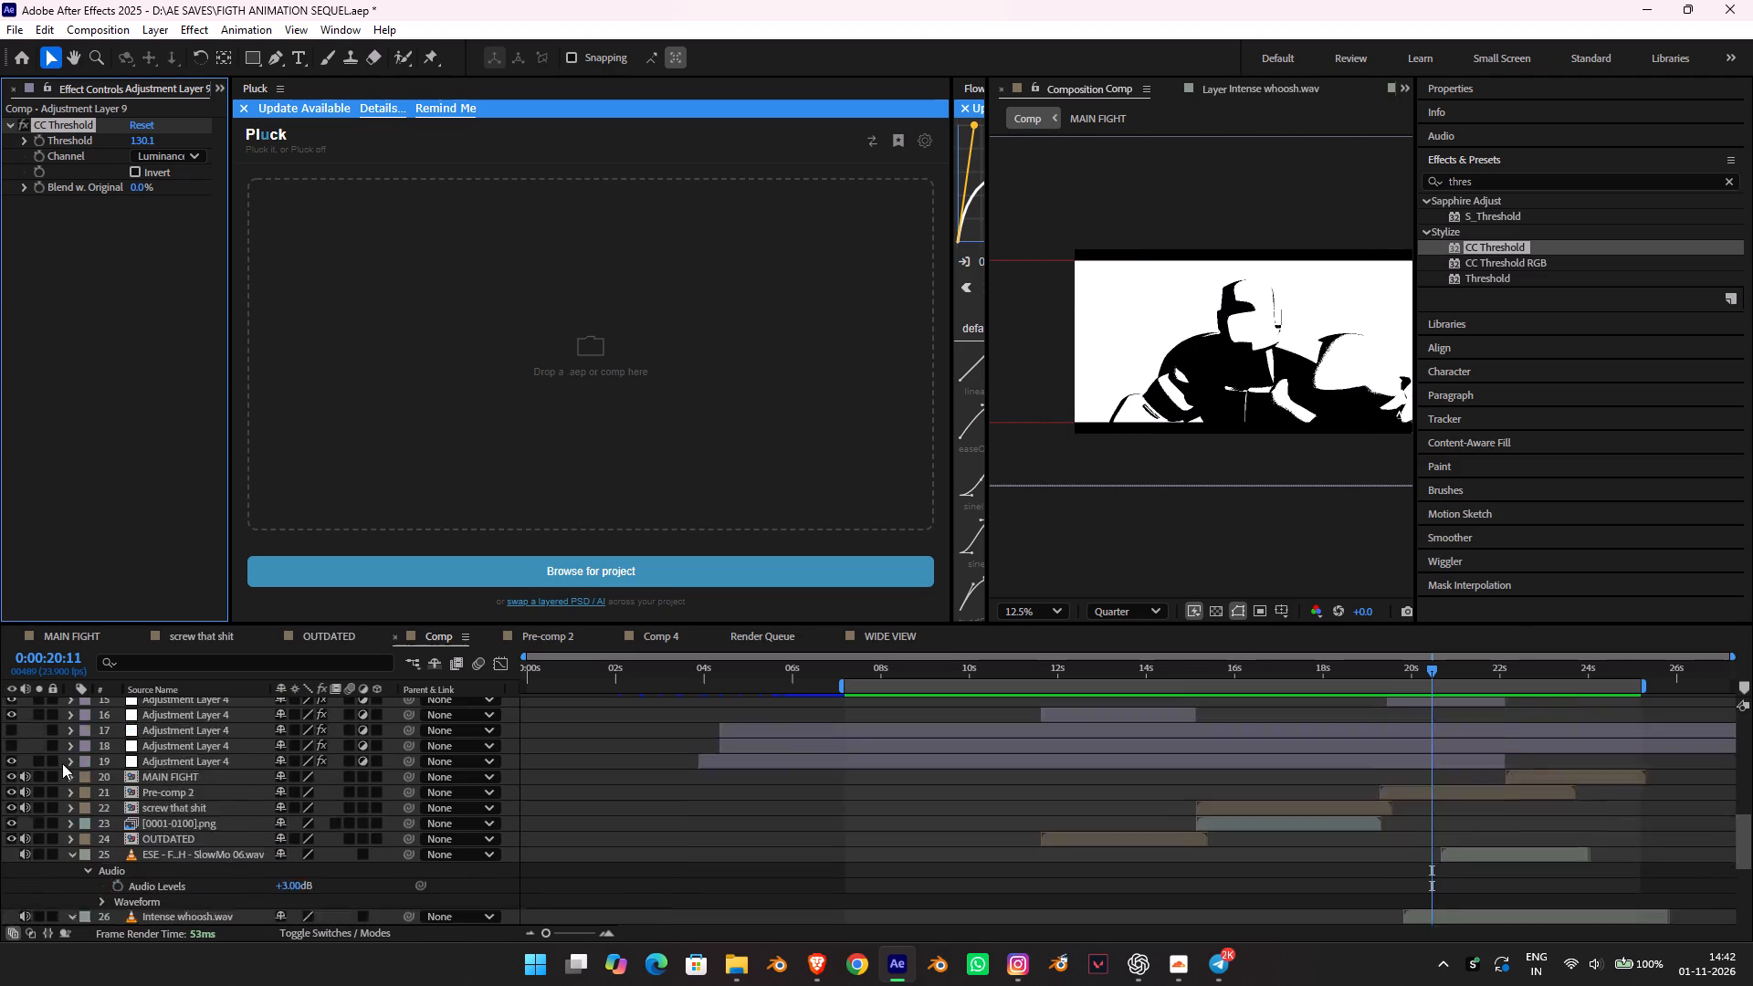
scroll(62, 763, up, 13)
scroll(56, 753, down, 4)
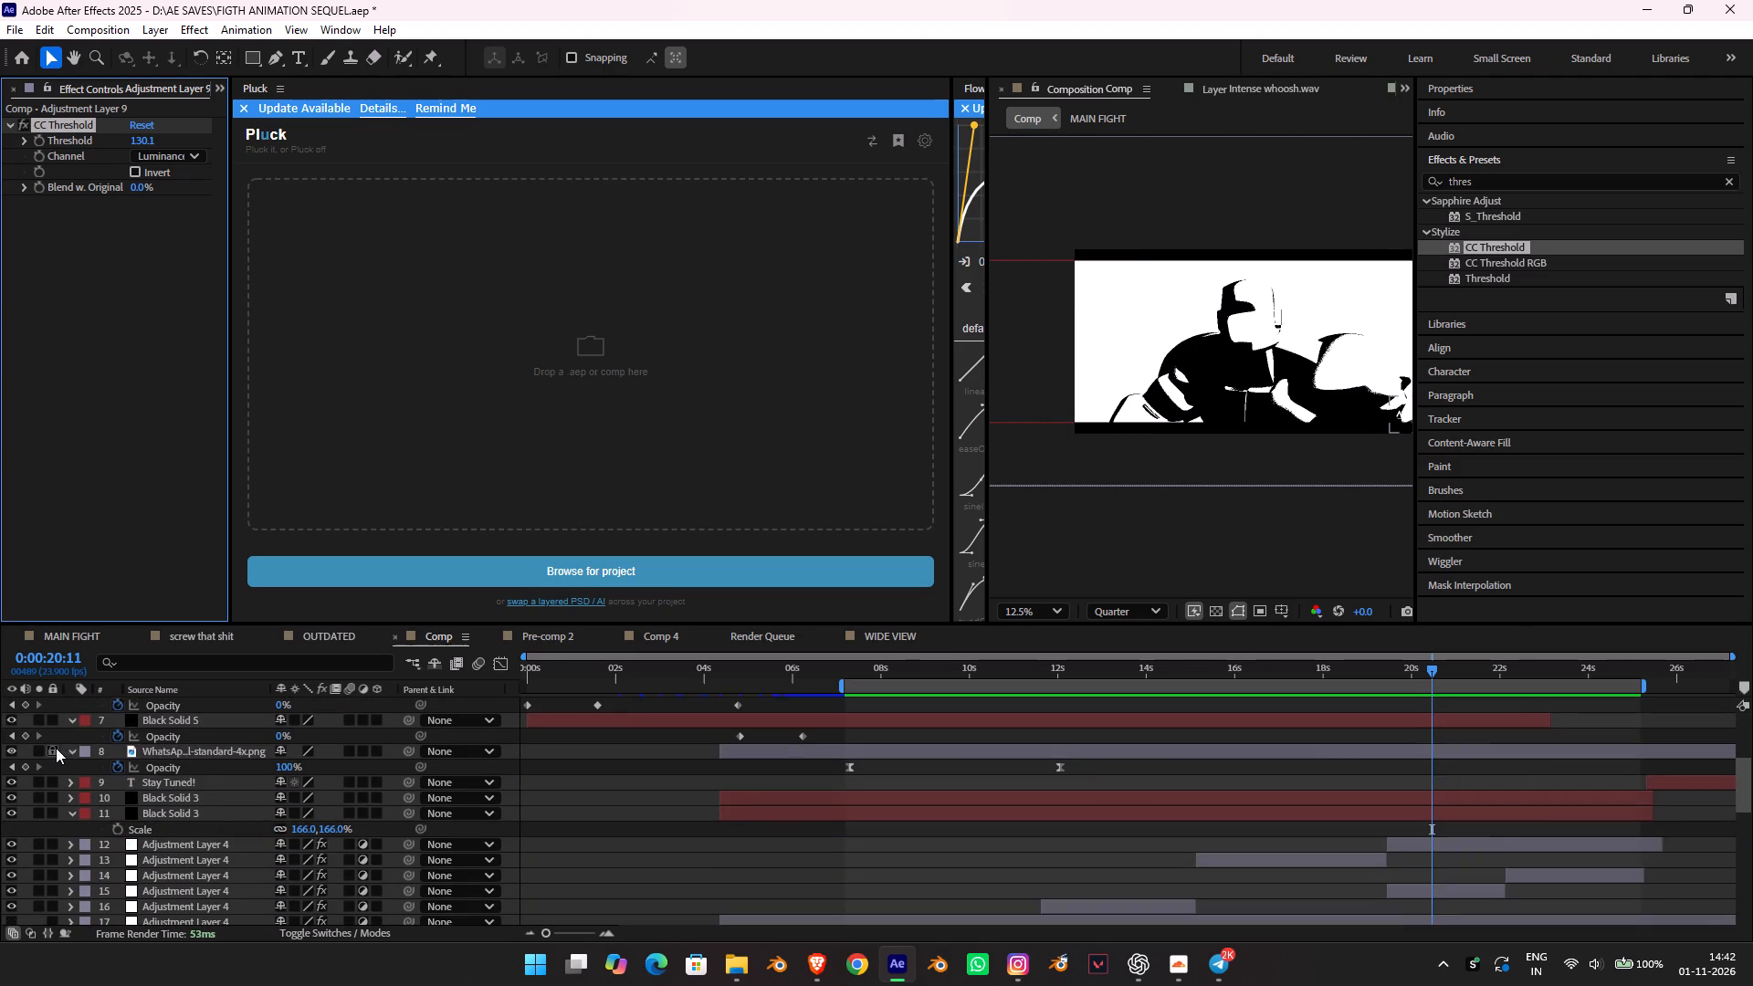
scroll(56, 748, up, 11)
scroll(25, 744, down, 2)
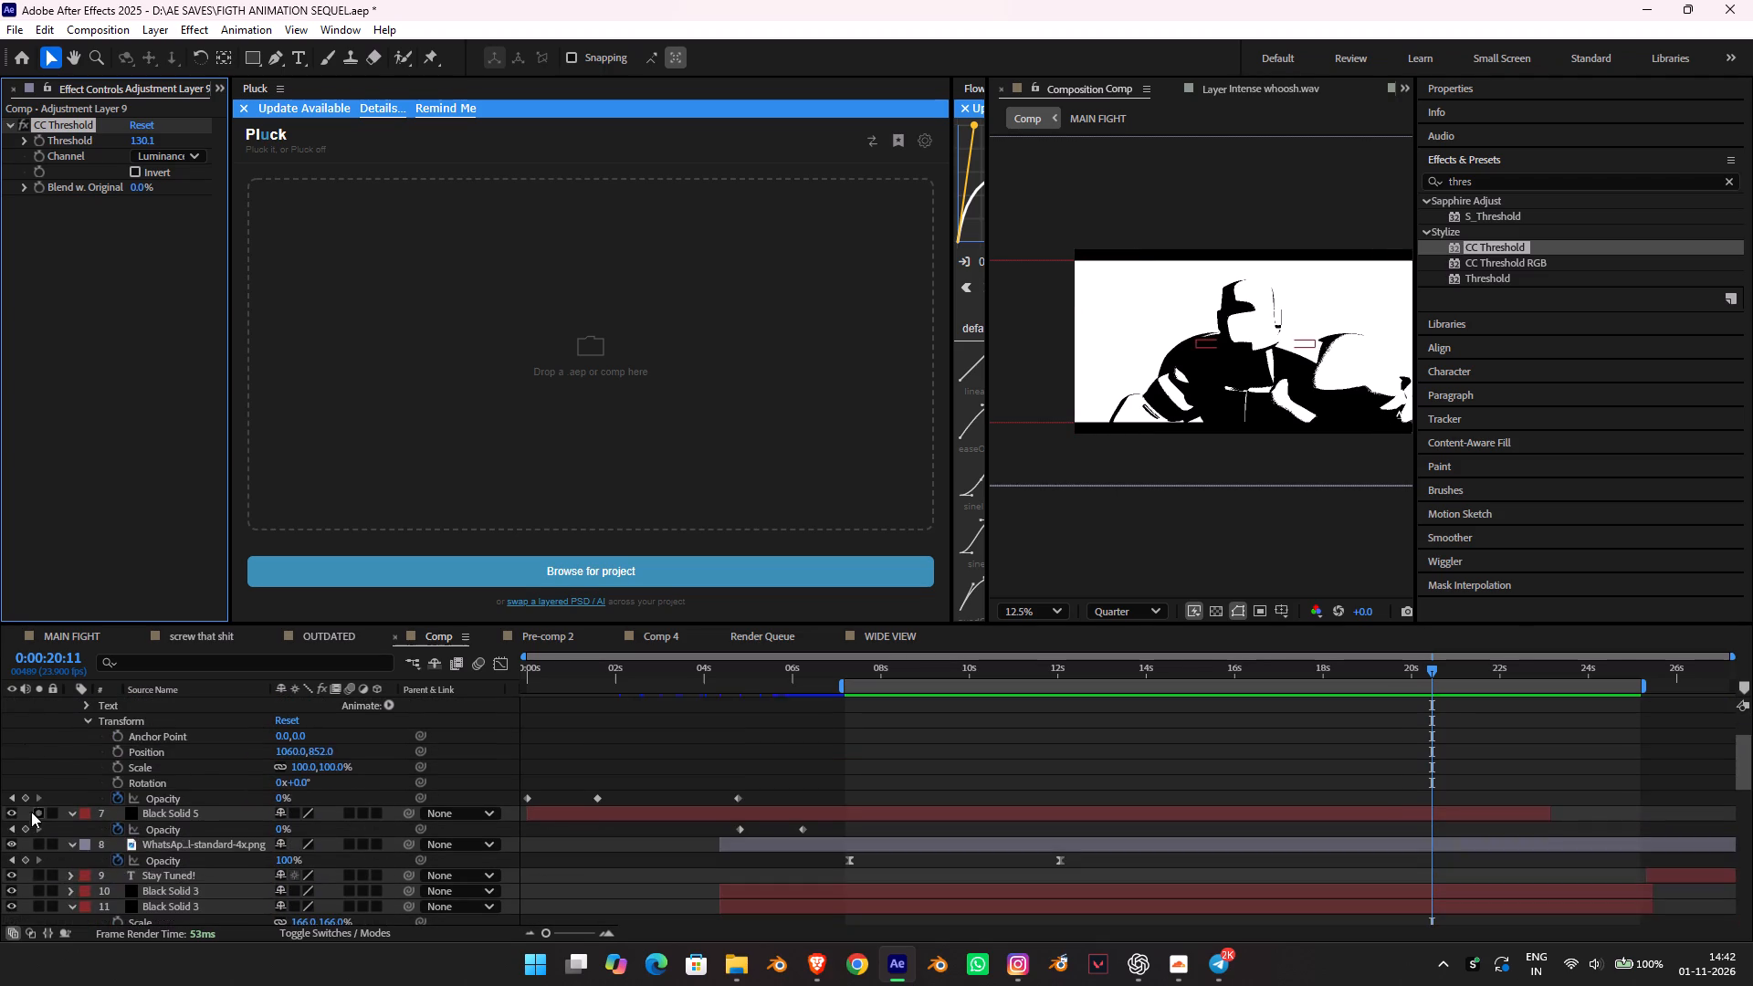
scroll(31, 812, down, 6)
drag(26, 786, 27, 867)
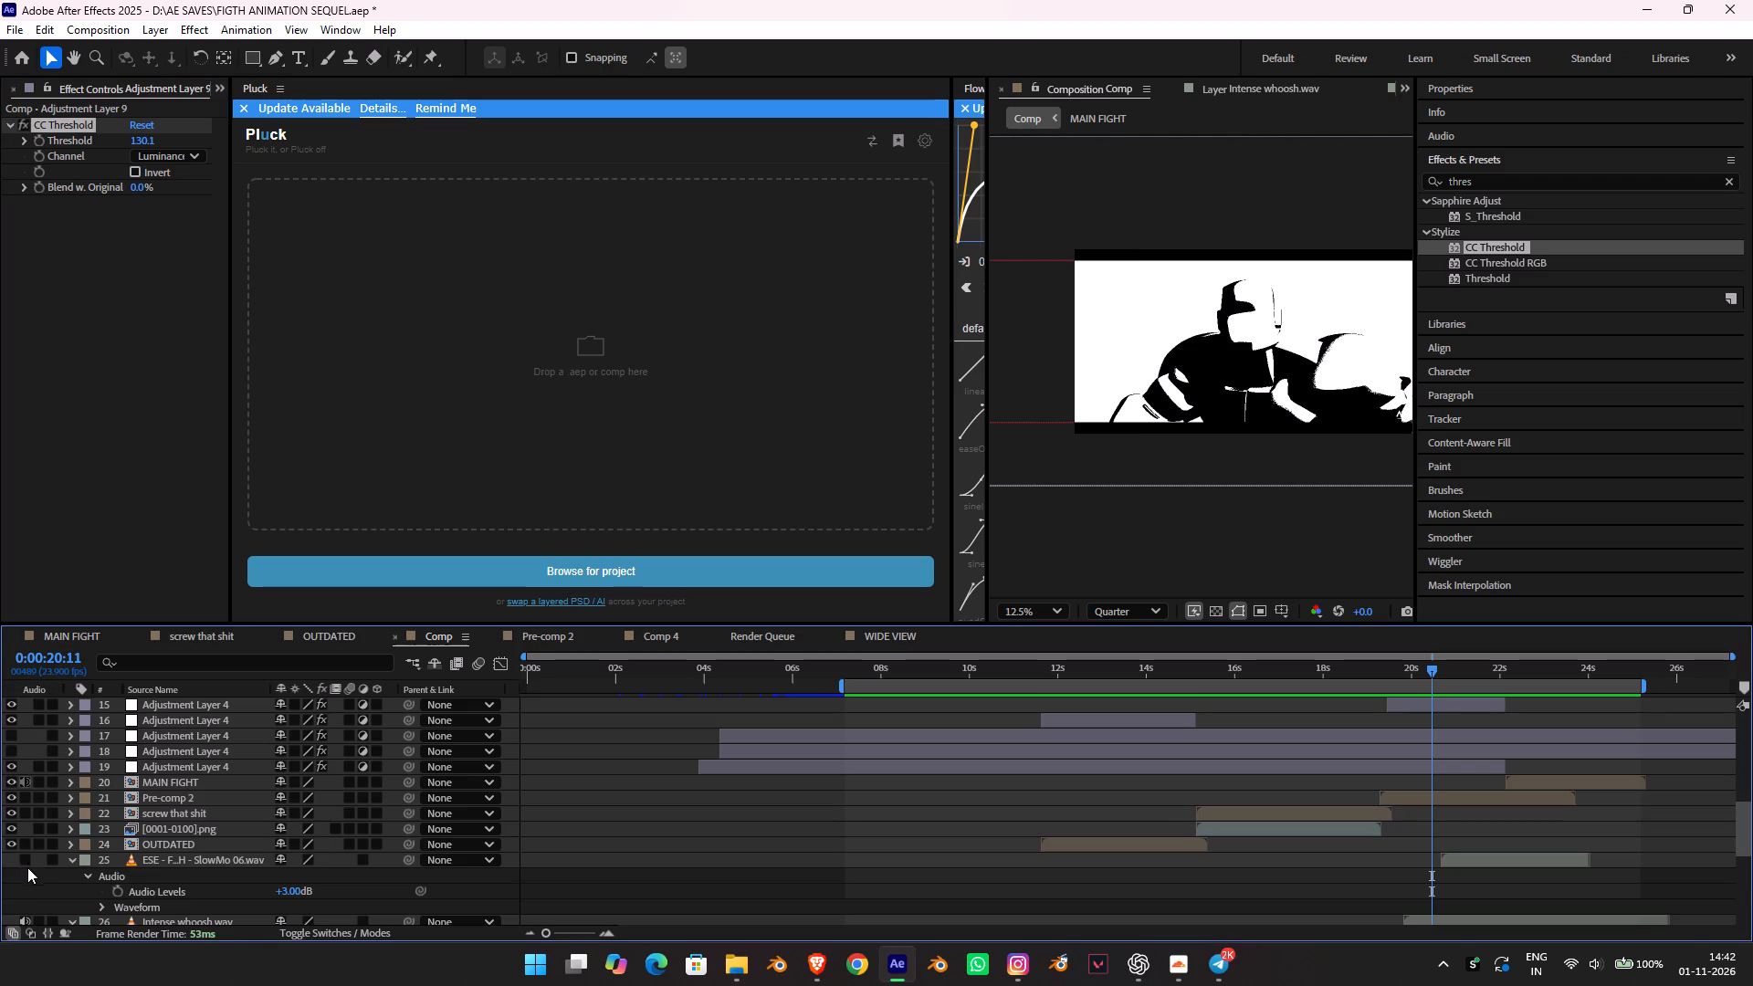
drag(27, 867, 27, 865)
scroll(63, 774, down, 4)
click(28, 740)
scroll(46, 791, down, 3)
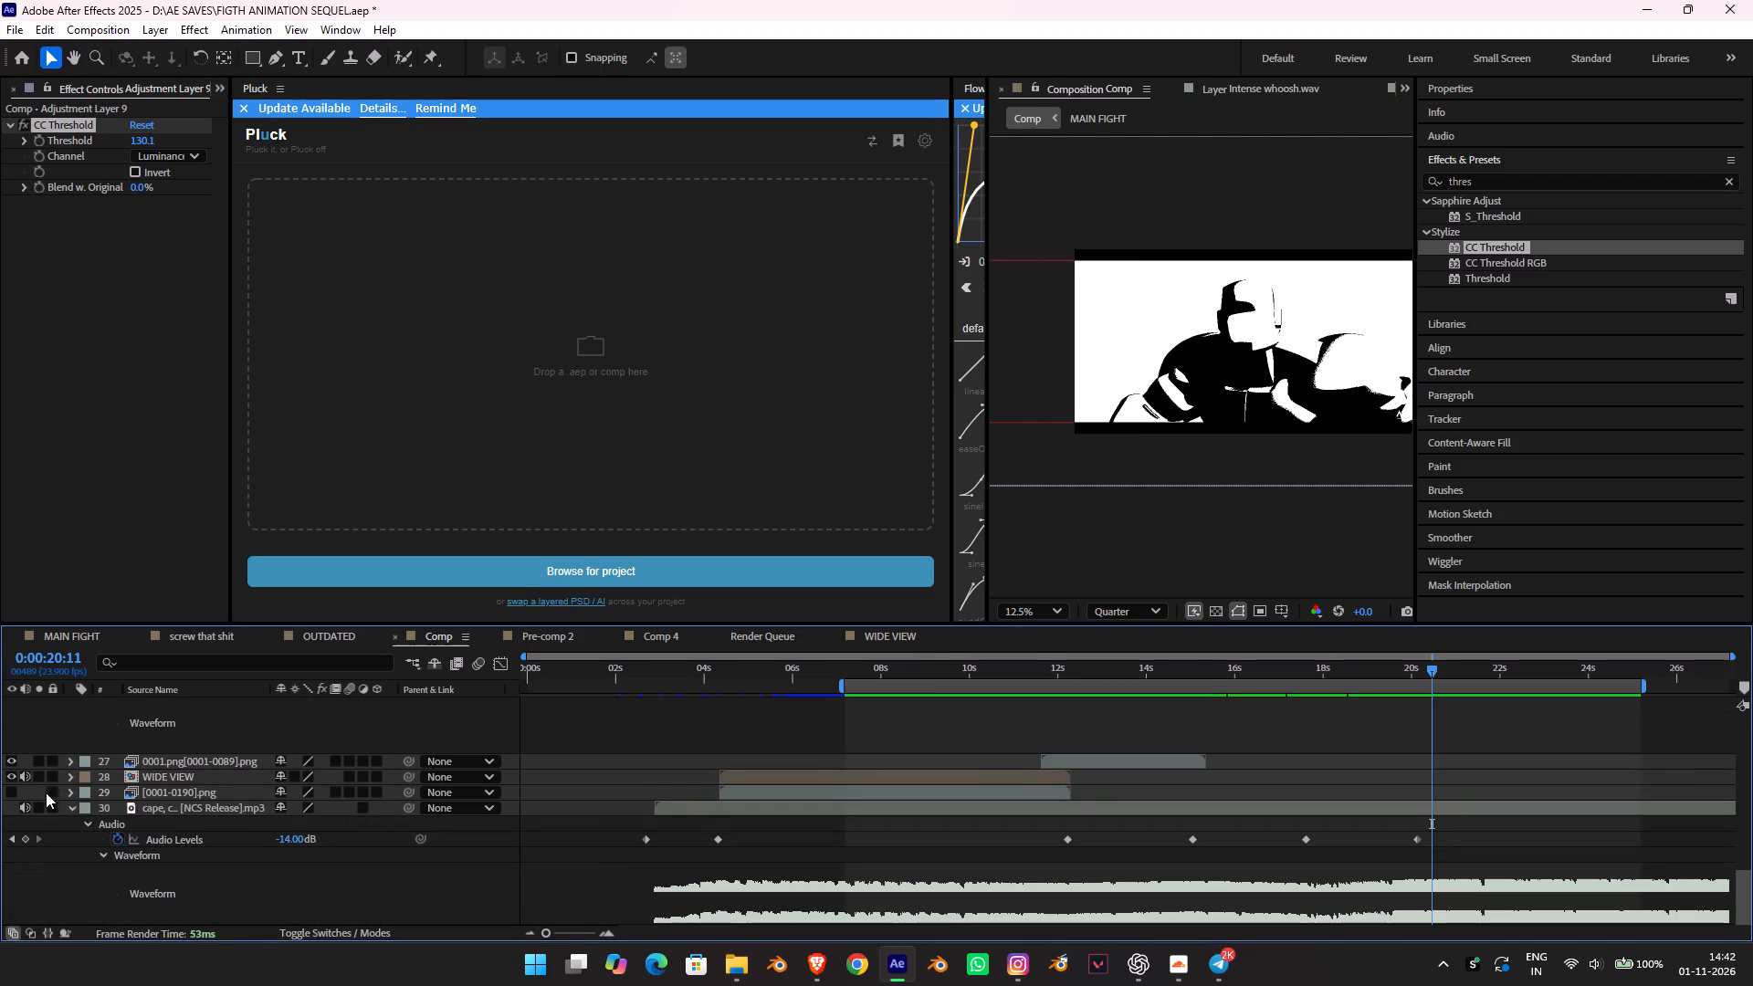
click(23, 775)
click(26, 803)
scroll(65, 804, down, 5)
Play back the muted Comp from 0:00:07:07 up to 0:00:14:09.
drag(872, 669, 851, 670)
key(space)
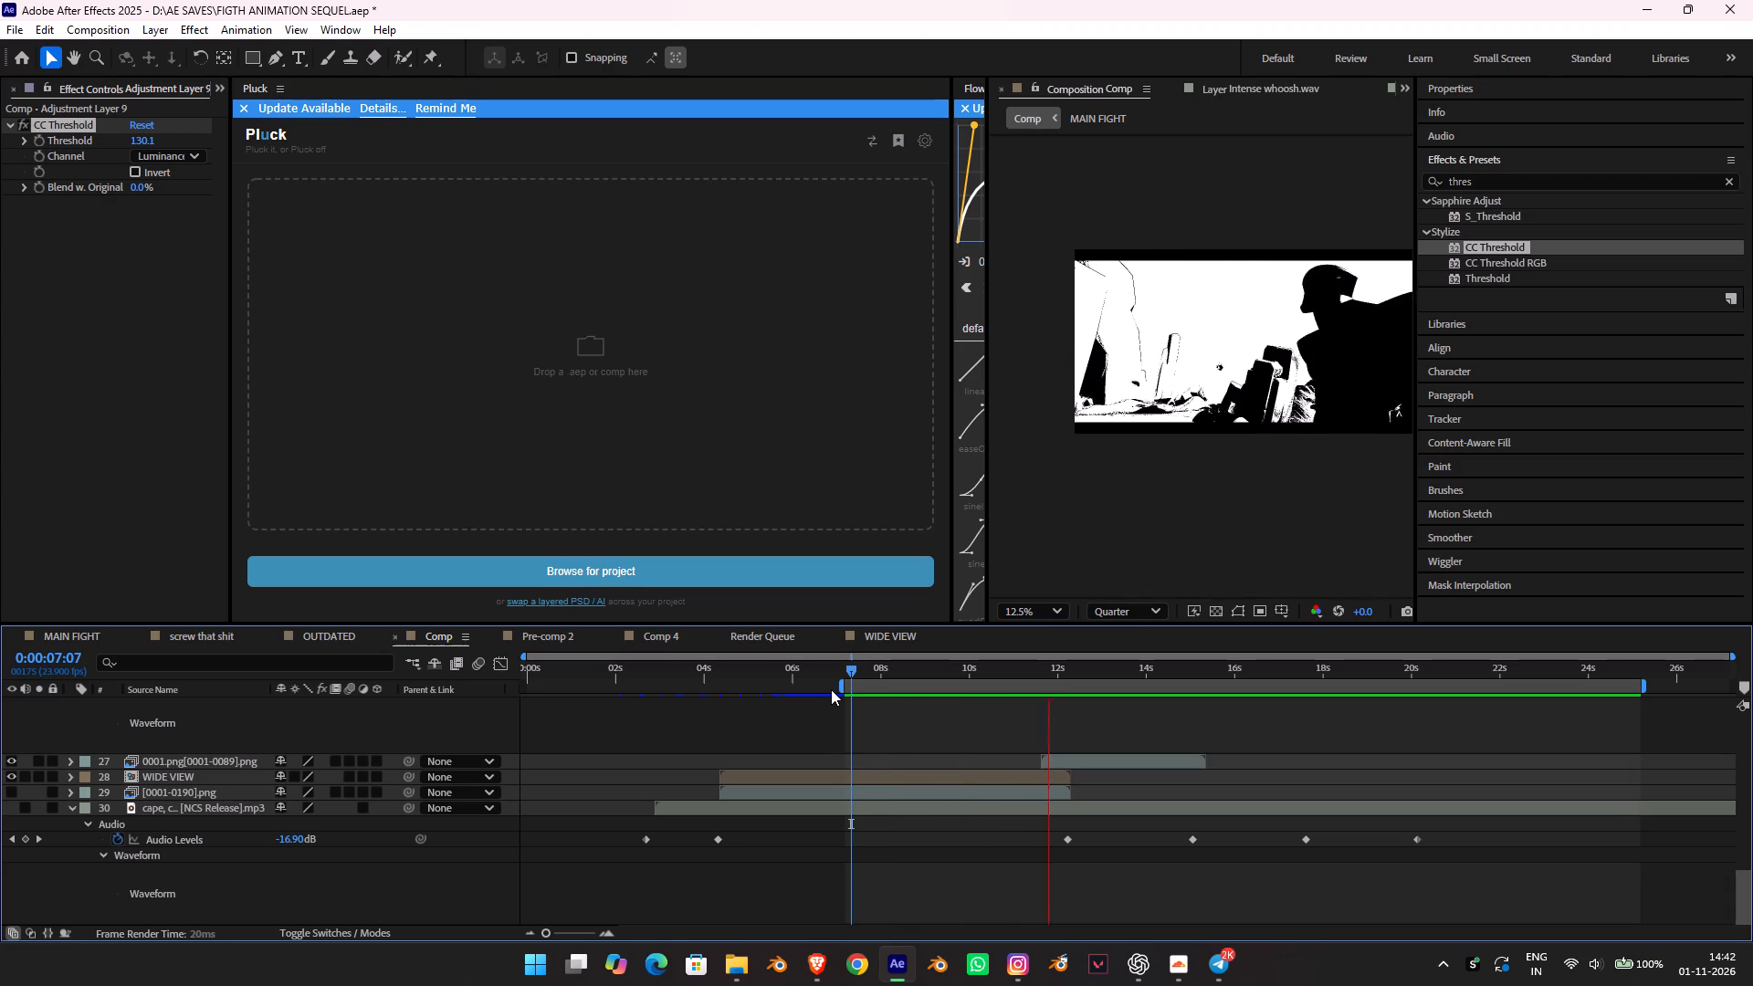
key(space)
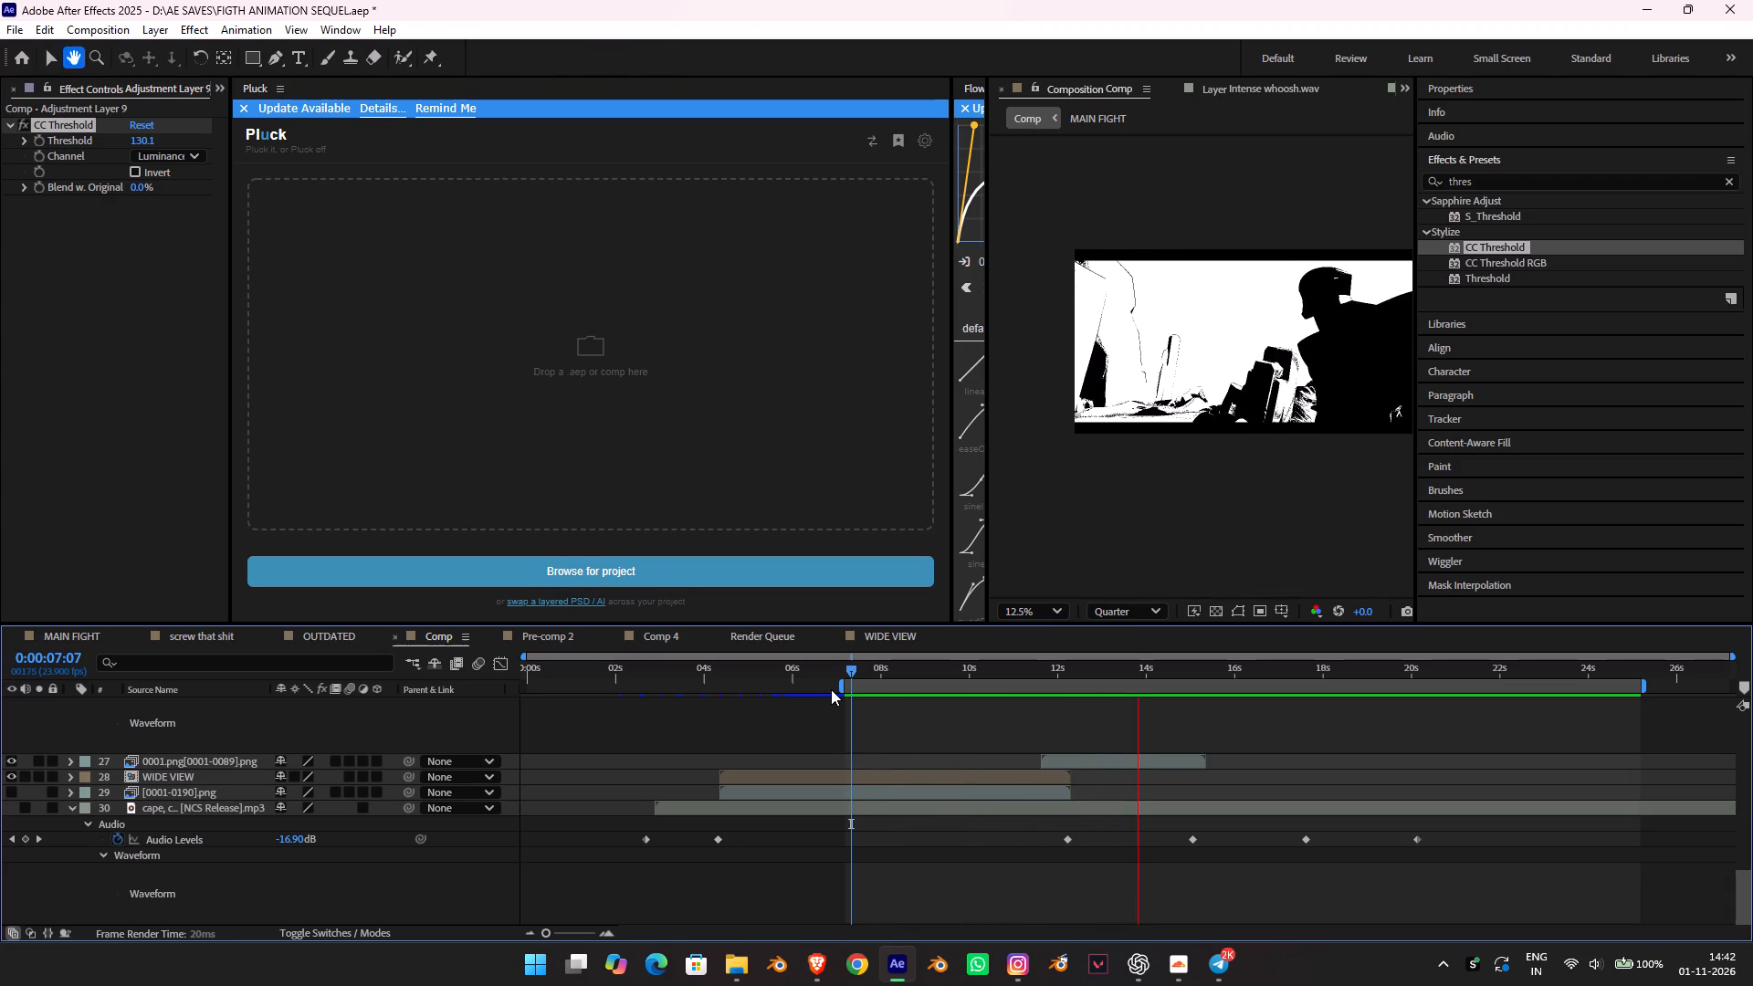
key(space)
key(space)
Add Comp to the render queue.
key(ctrl+m)
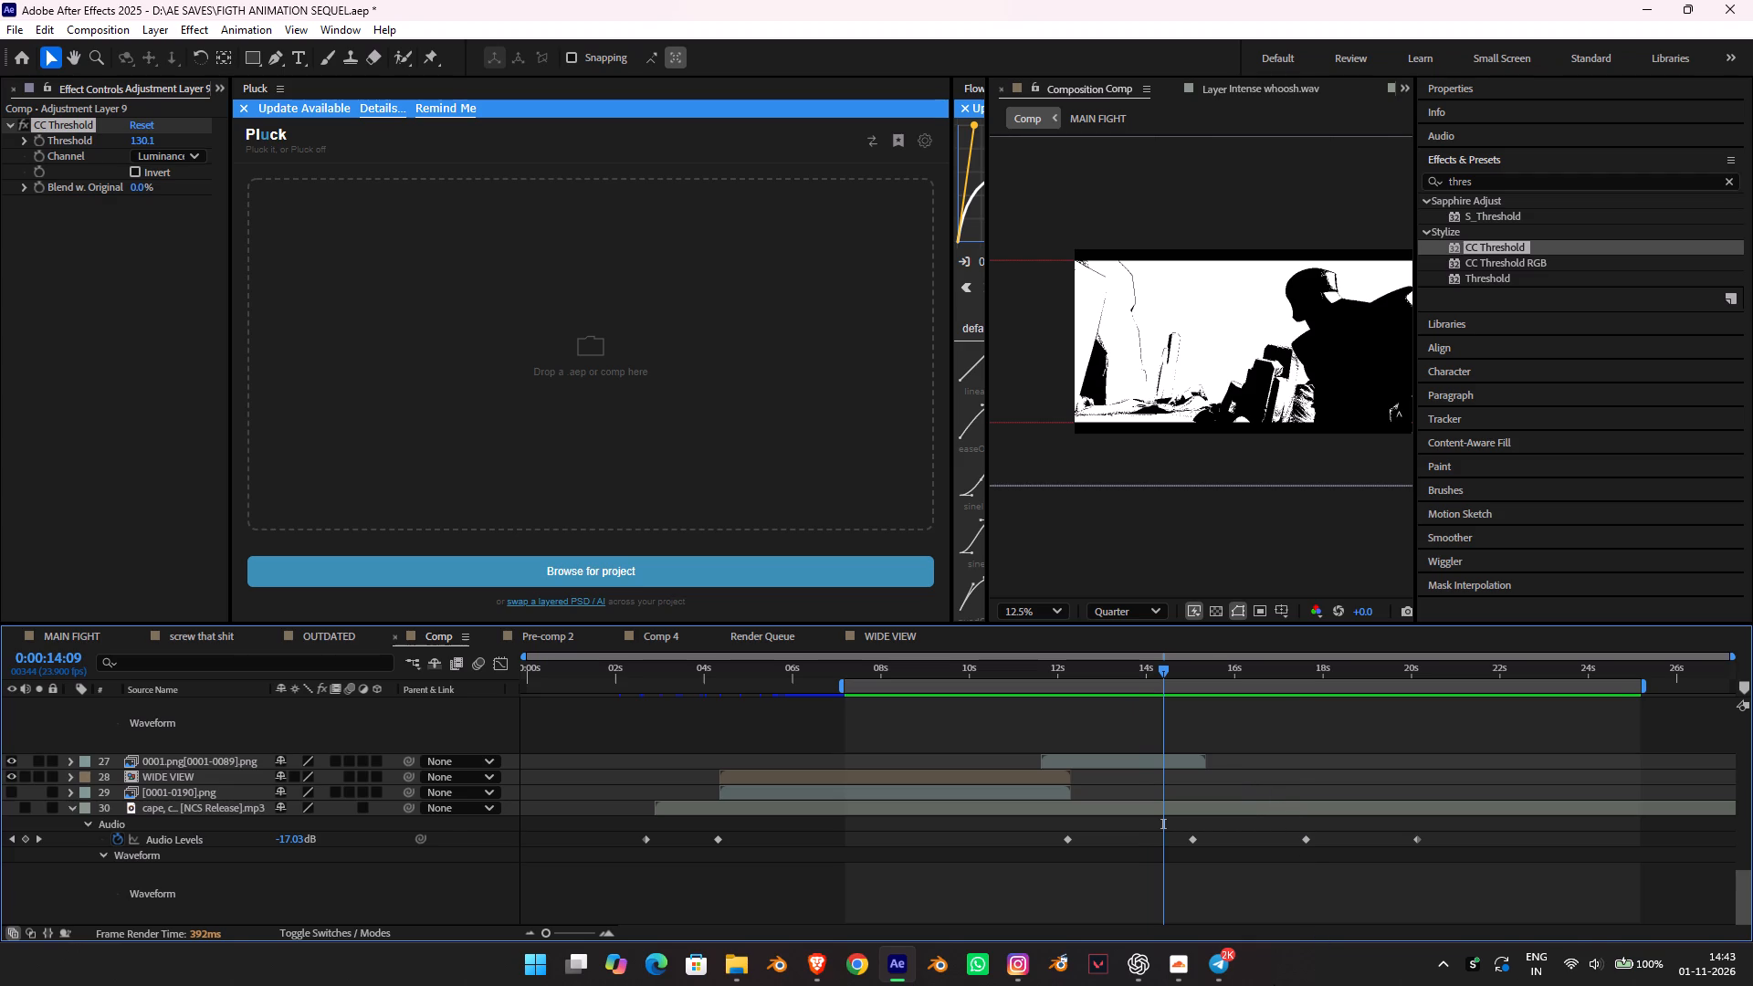
In the newly queued Comp's H.264 output module, set the target bitrate to 135 Mbps.
scroll(187, 840, down, 6)
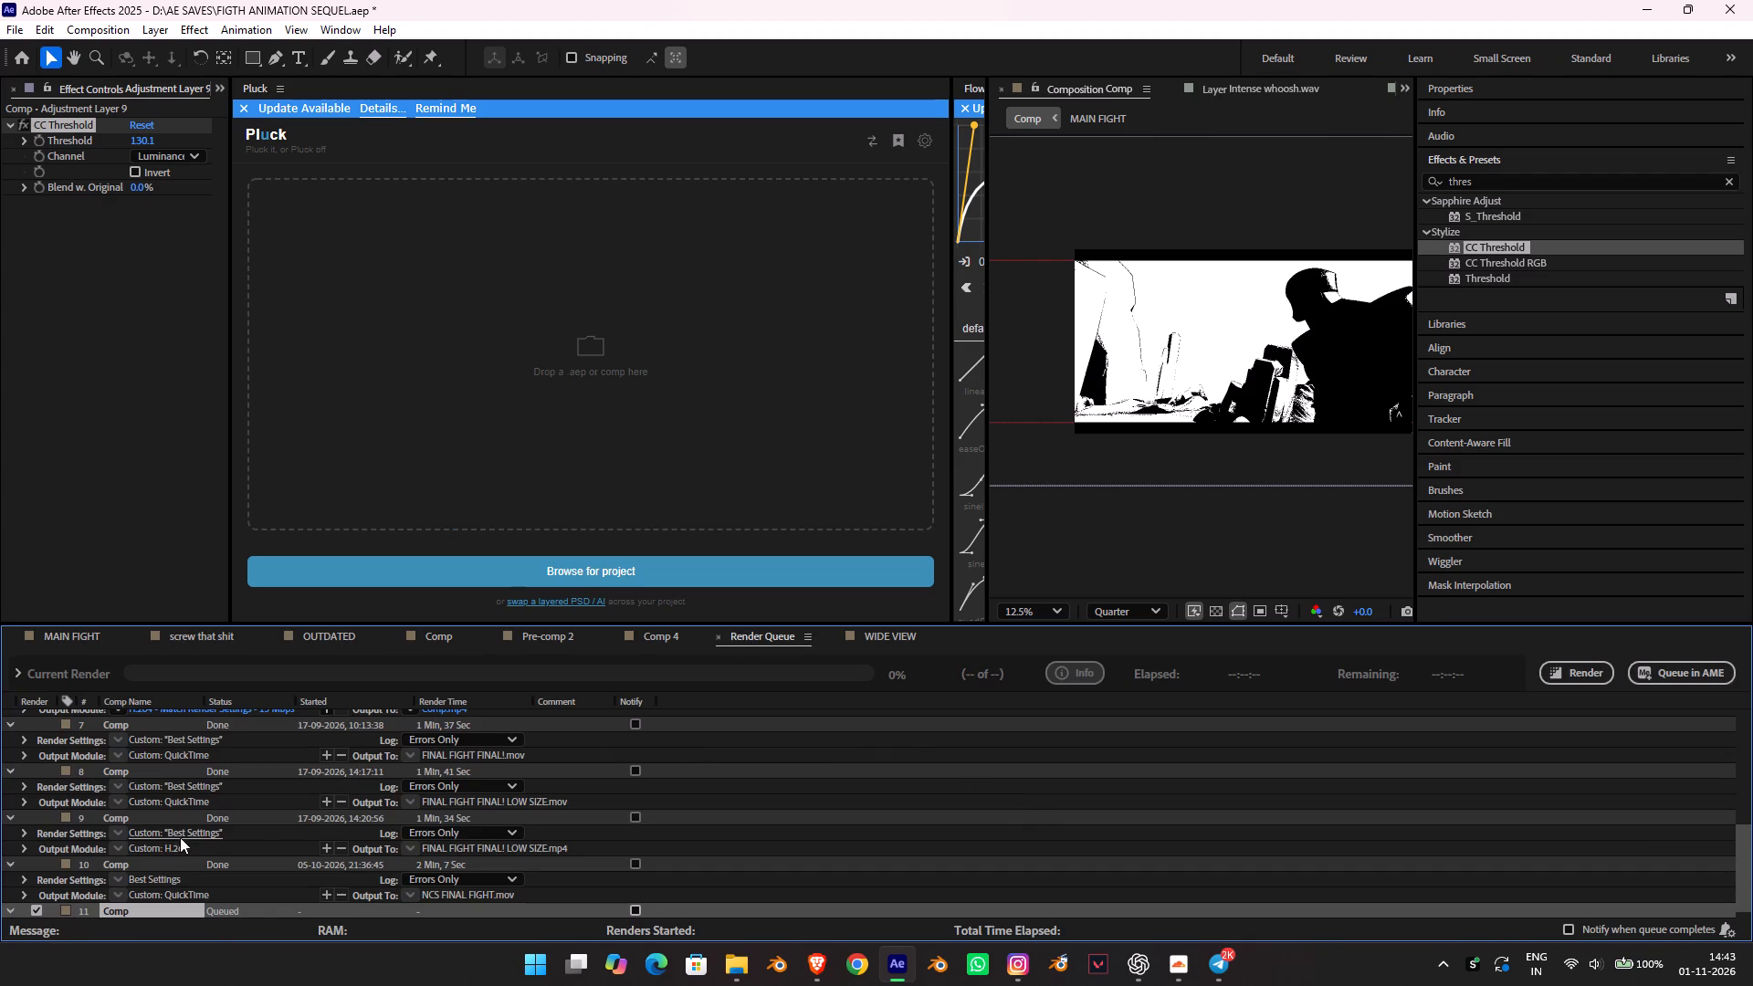
scroll(171, 841, down, 4)
click(216, 910)
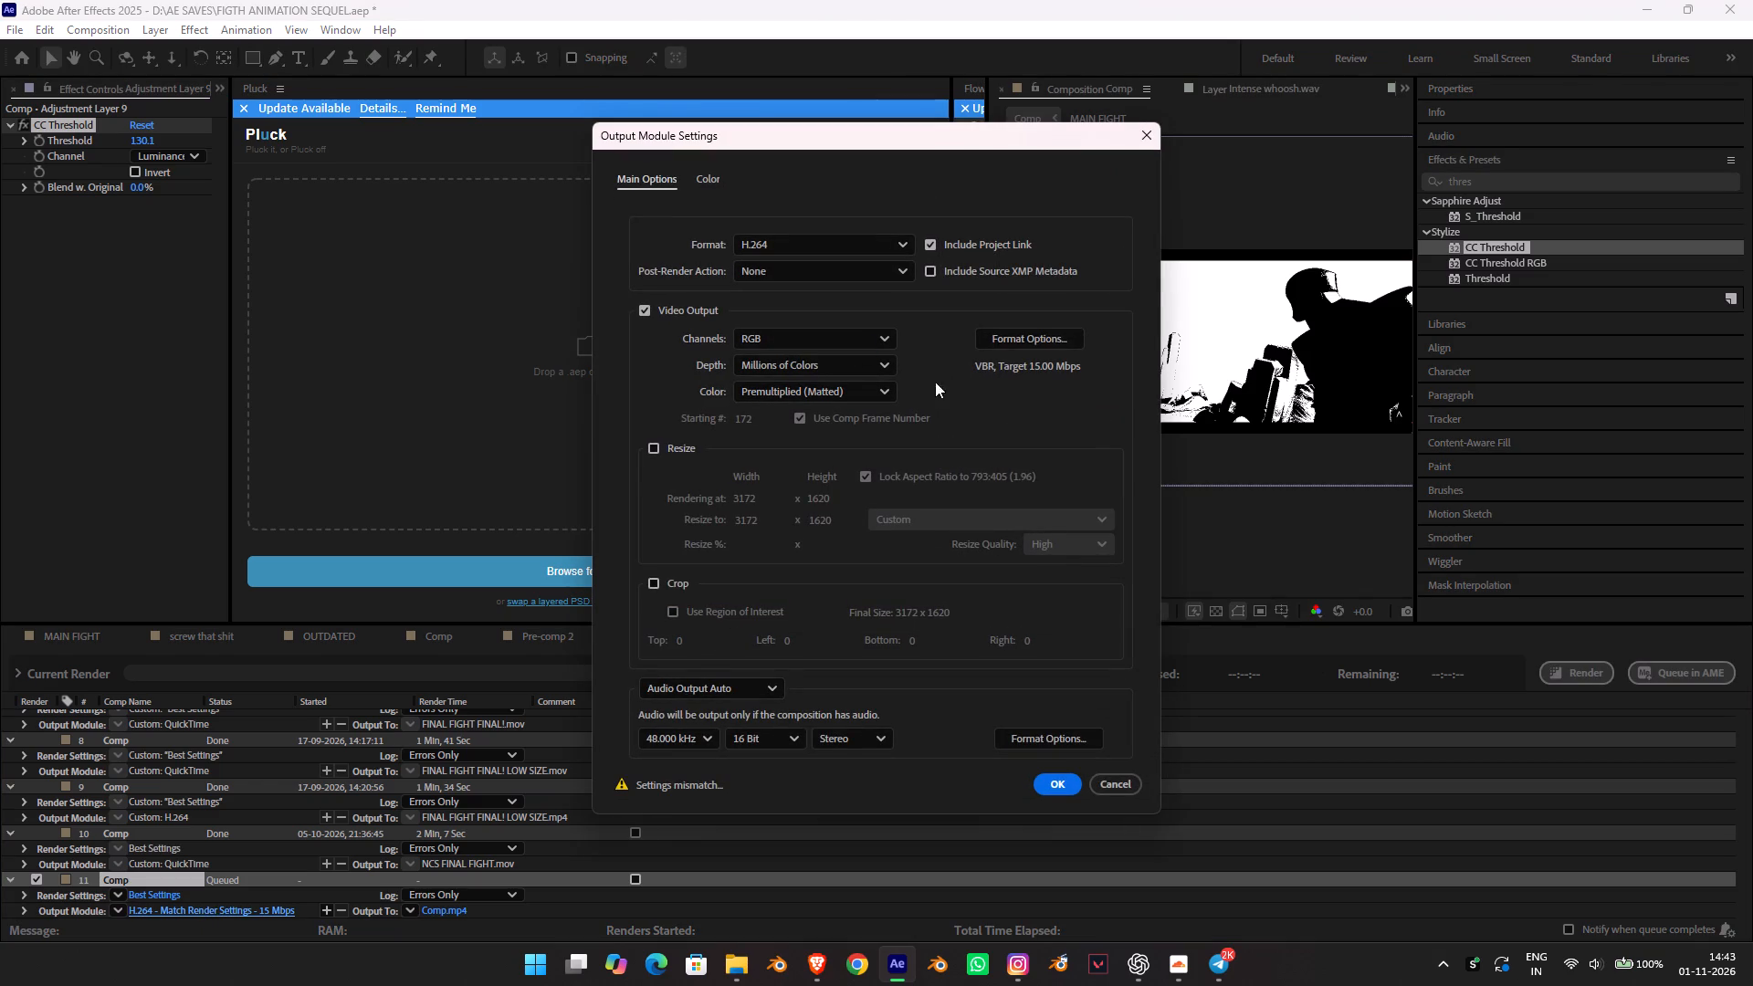
click(1024, 329)
drag(860, 572, 1019, 582)
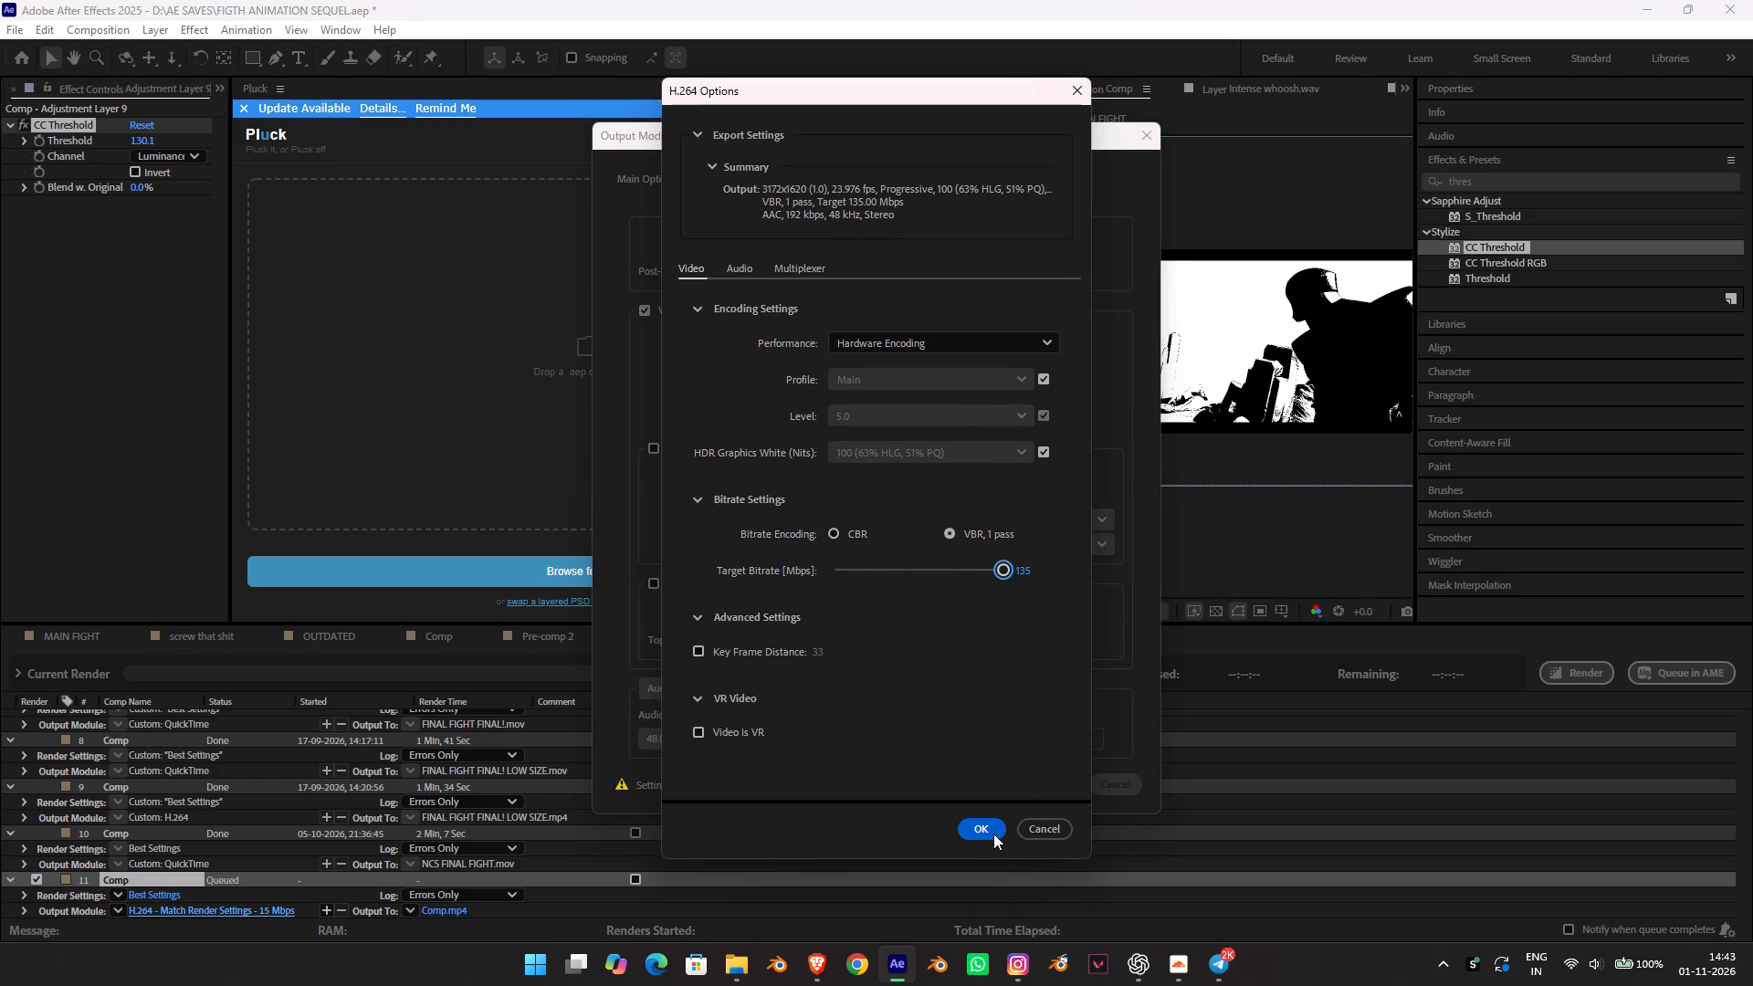
click(984, 827)
click(991, 575)
click(983, 560)
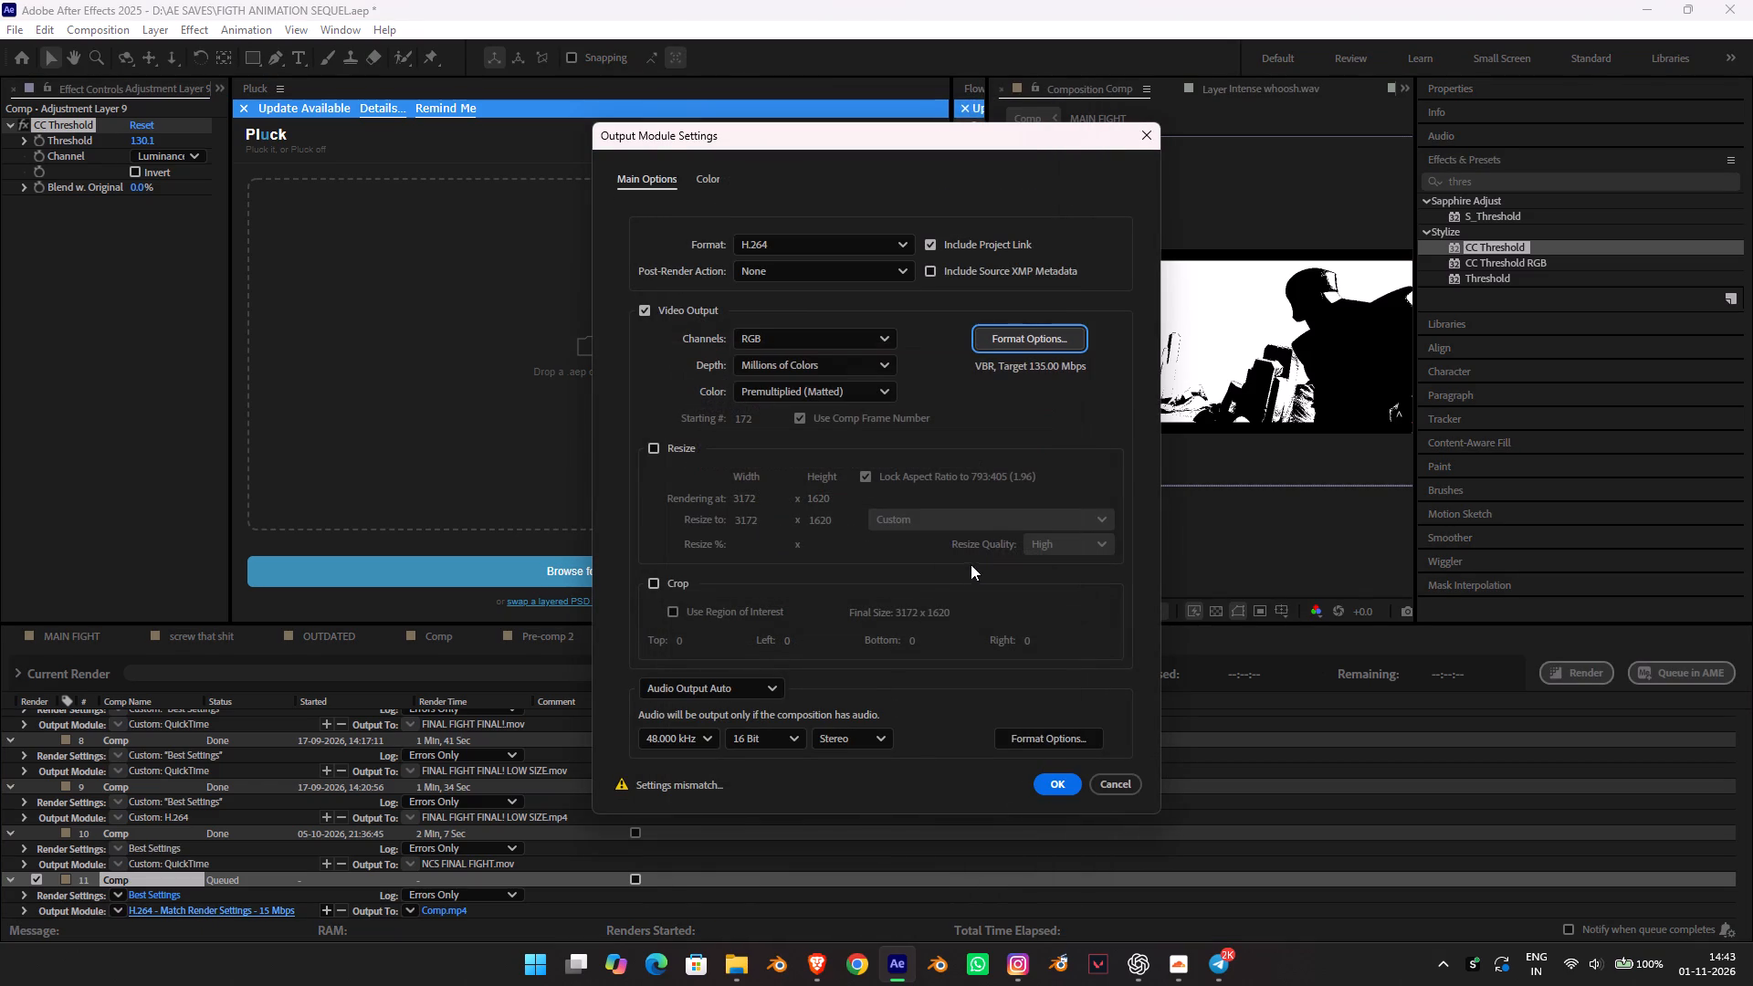
drag(1053, 791, 832, 408)
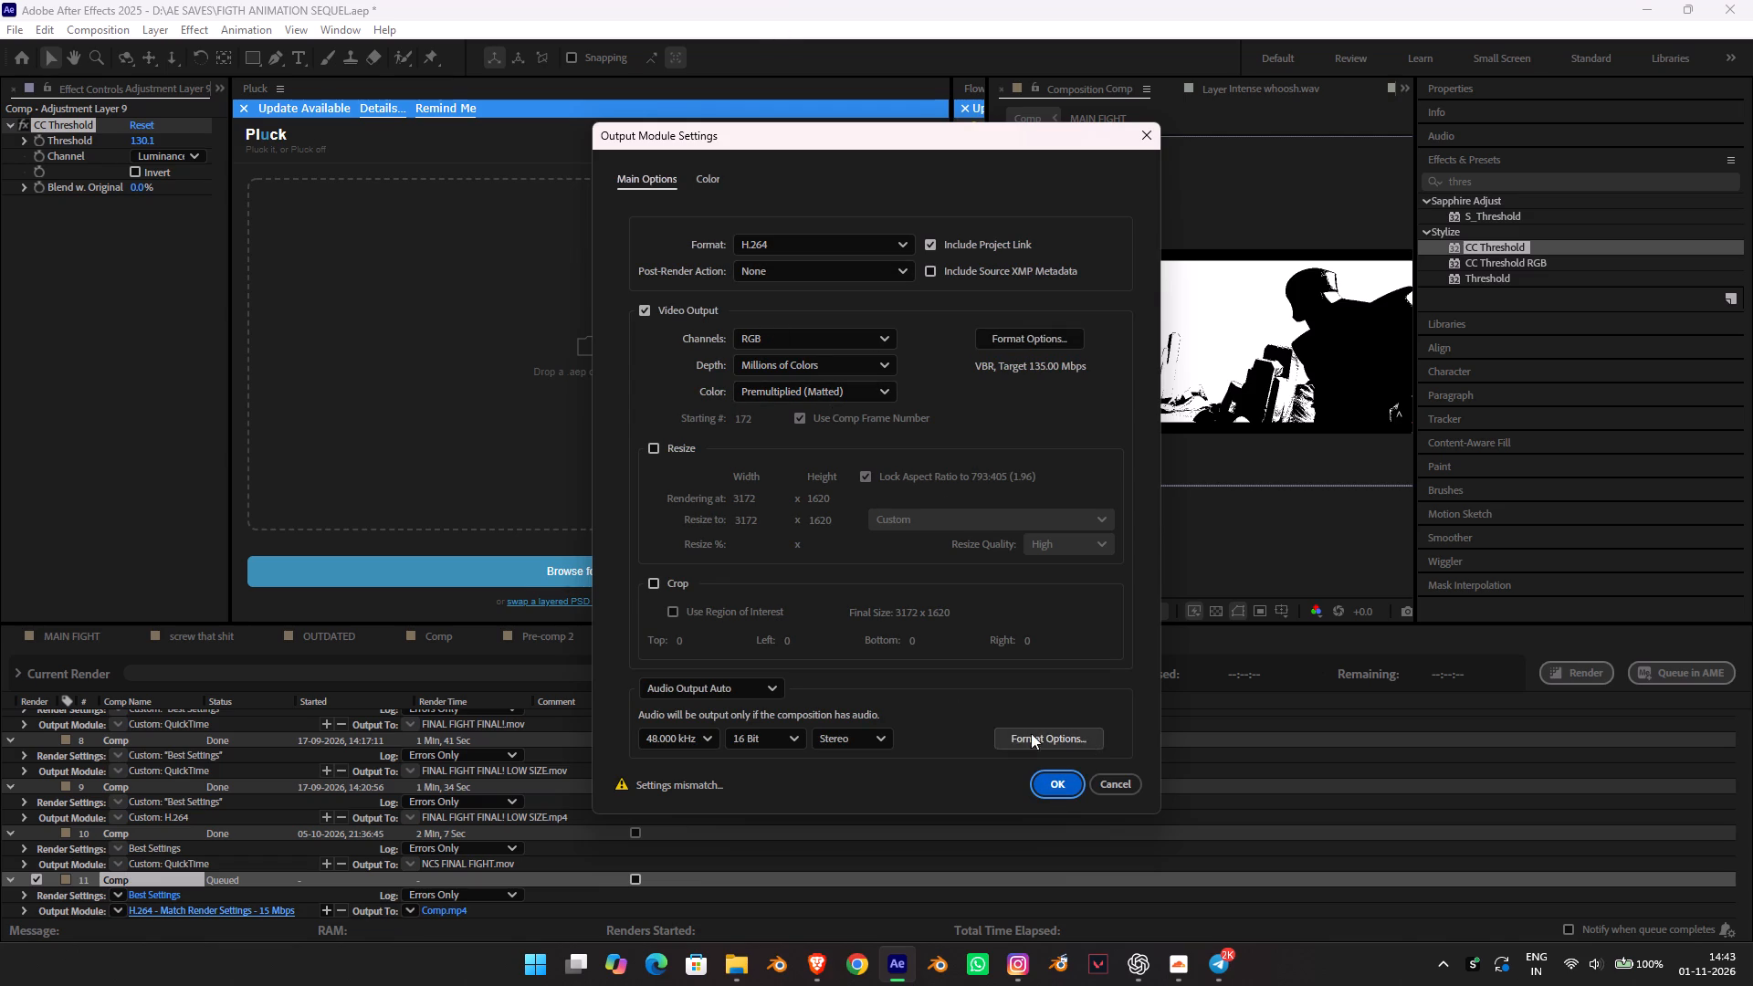
click(1026, 782)
click(1056, 781)
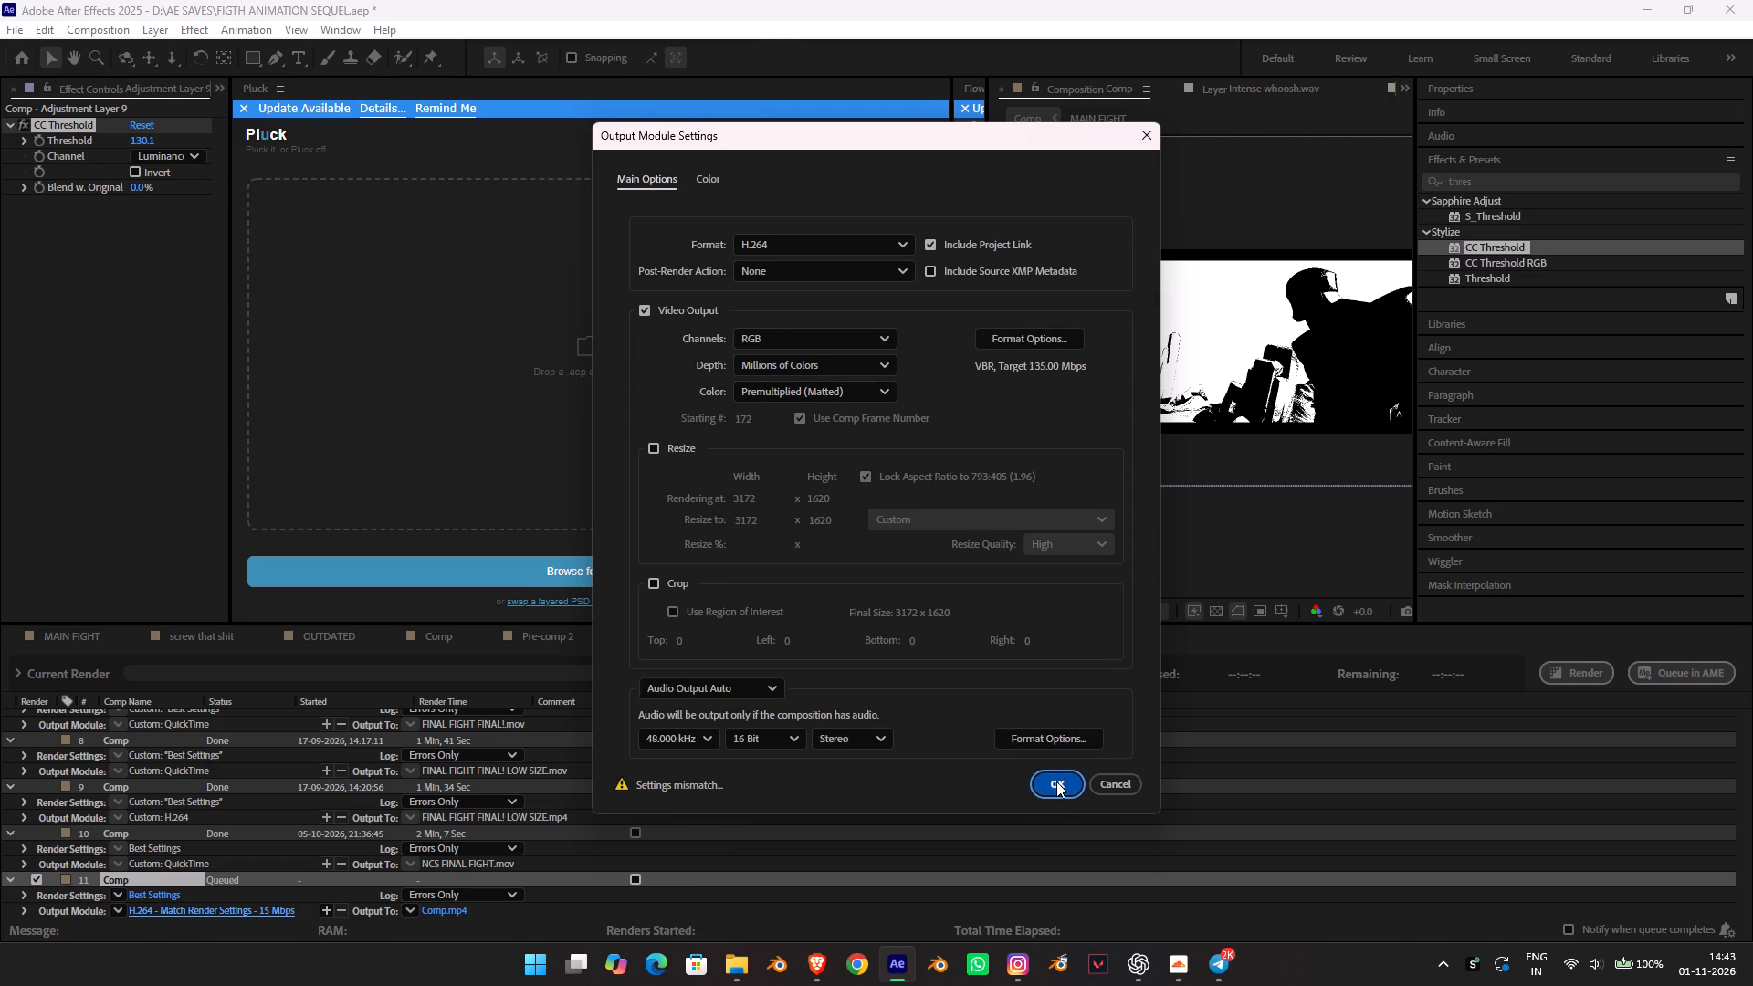
Start rendering the queued Comp to Comp.mp4.
scroll(313, 789, down, 3)
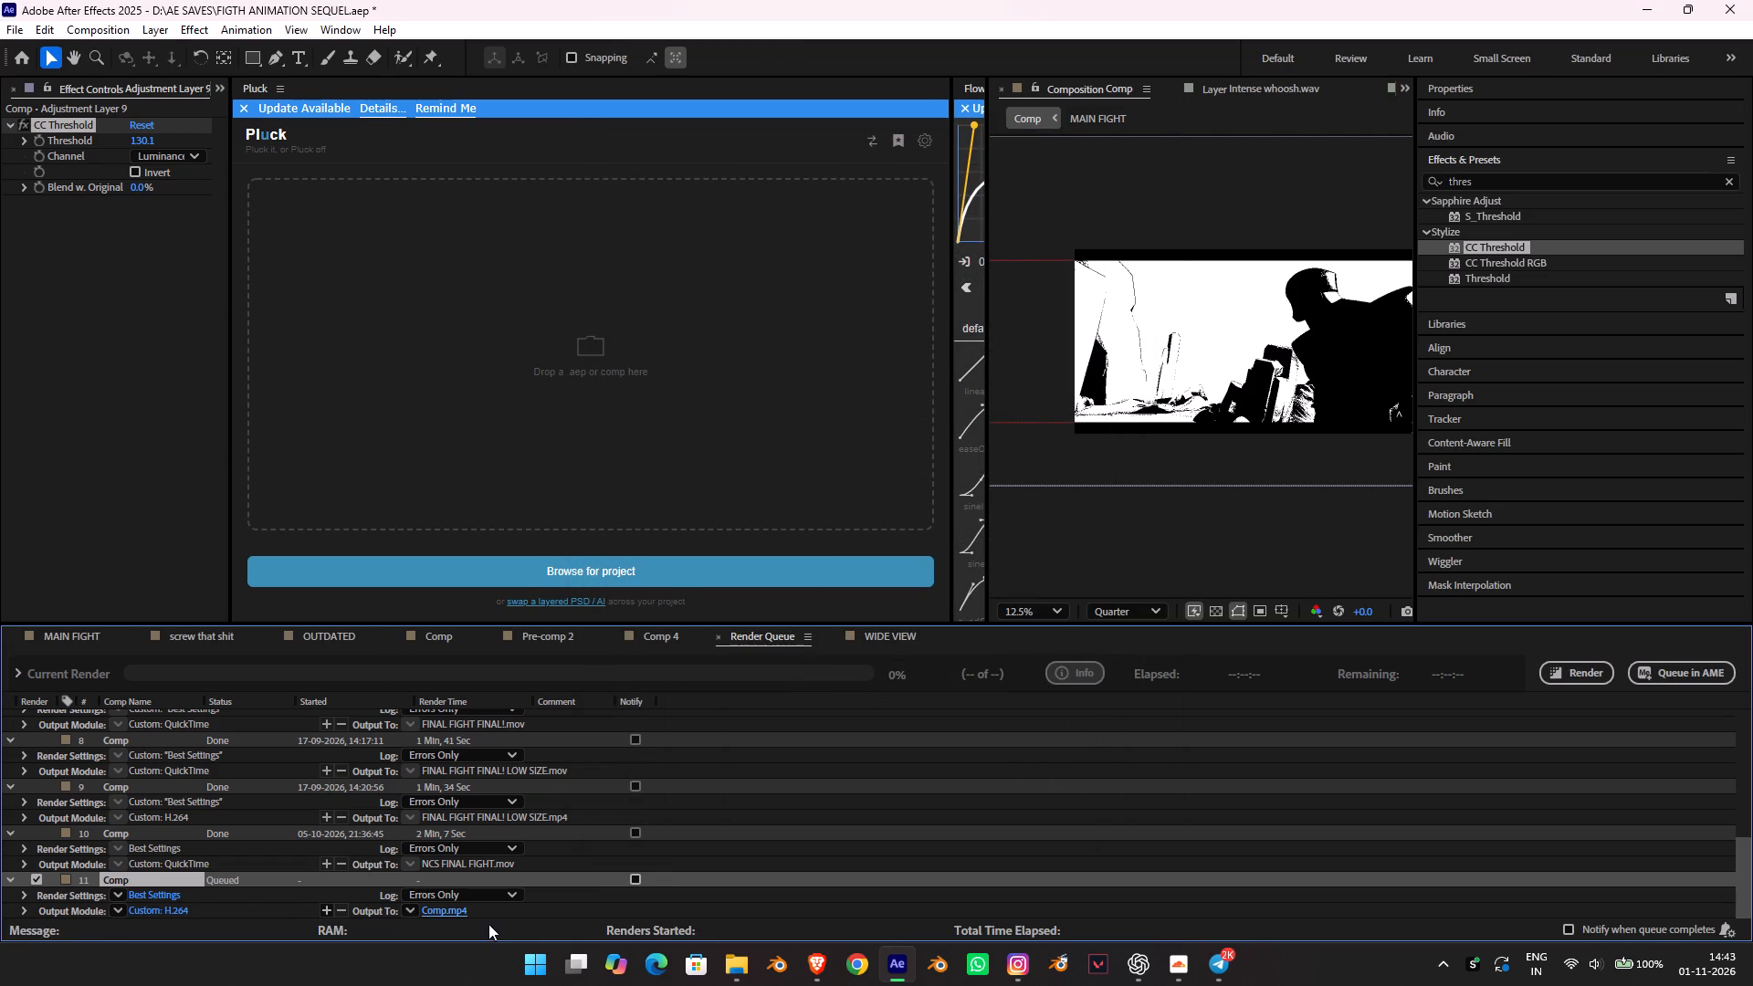
click(456, 918)
click(1582, 684)
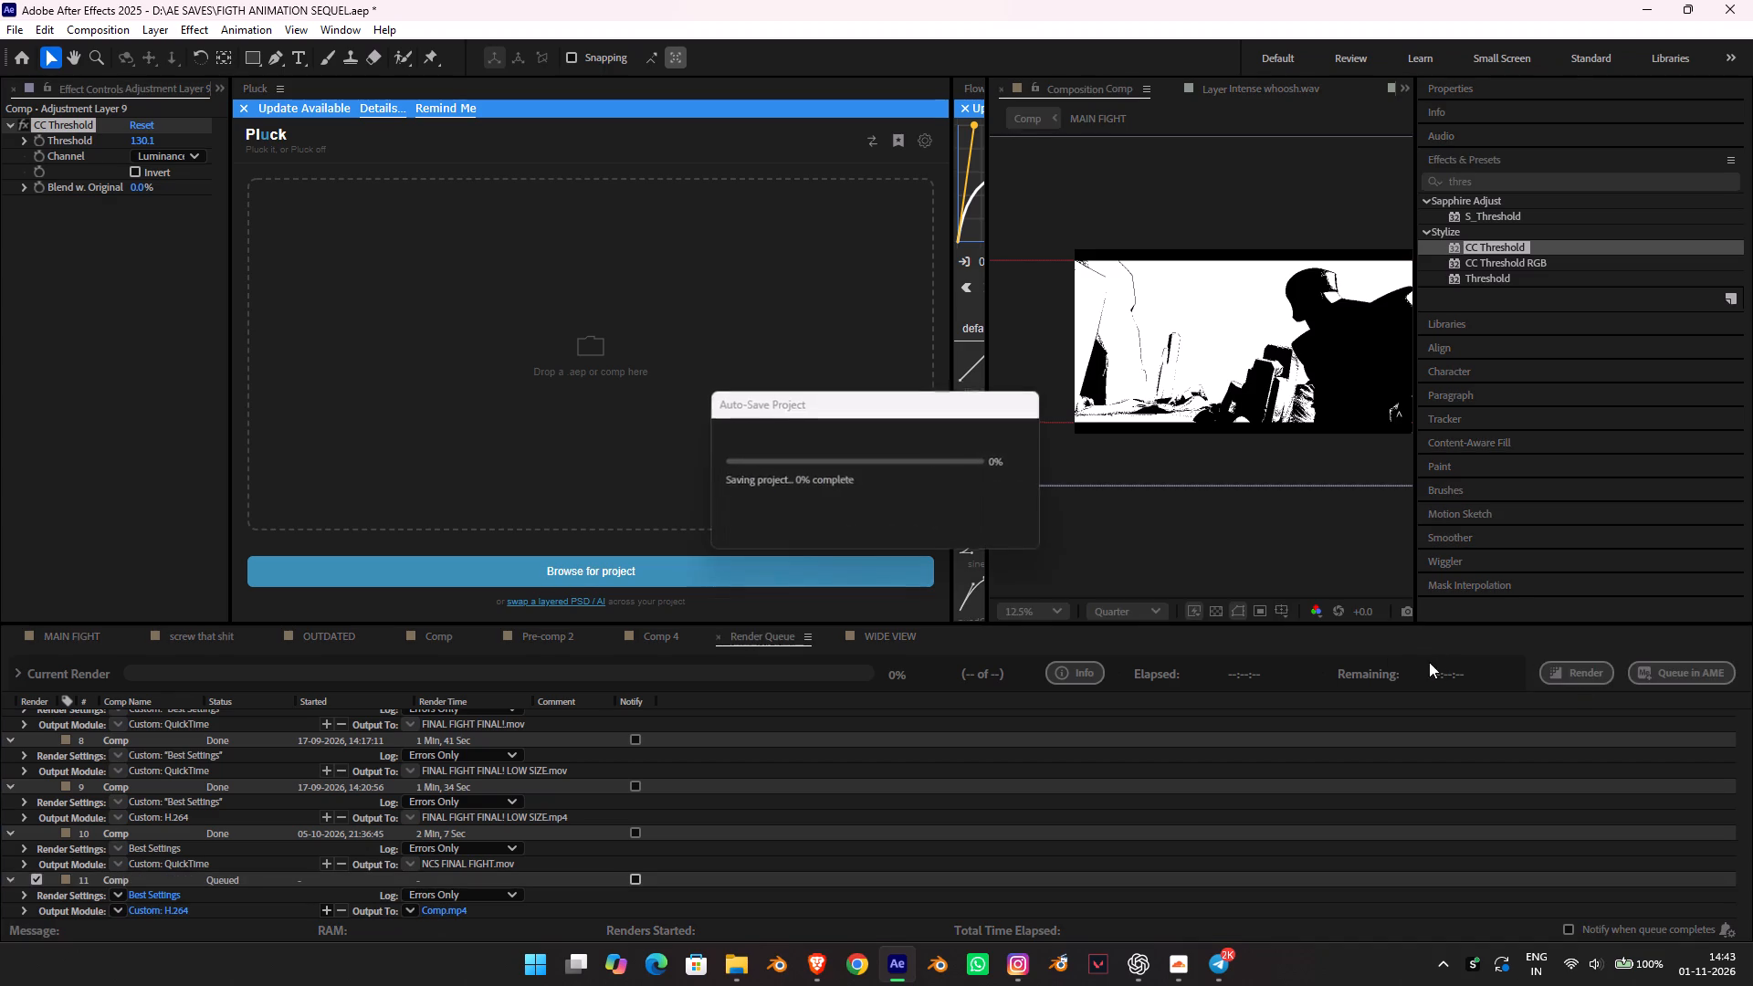